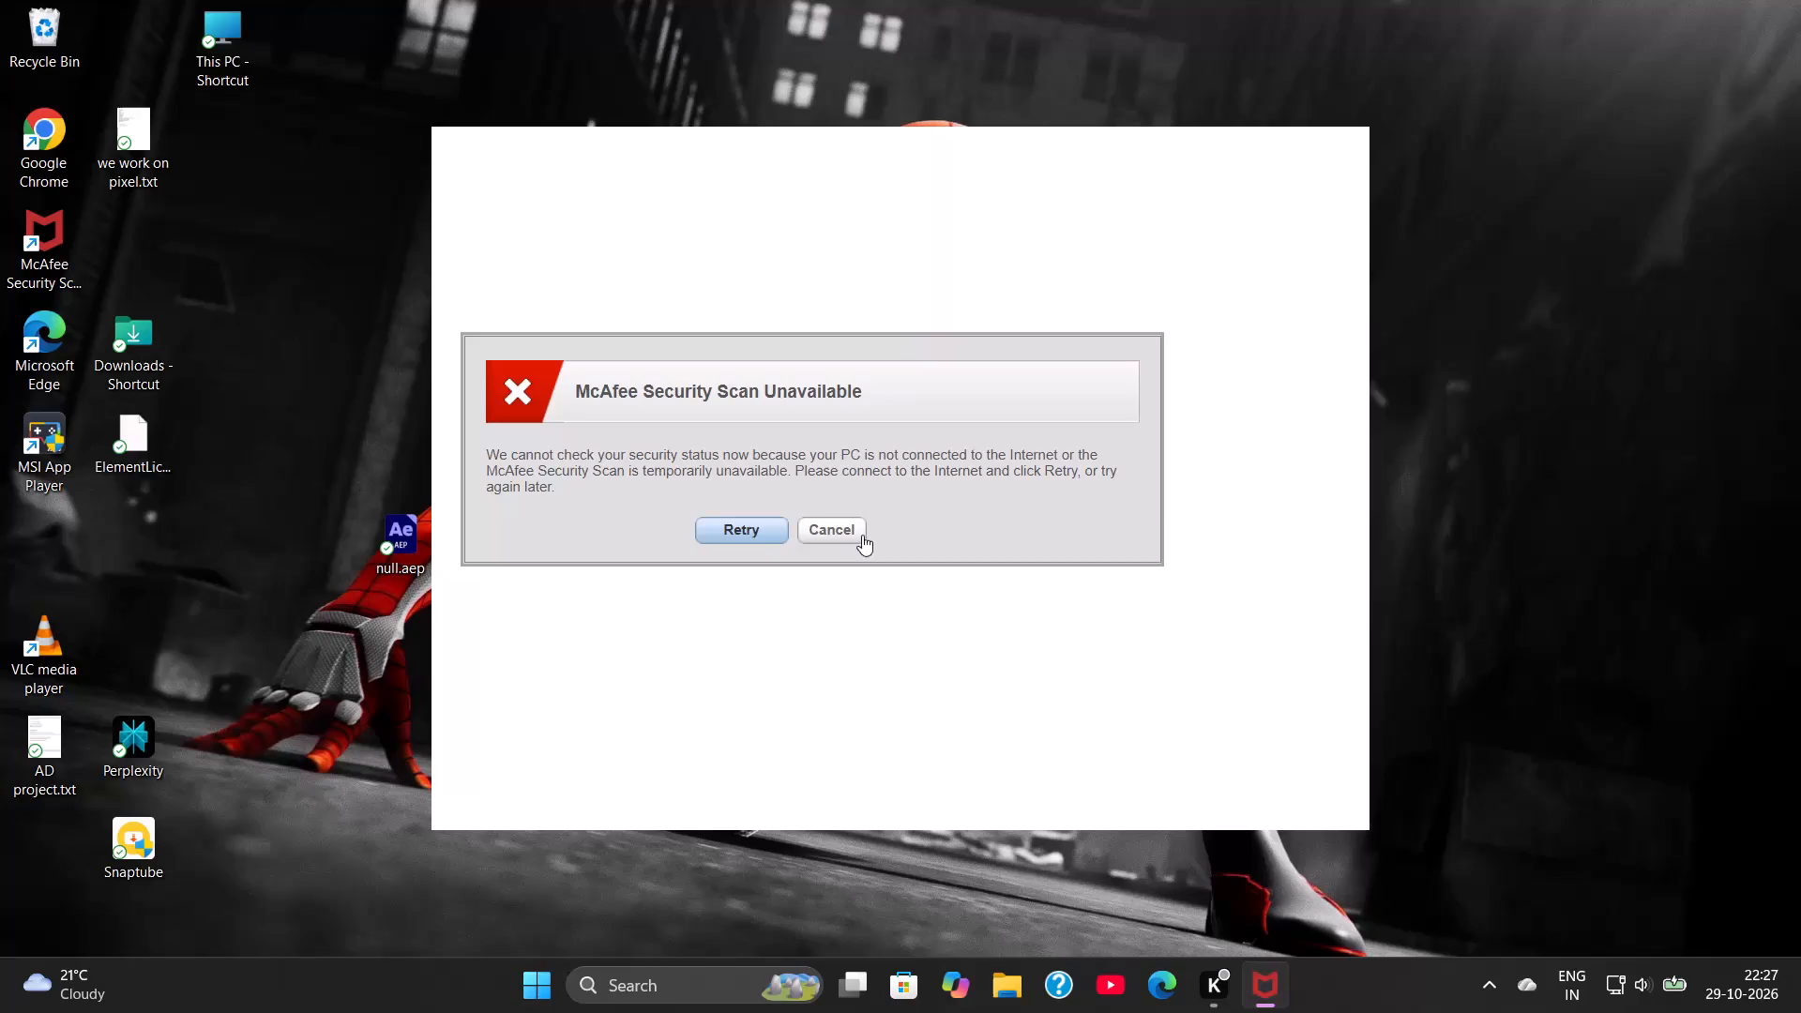
Dismiss the McAfee Security Scan Unavailable notice without retrying the scan.
{"action": "left_click", "coordinate": [843, 529]}
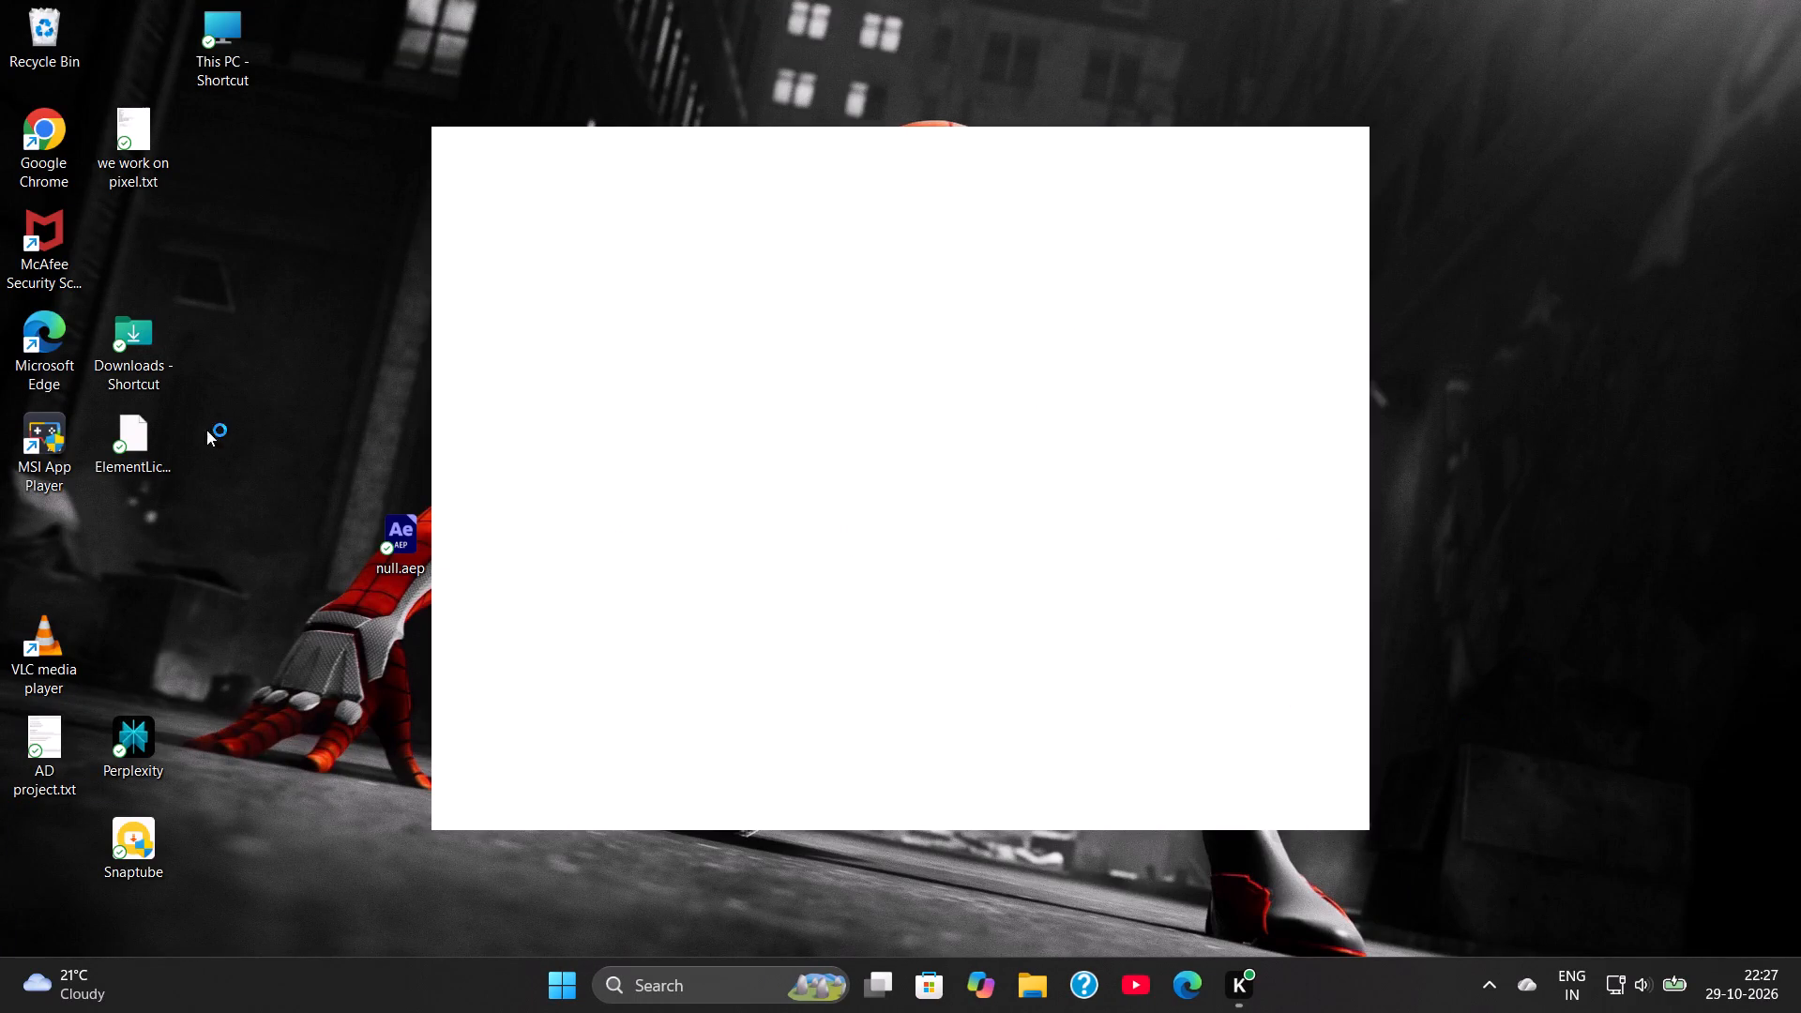
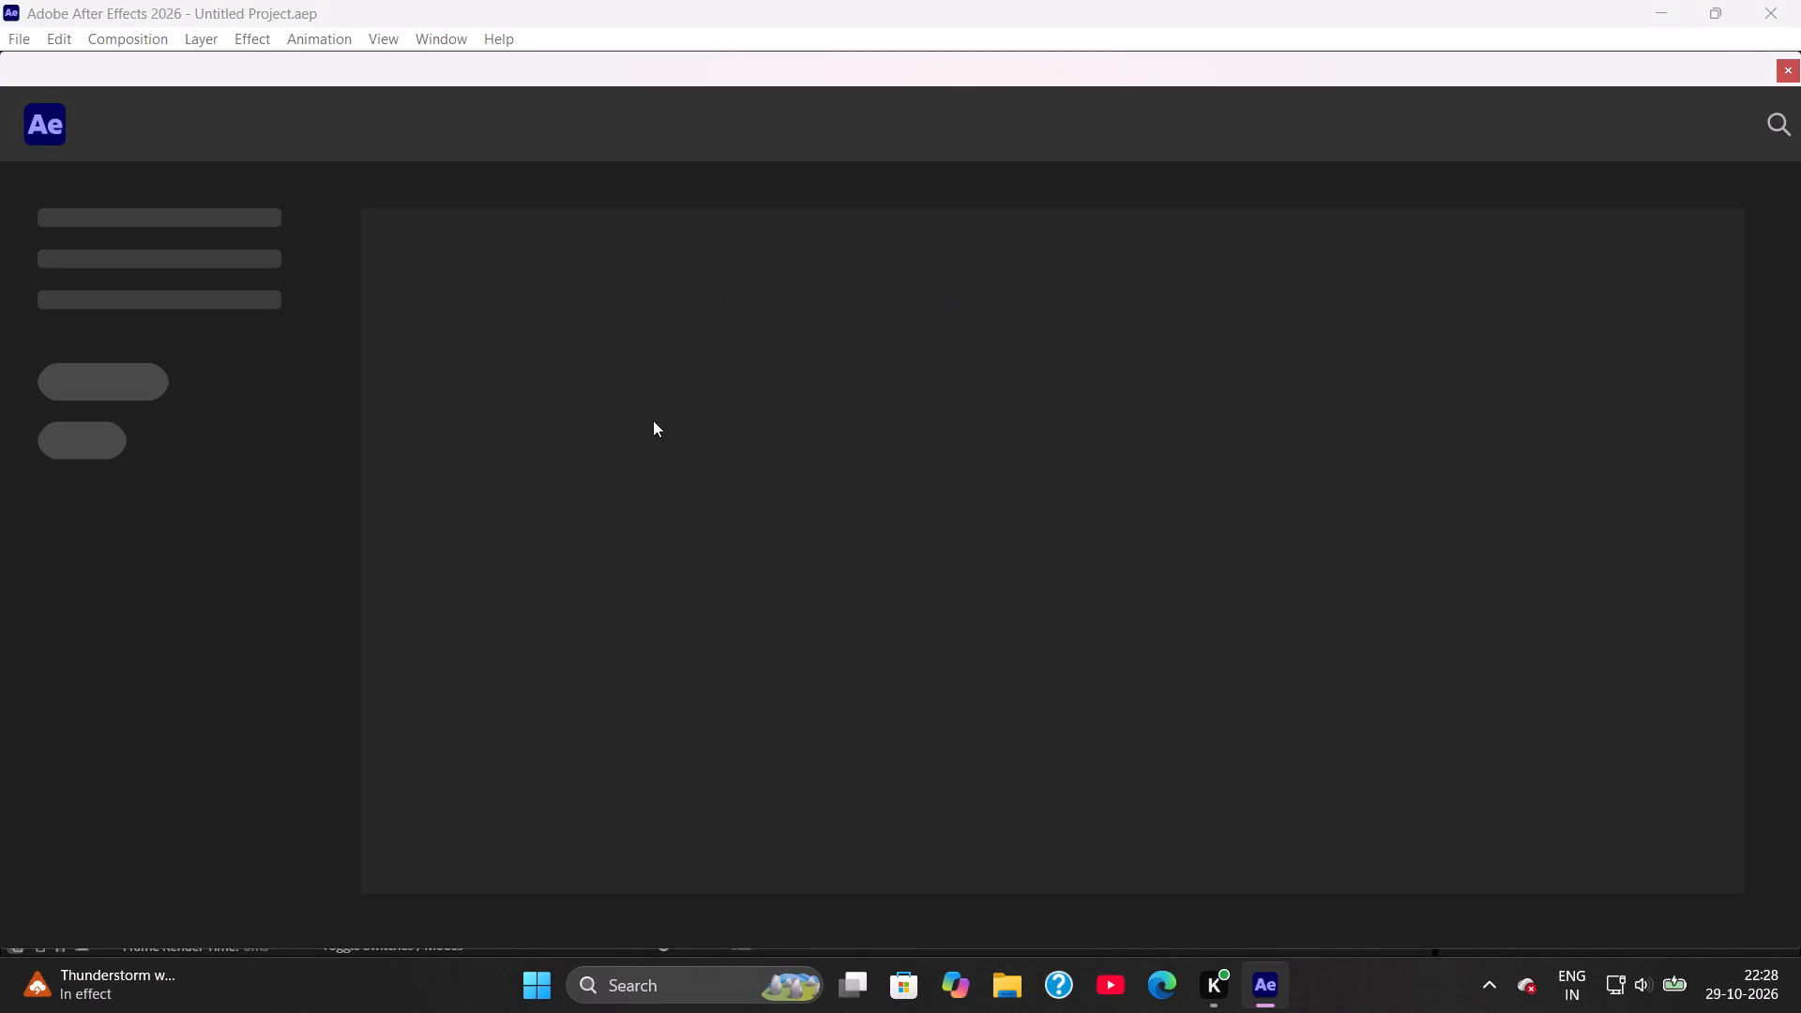
Open the recent project resave 3.aep and save it.
{"action": "double_click", "coordinate": [512, 507]}
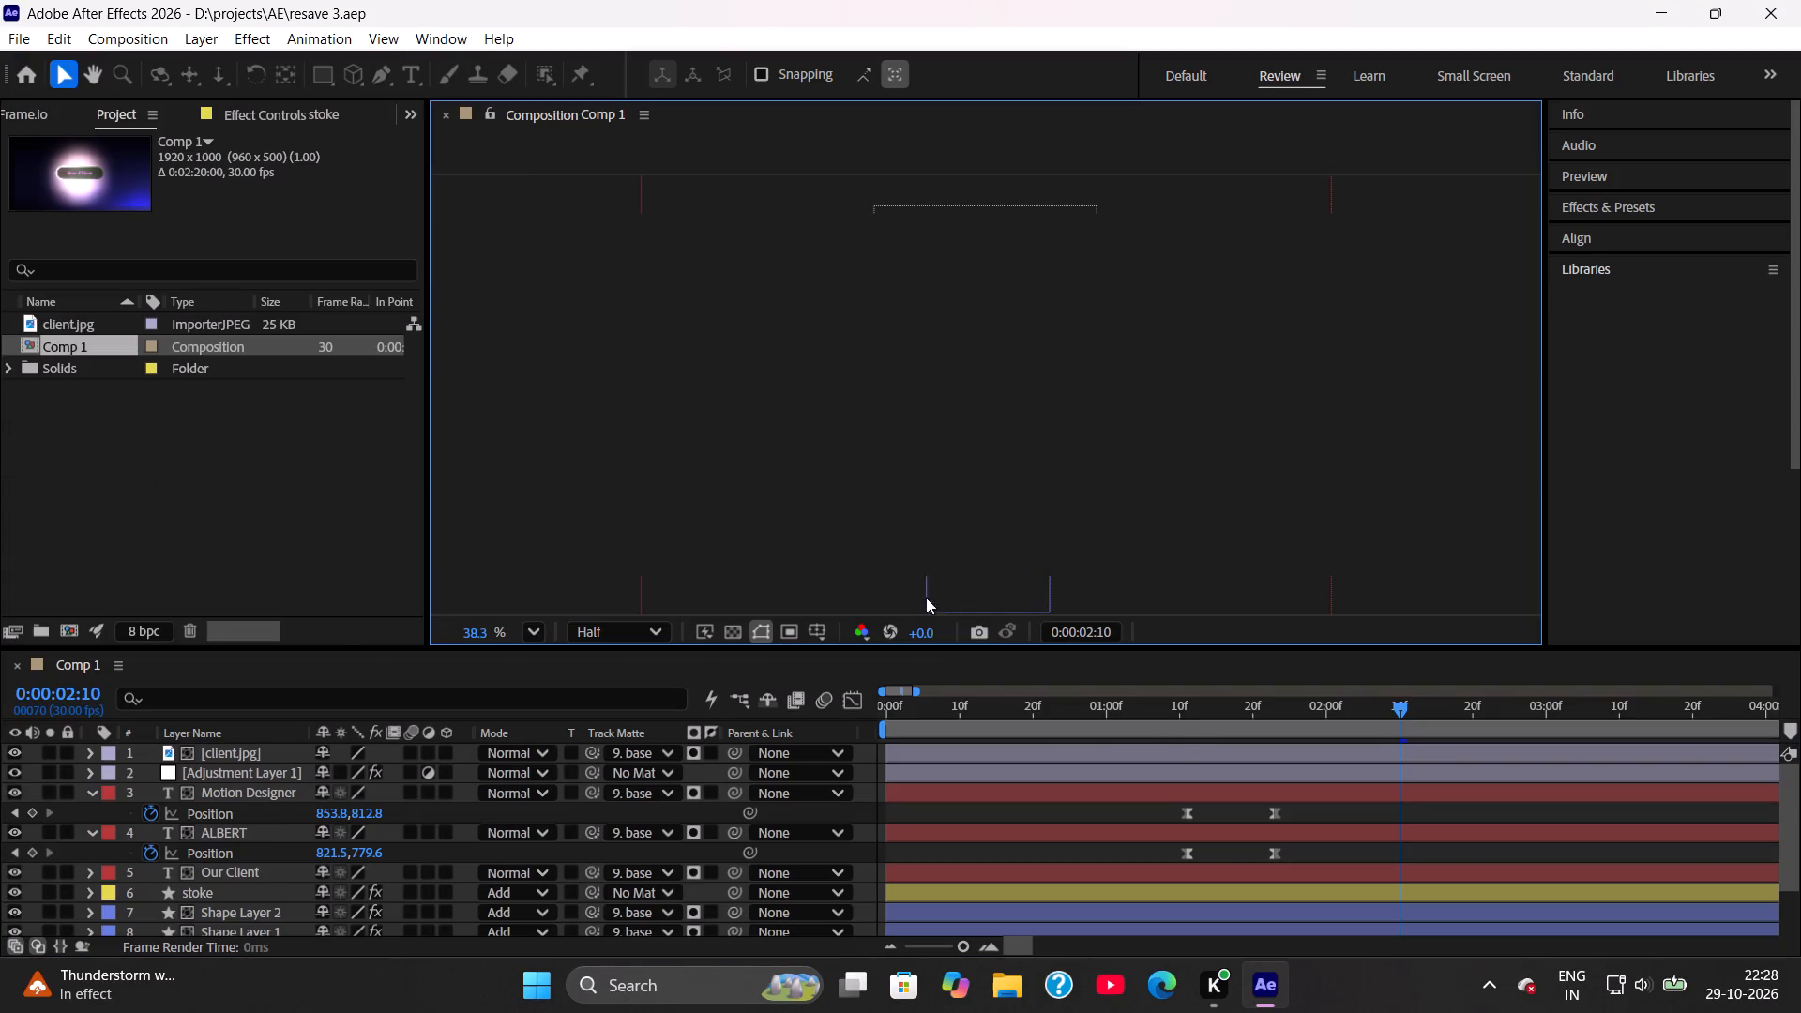
{"action": "key", "text": "ctrl+s"}
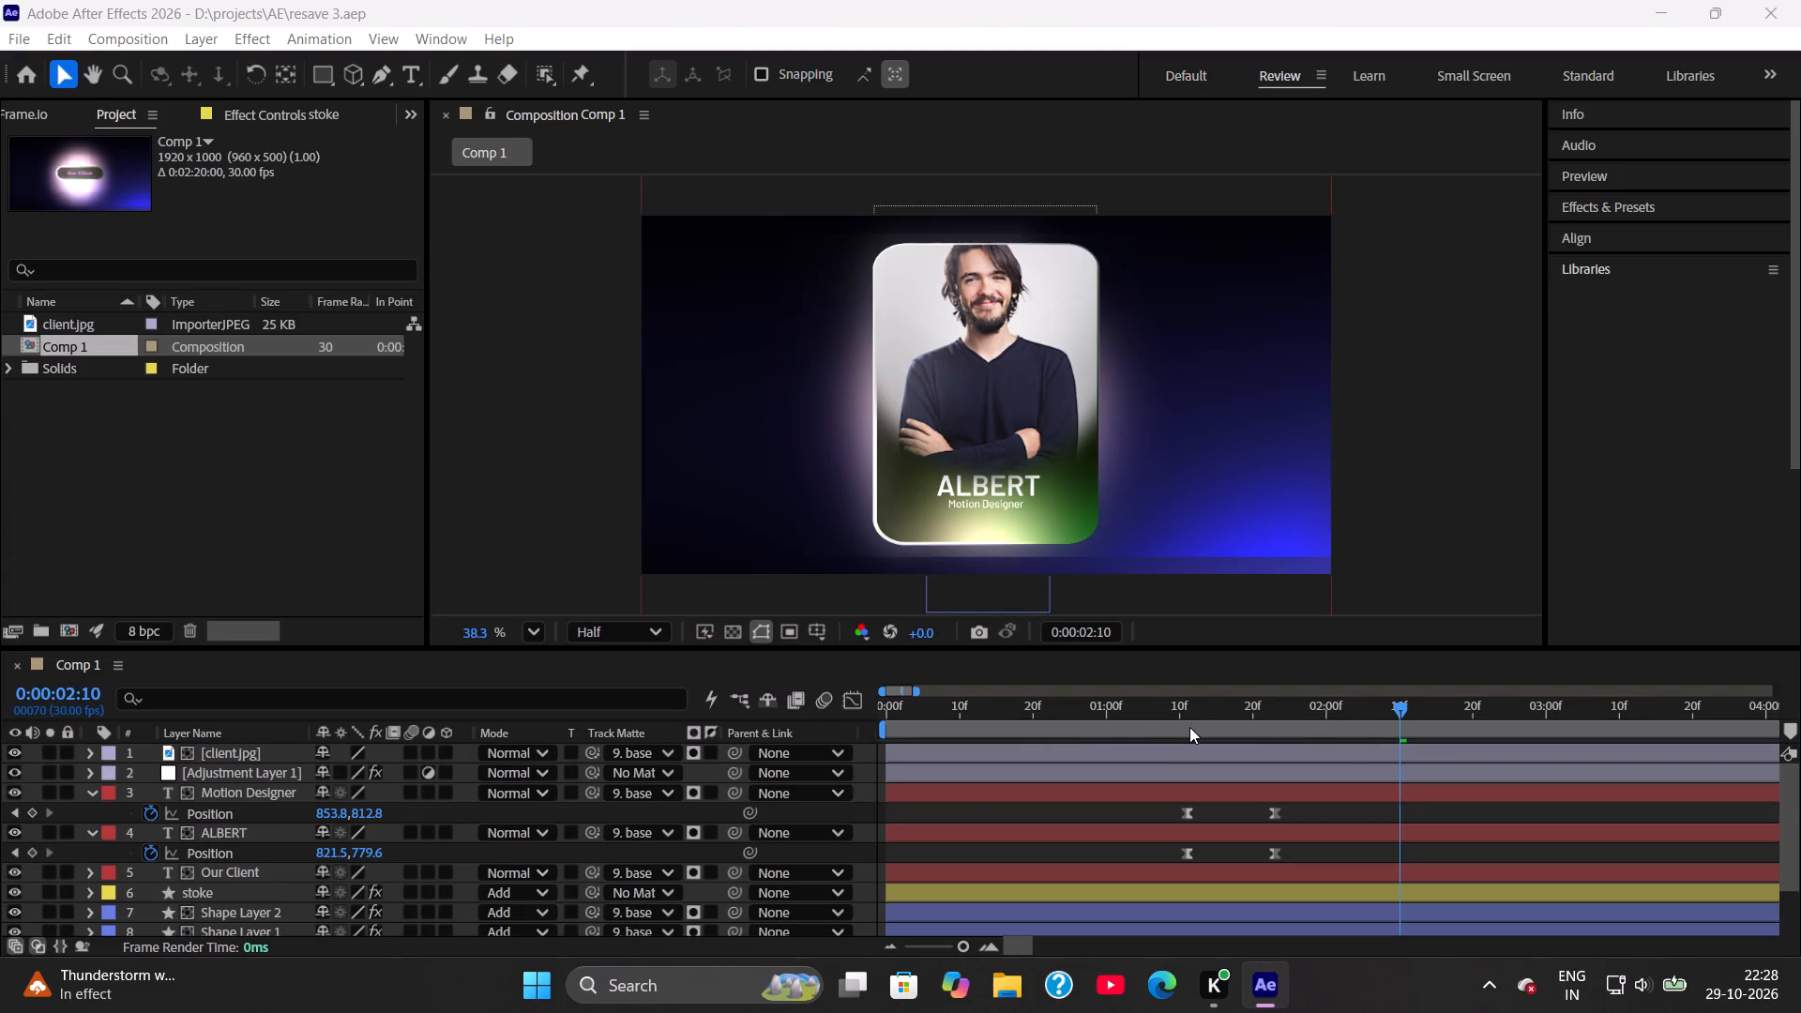
Duplicate the Glow effect on the stoke layer and save the project.
{"action": "left_click", "coordinate": [234, 884]}
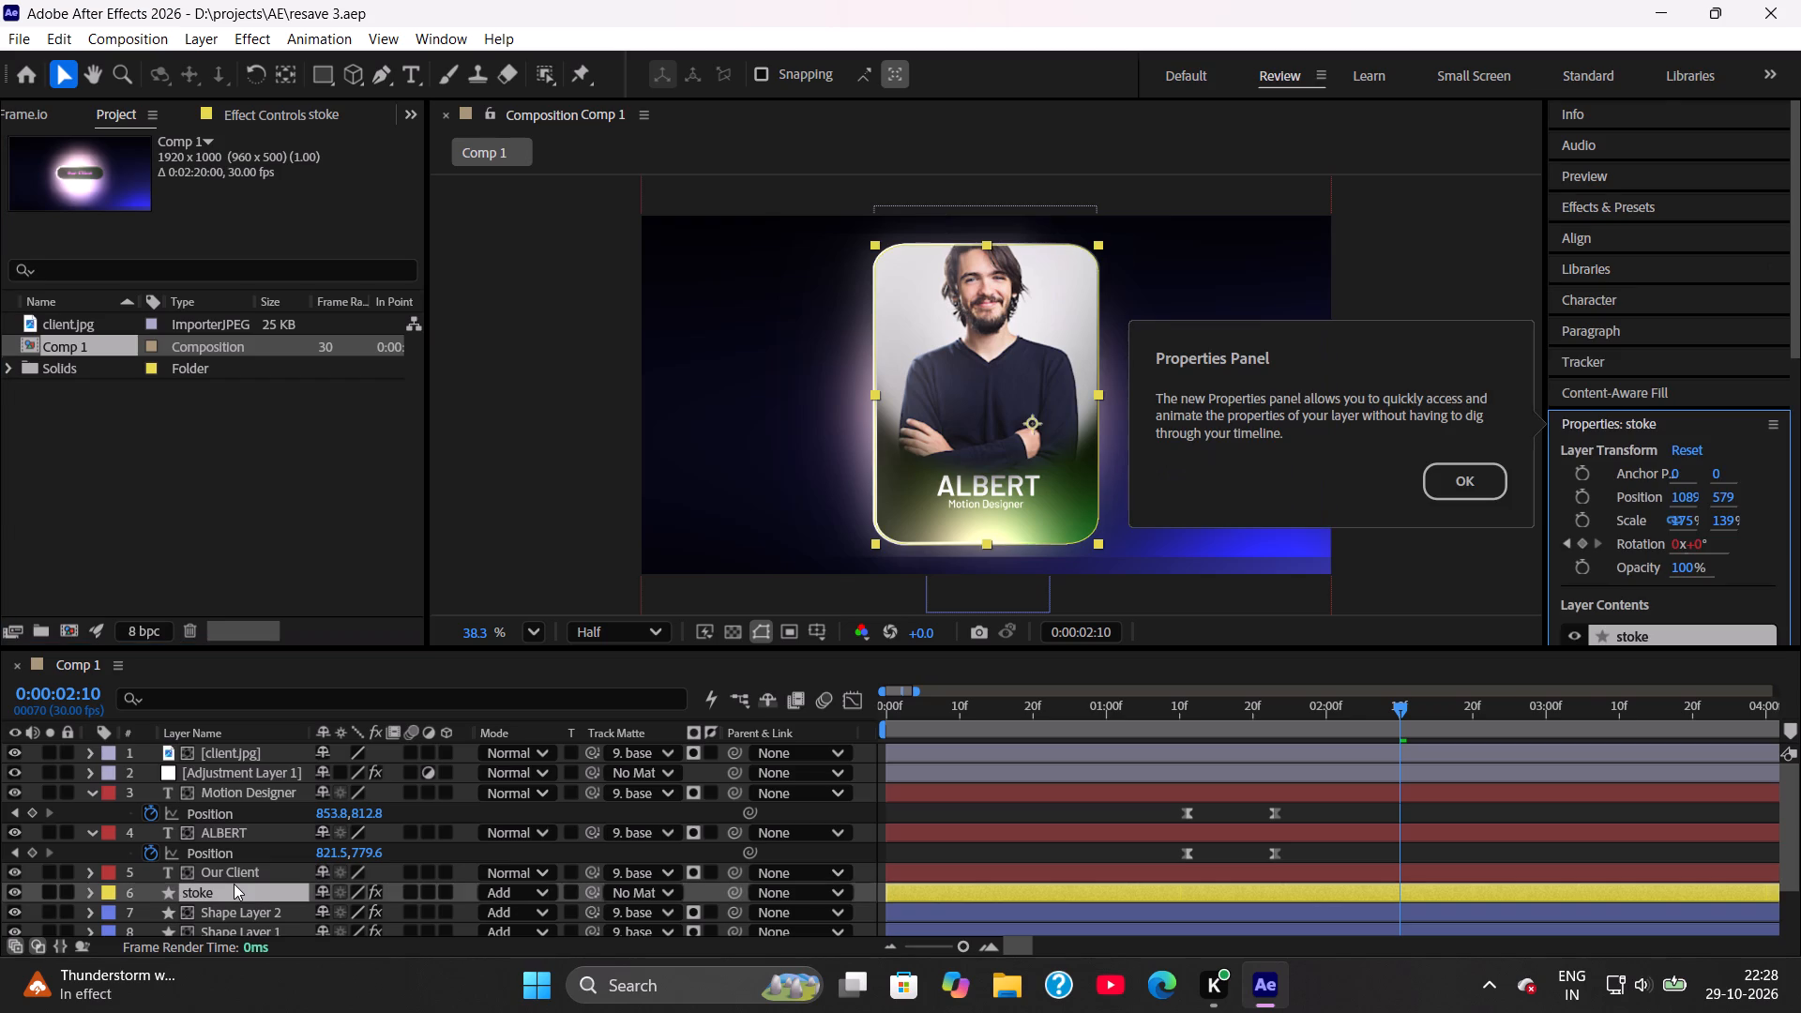
{"action": "left_click", "coordinate": [1470, 475]}
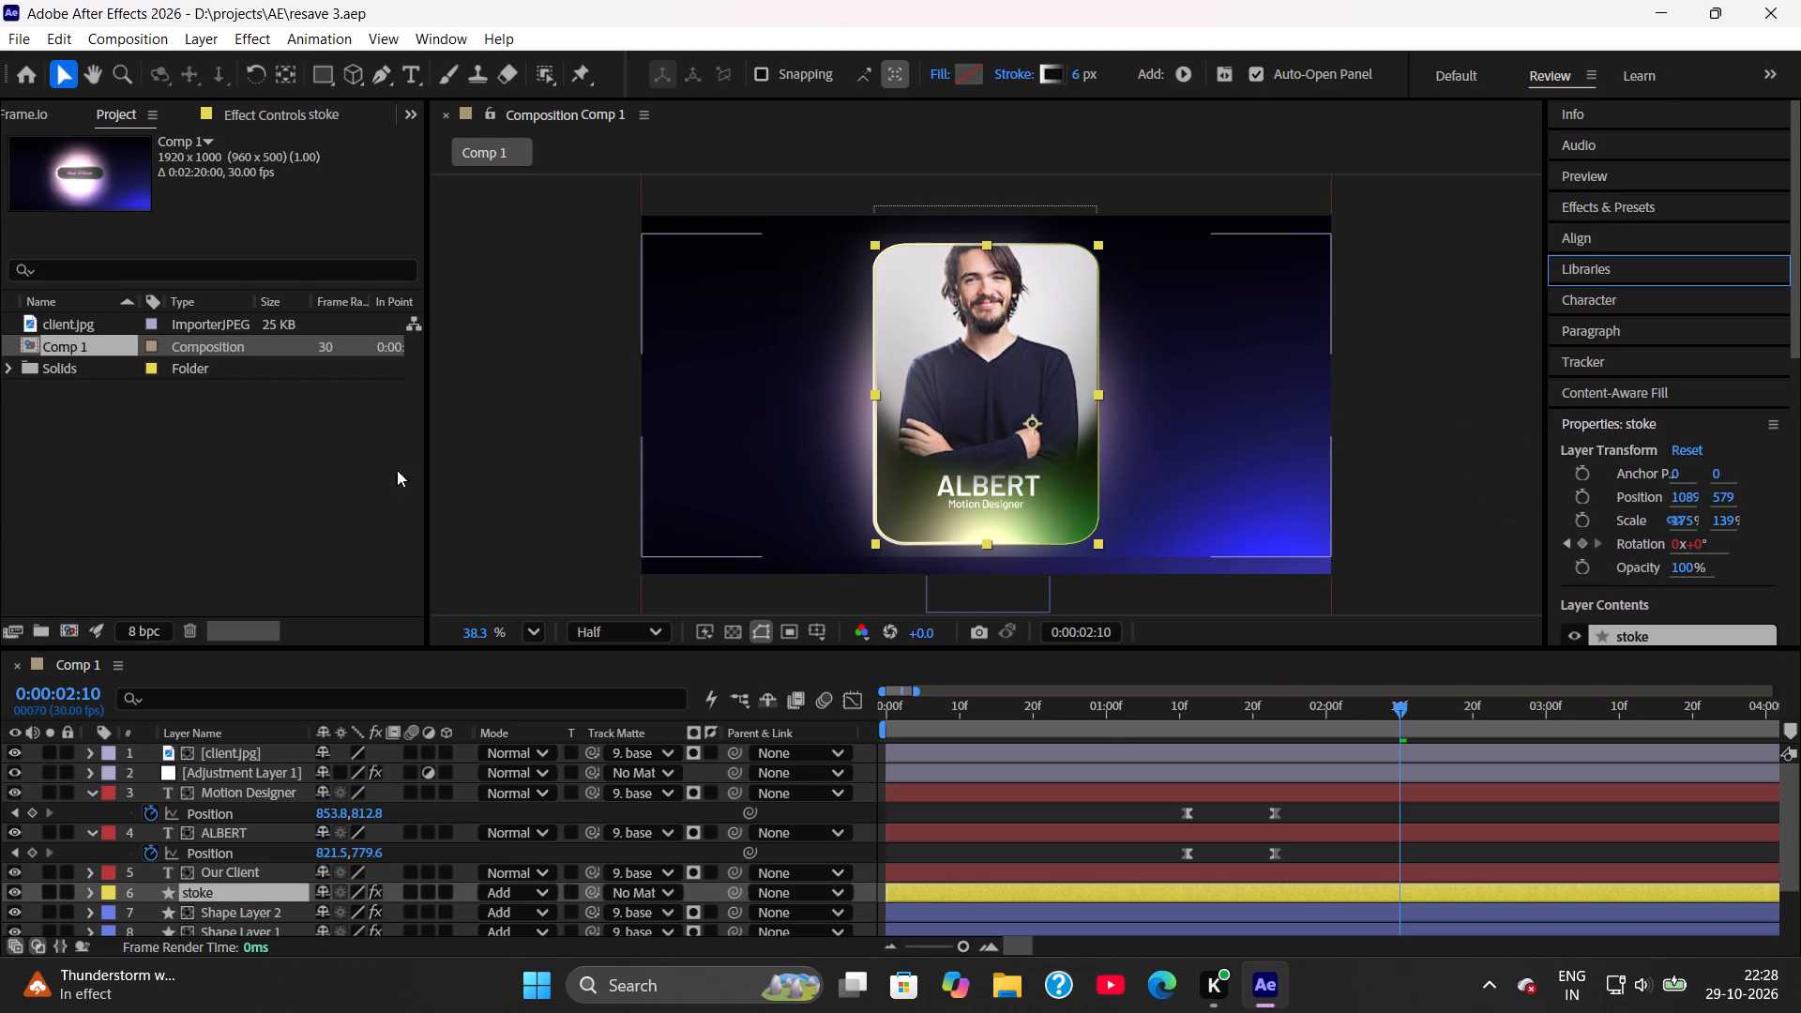
{"action": "left_click", "coordinate": [250, 103]}
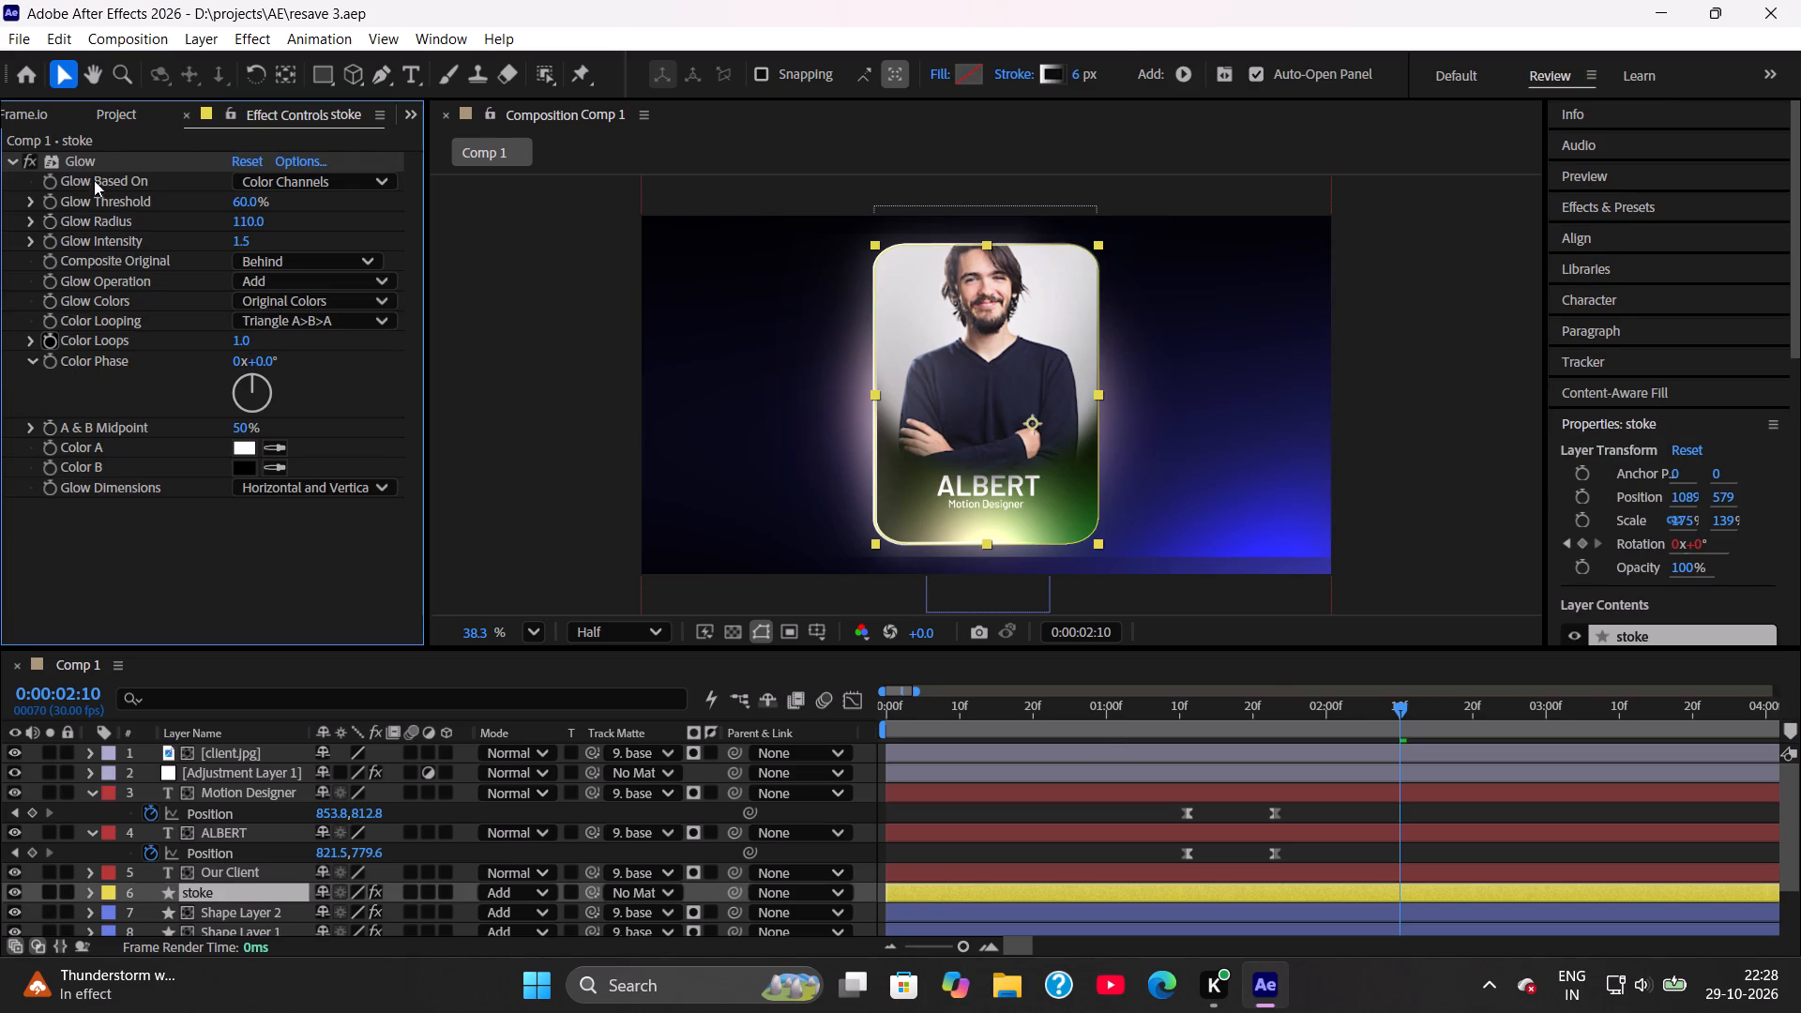
{"action": "left_click", "coordinate": [92, 162]}
{"action": "key", "text": "ctrl+d"}
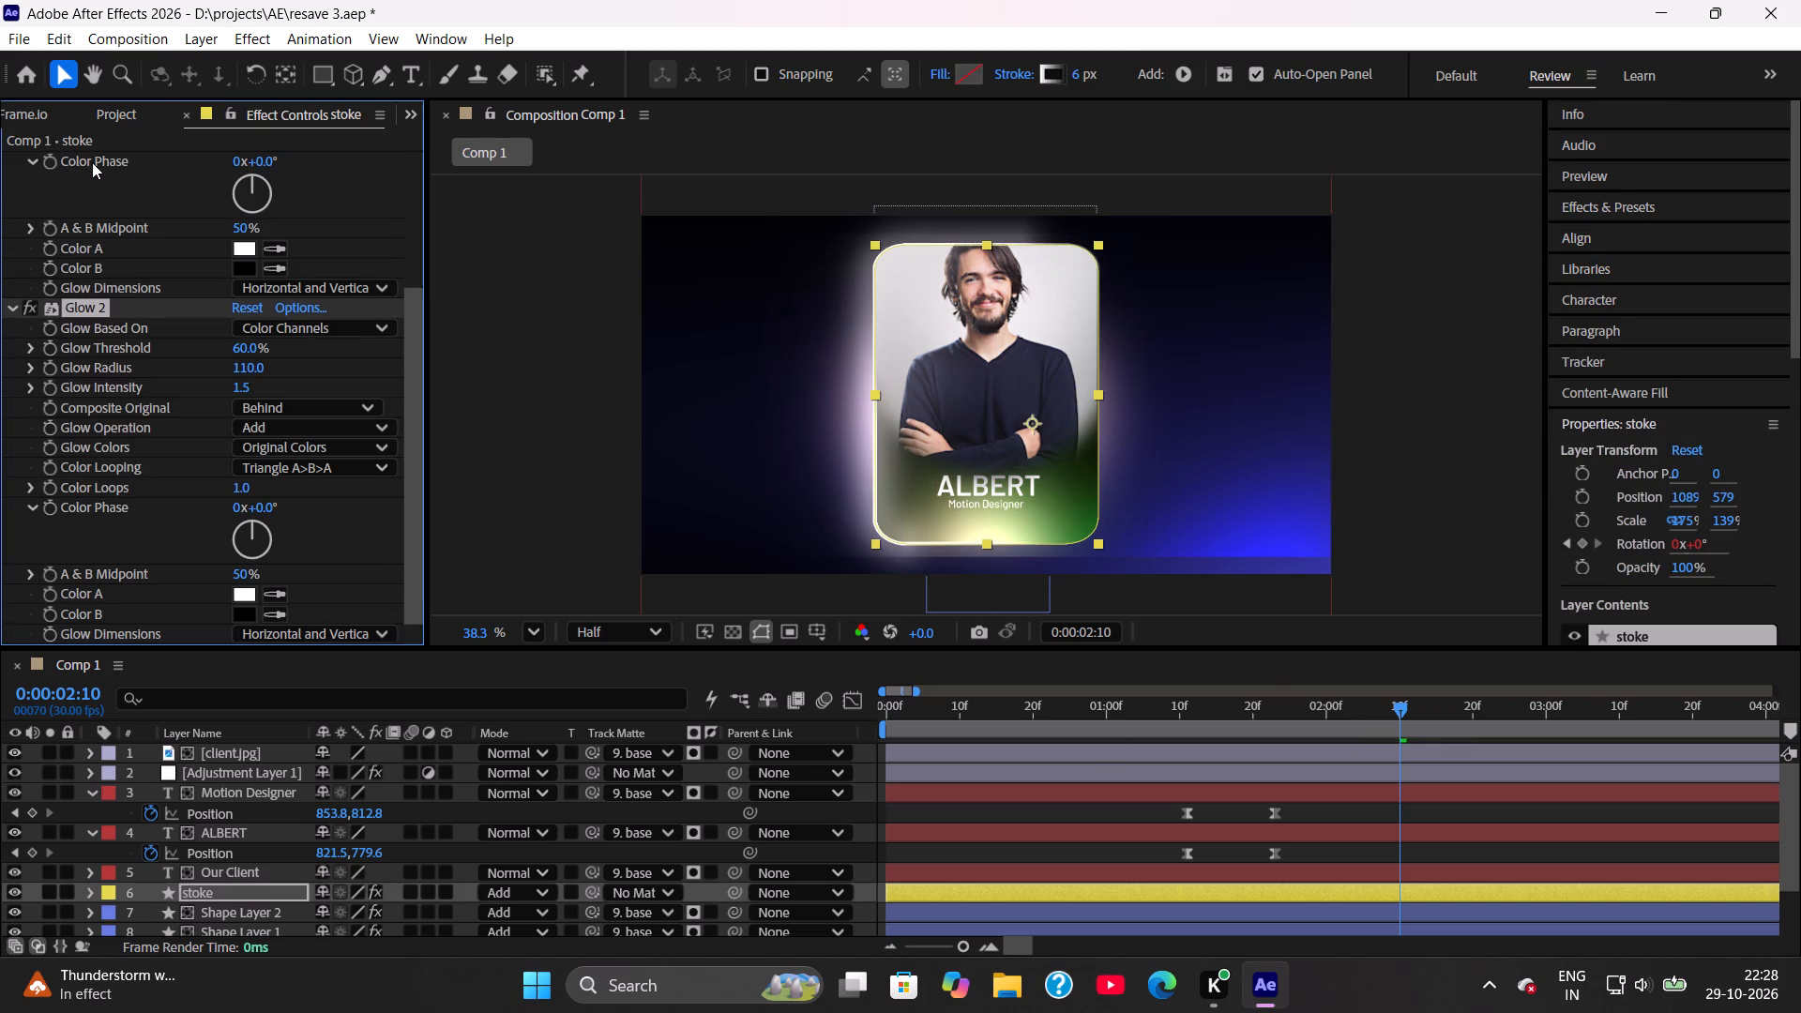
{"action": "key", "text": "ctrl+s"}
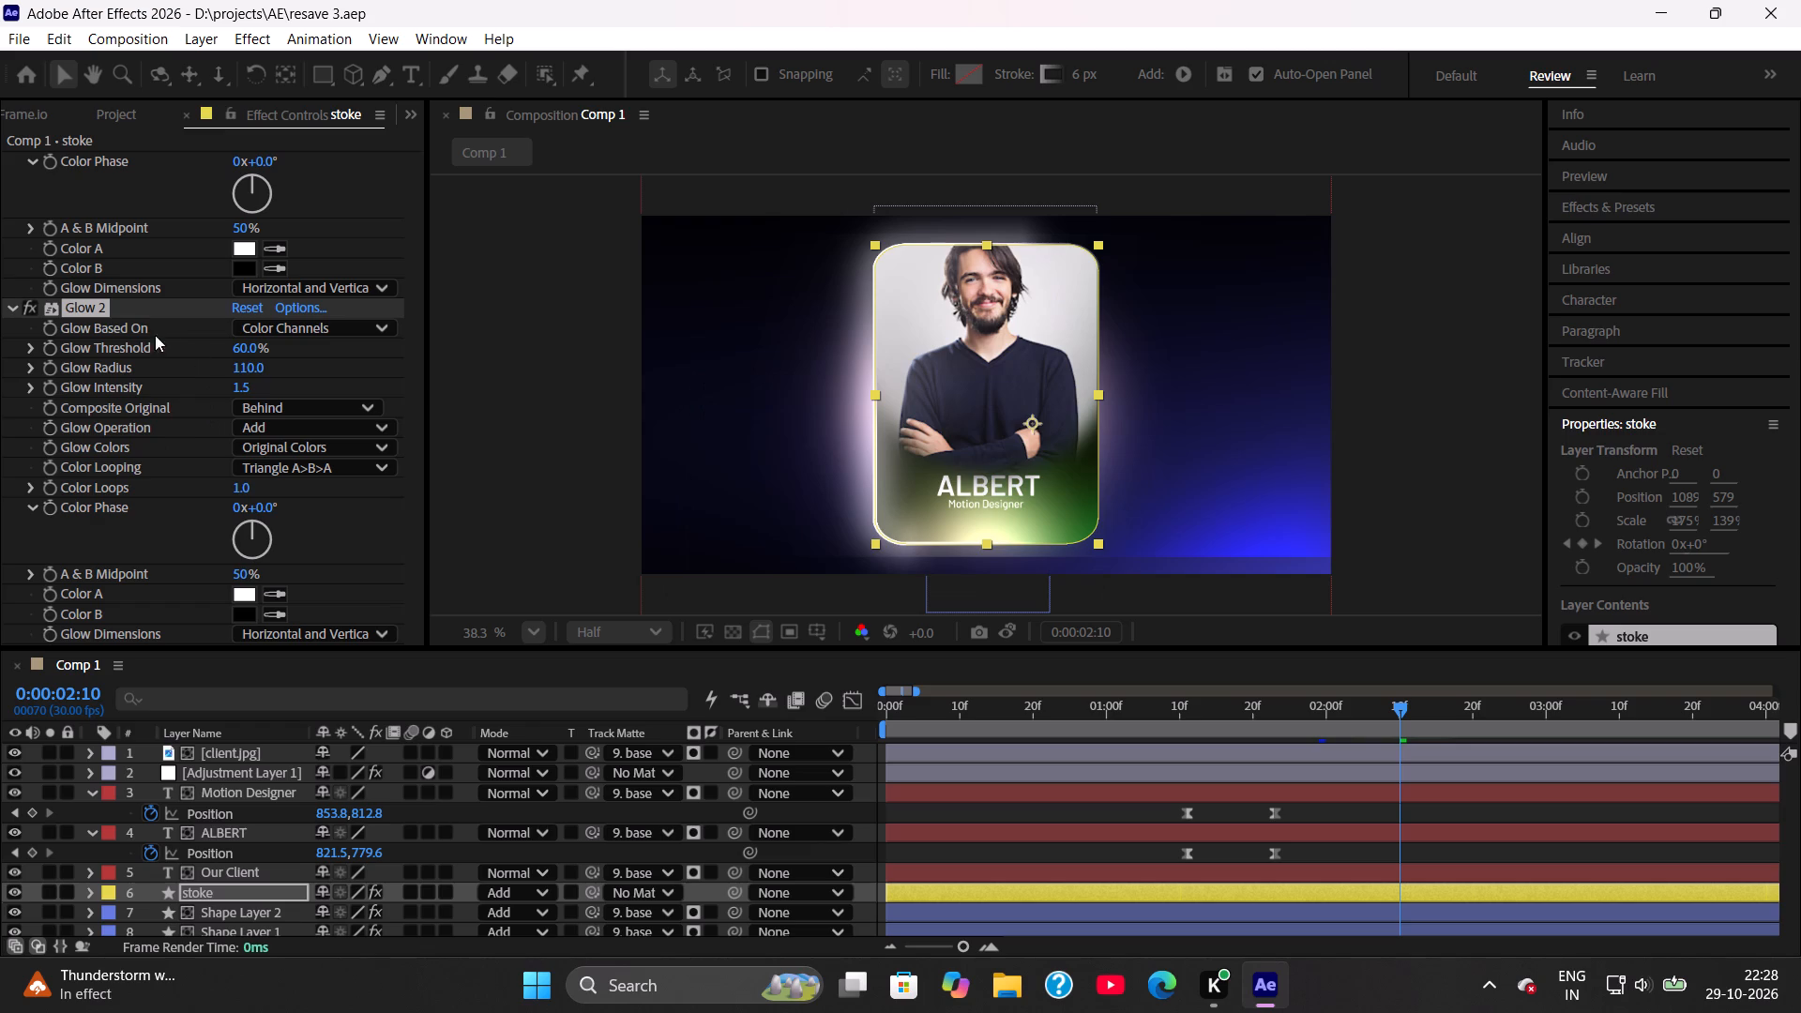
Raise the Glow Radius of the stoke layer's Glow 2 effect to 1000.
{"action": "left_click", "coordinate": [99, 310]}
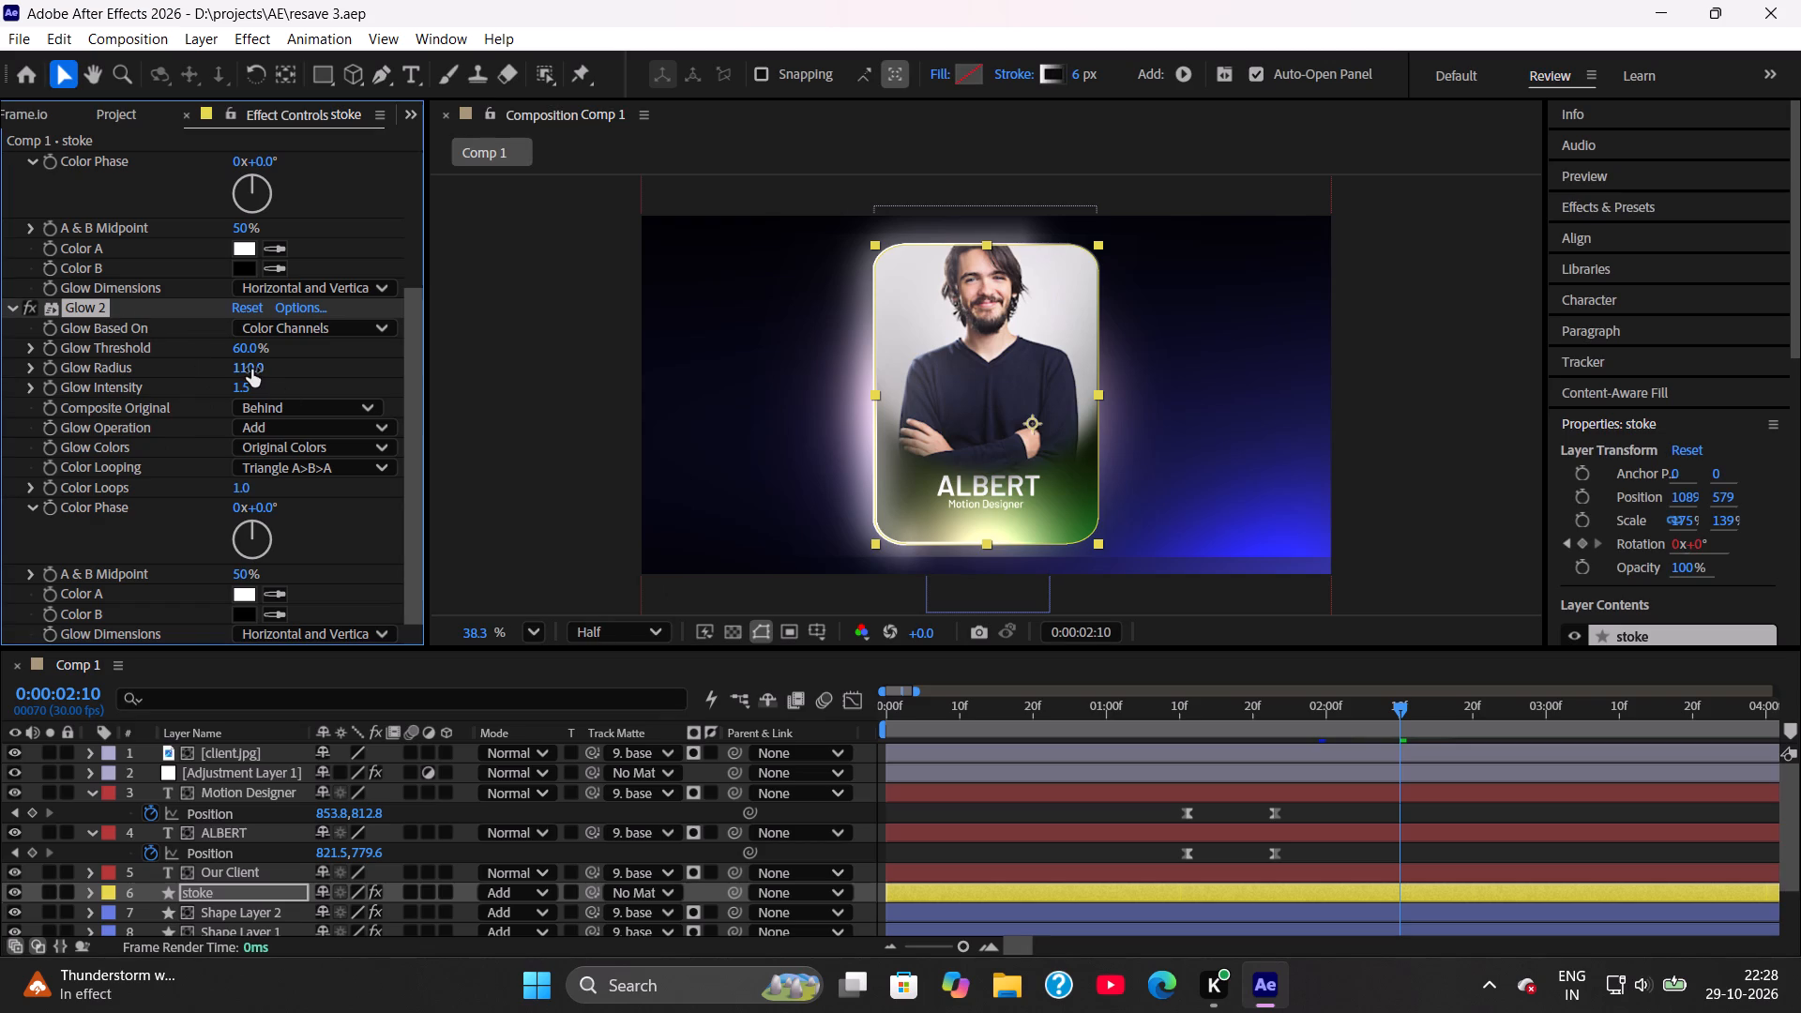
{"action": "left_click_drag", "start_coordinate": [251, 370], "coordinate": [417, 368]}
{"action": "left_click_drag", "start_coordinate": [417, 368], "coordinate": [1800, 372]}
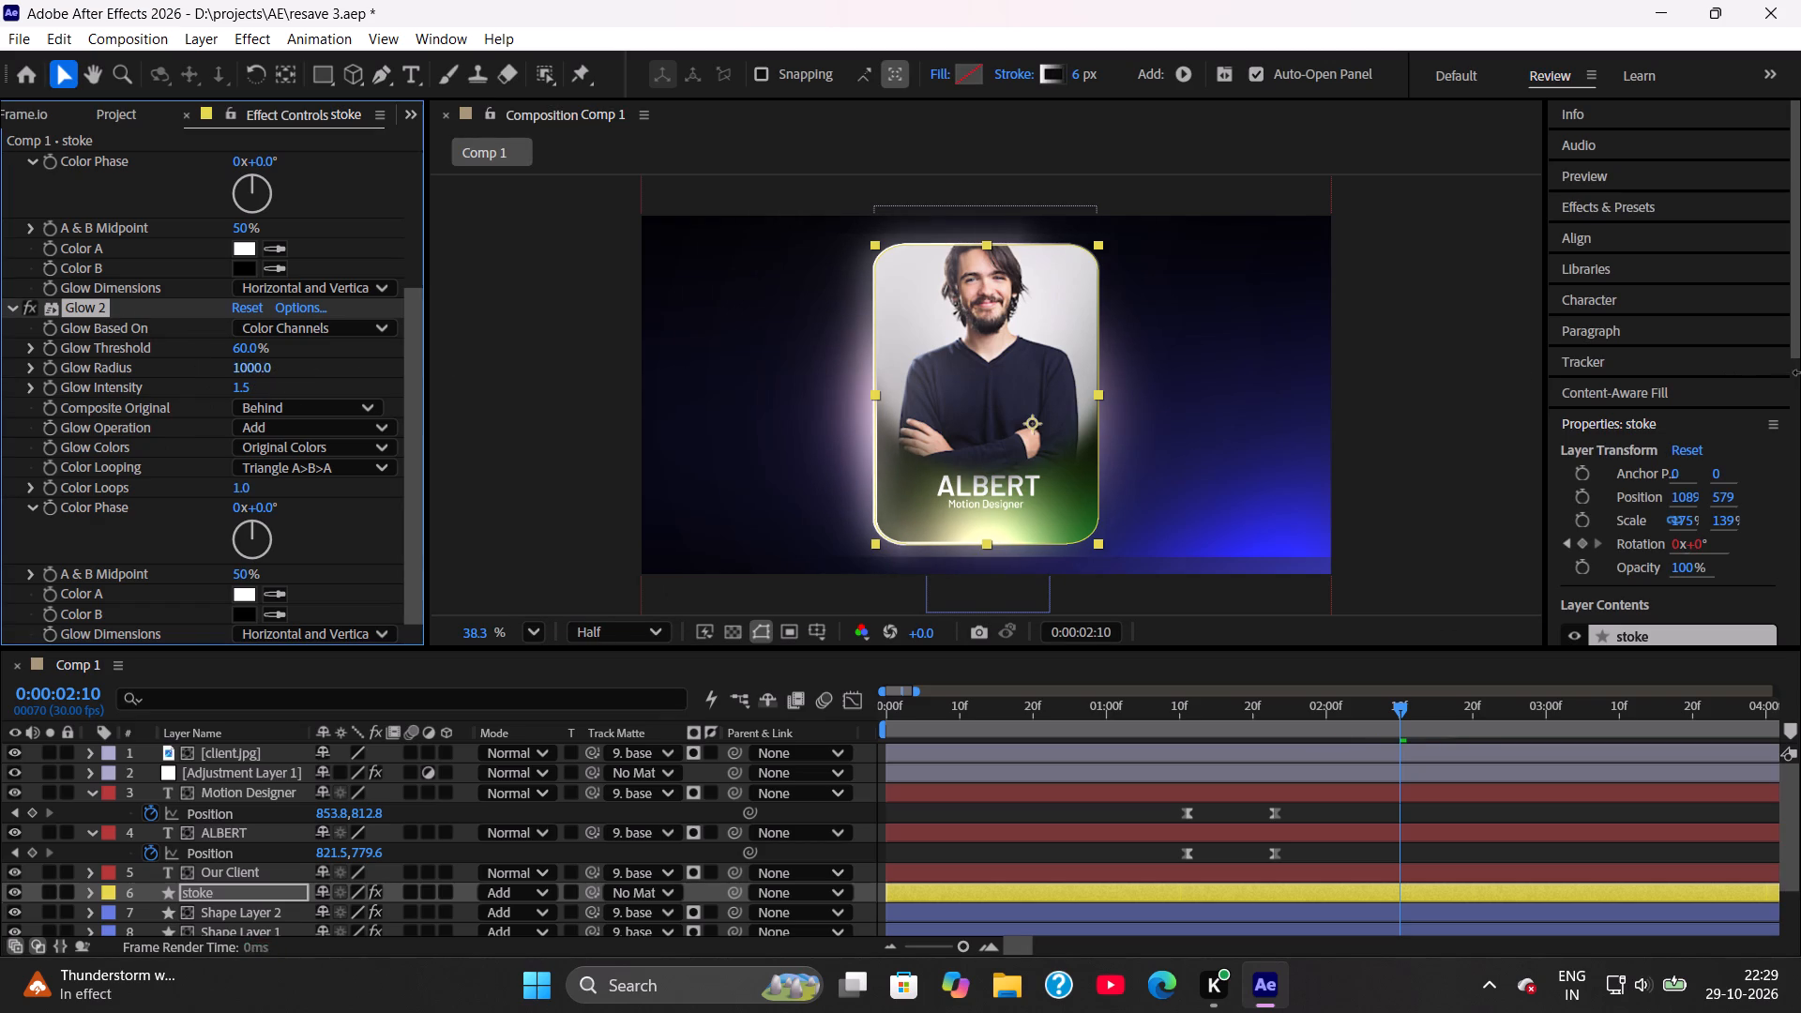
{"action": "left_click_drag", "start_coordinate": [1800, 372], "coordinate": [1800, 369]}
Set the Glow Intensity of Glow 2 to 1.
{"action": "left_click", "coordinate": [246, 388]}
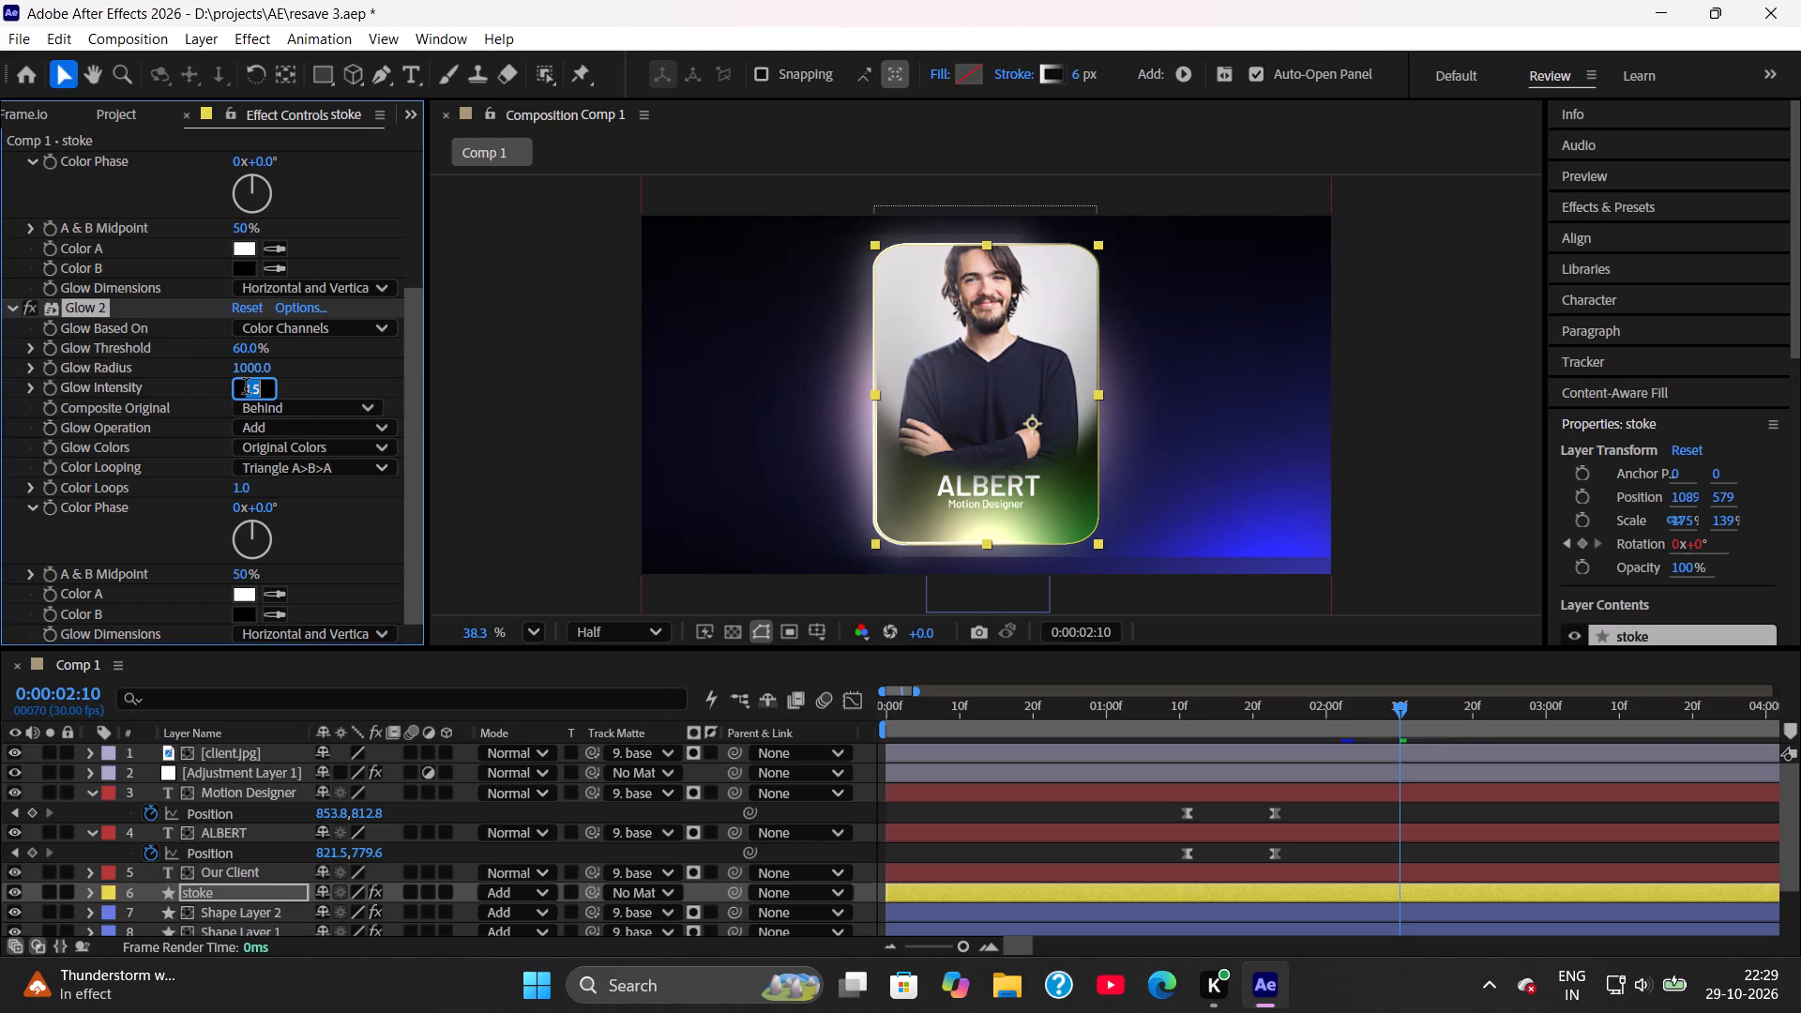
{"action": "key", "text": "1"}
{"action": "key", "text": "Return"}
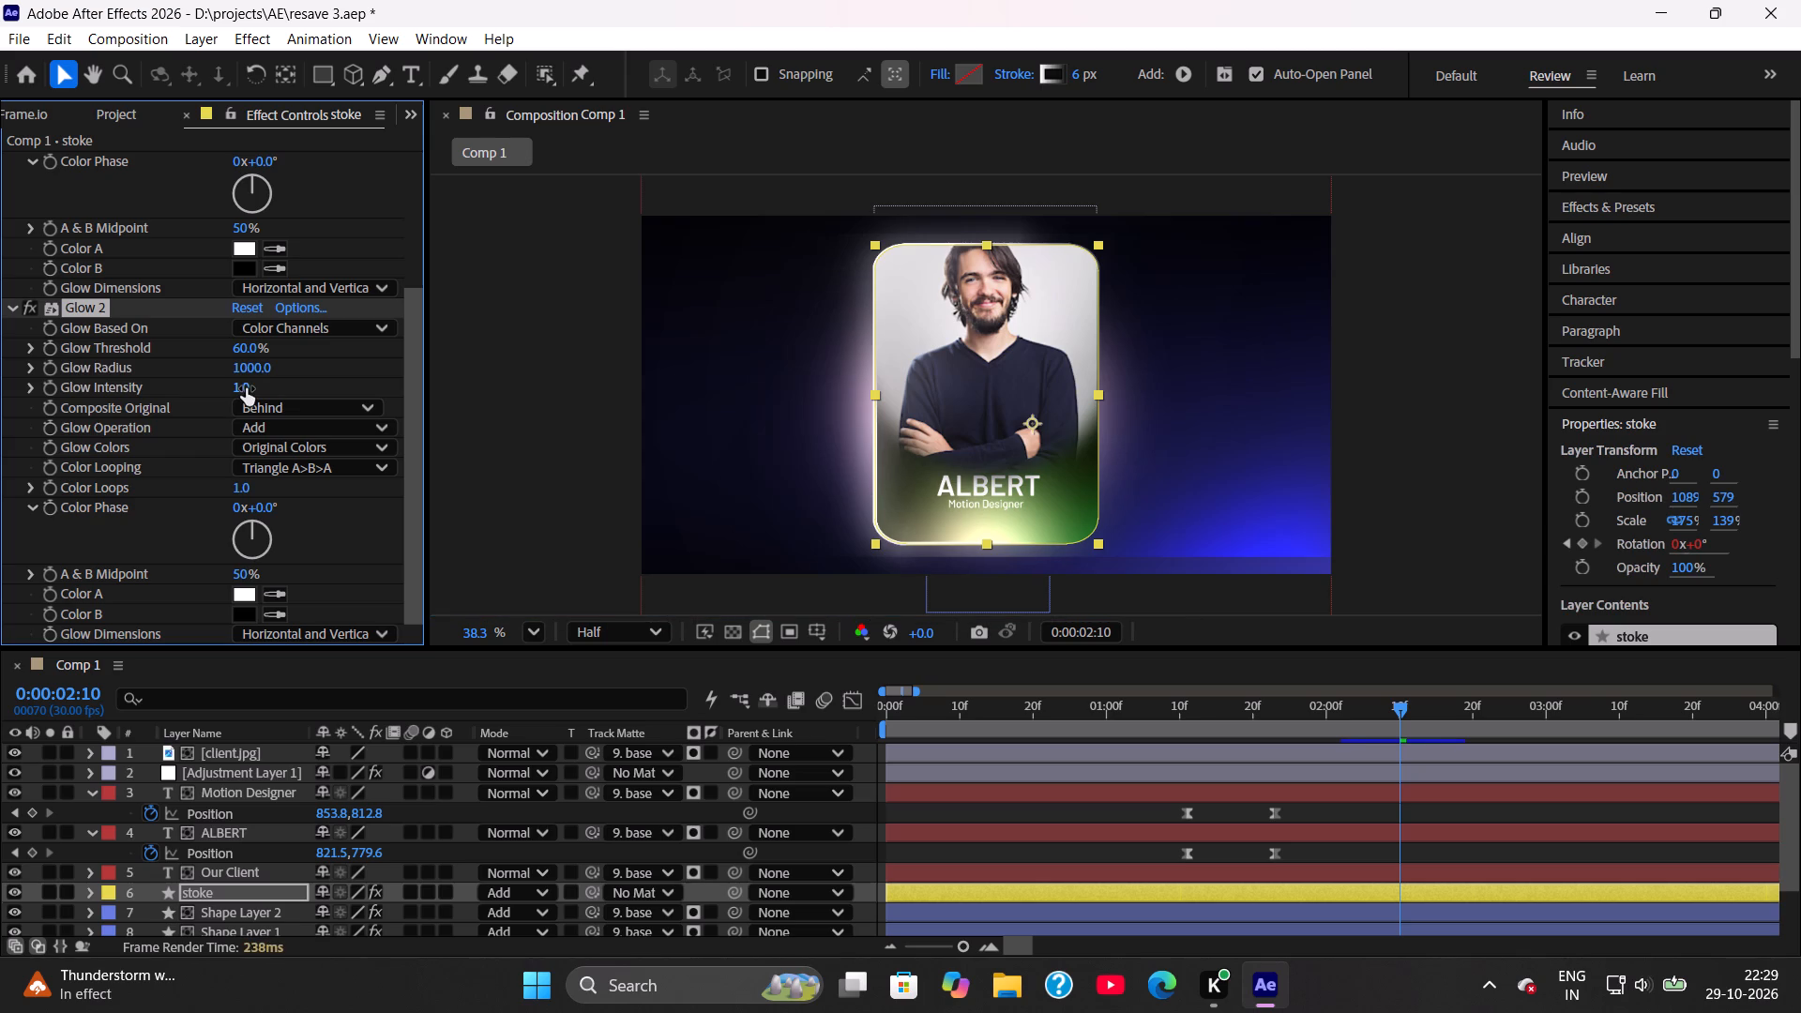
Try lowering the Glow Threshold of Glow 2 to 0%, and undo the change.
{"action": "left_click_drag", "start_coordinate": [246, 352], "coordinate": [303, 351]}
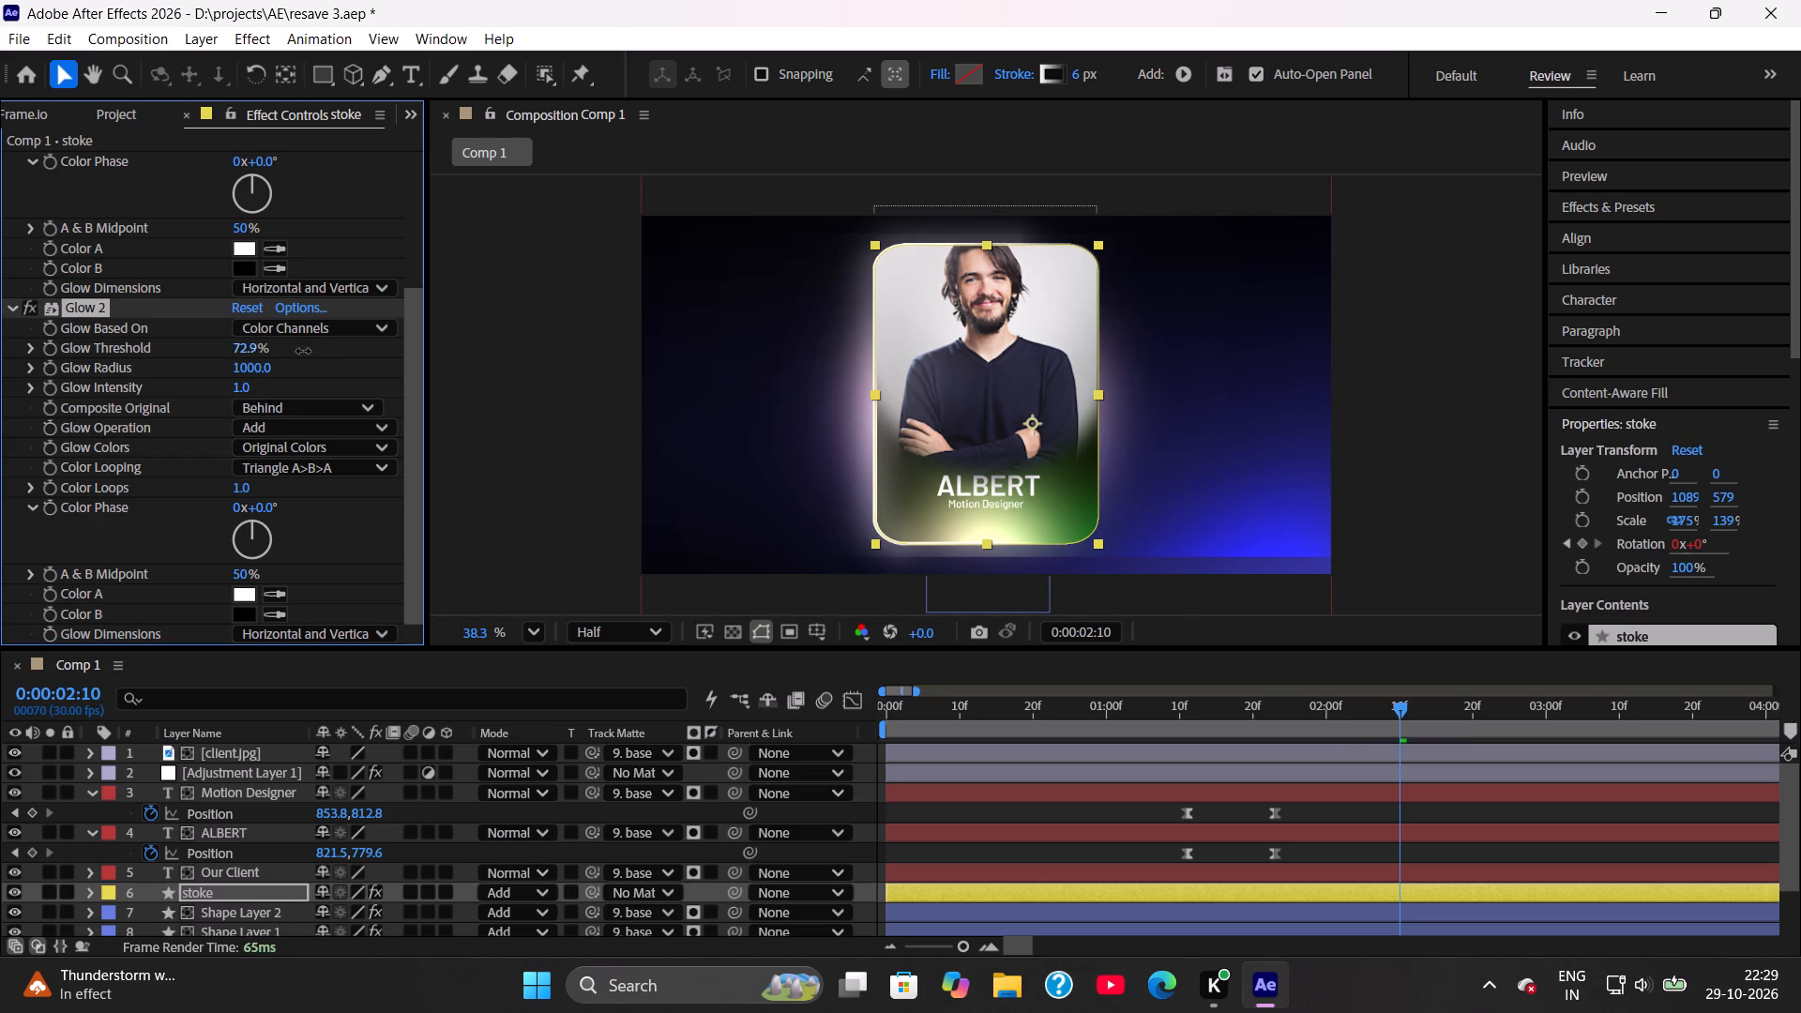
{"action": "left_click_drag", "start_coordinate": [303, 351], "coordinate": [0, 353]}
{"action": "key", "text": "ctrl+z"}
Try smaller Glow Radius values on Glow 2, settle on 700, and save the project.
{"action": "left_click_drag", "start_coordinate": [248, 371], "coordinate": [0, 375]}
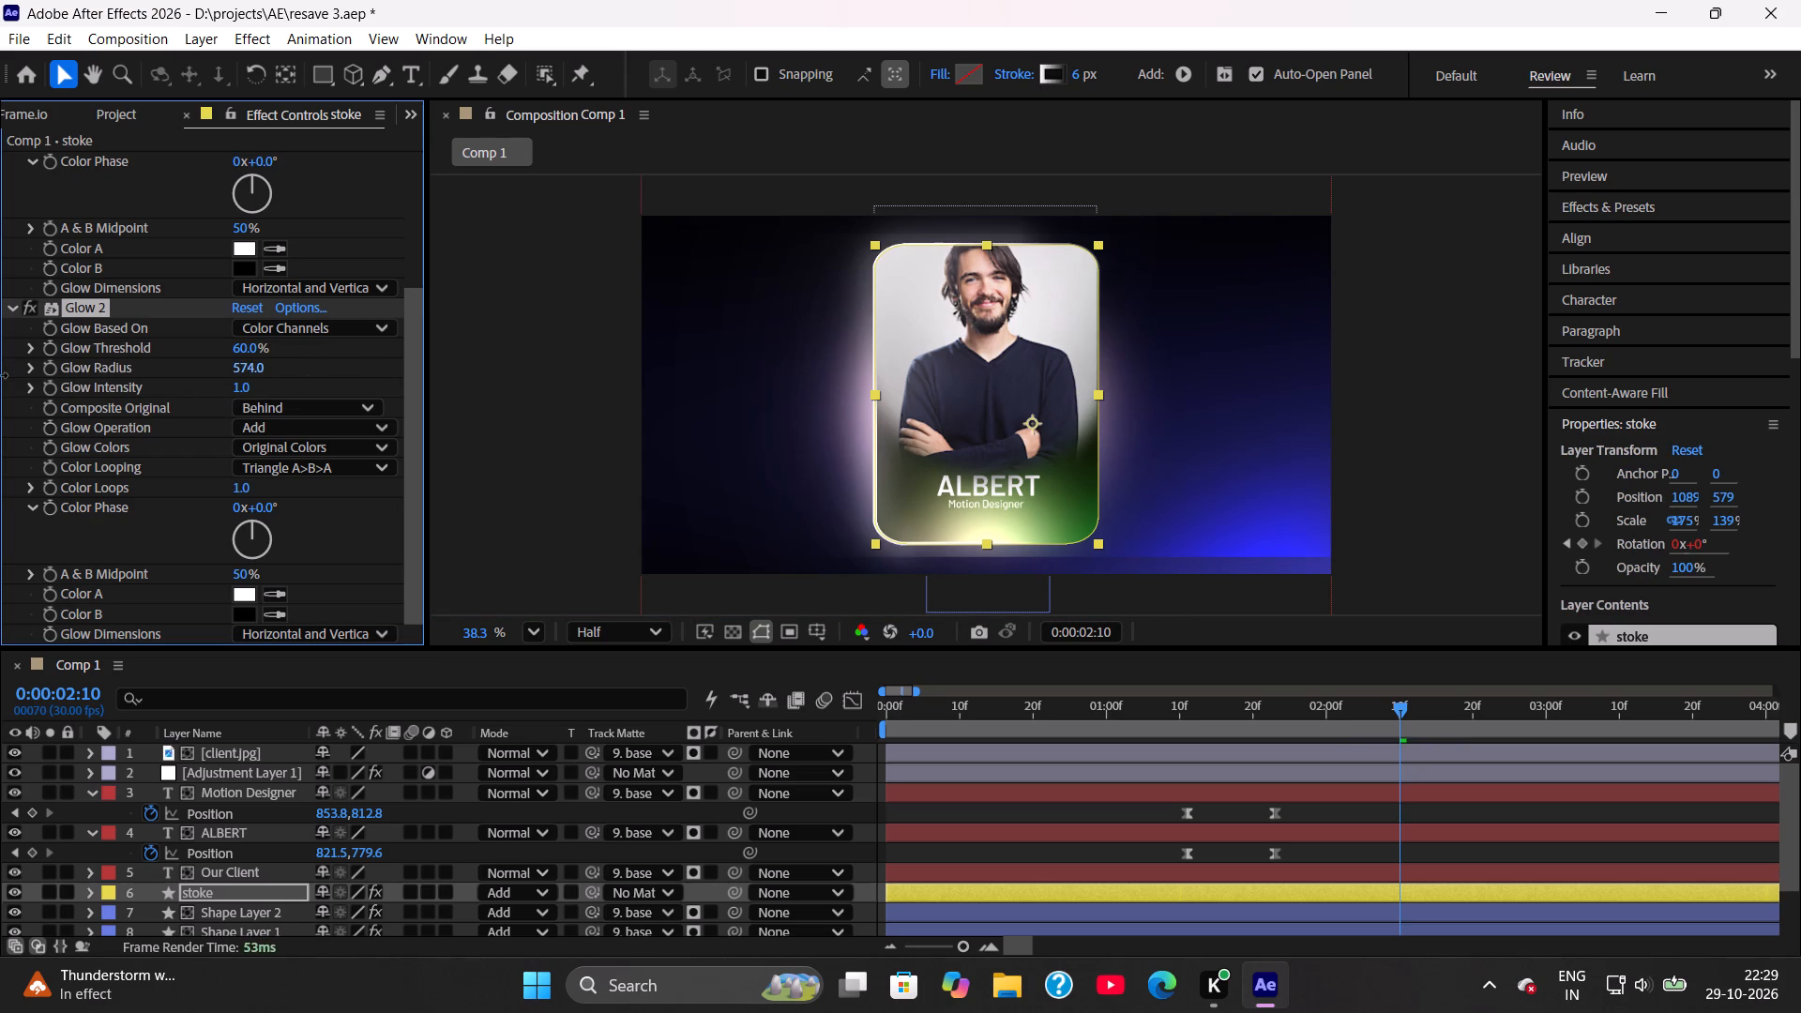
{"action": "left_click_drag", "start_coordinate": [0, 375], "coordinate": [0, 378]}
{"action": "left_click_drag", "start_coordinate": [248, 370], "coordinate": [0, 368]}
{"action": "left_click_drag", "start_coordinate": [0, 368], "coordinate": [18, 379]}
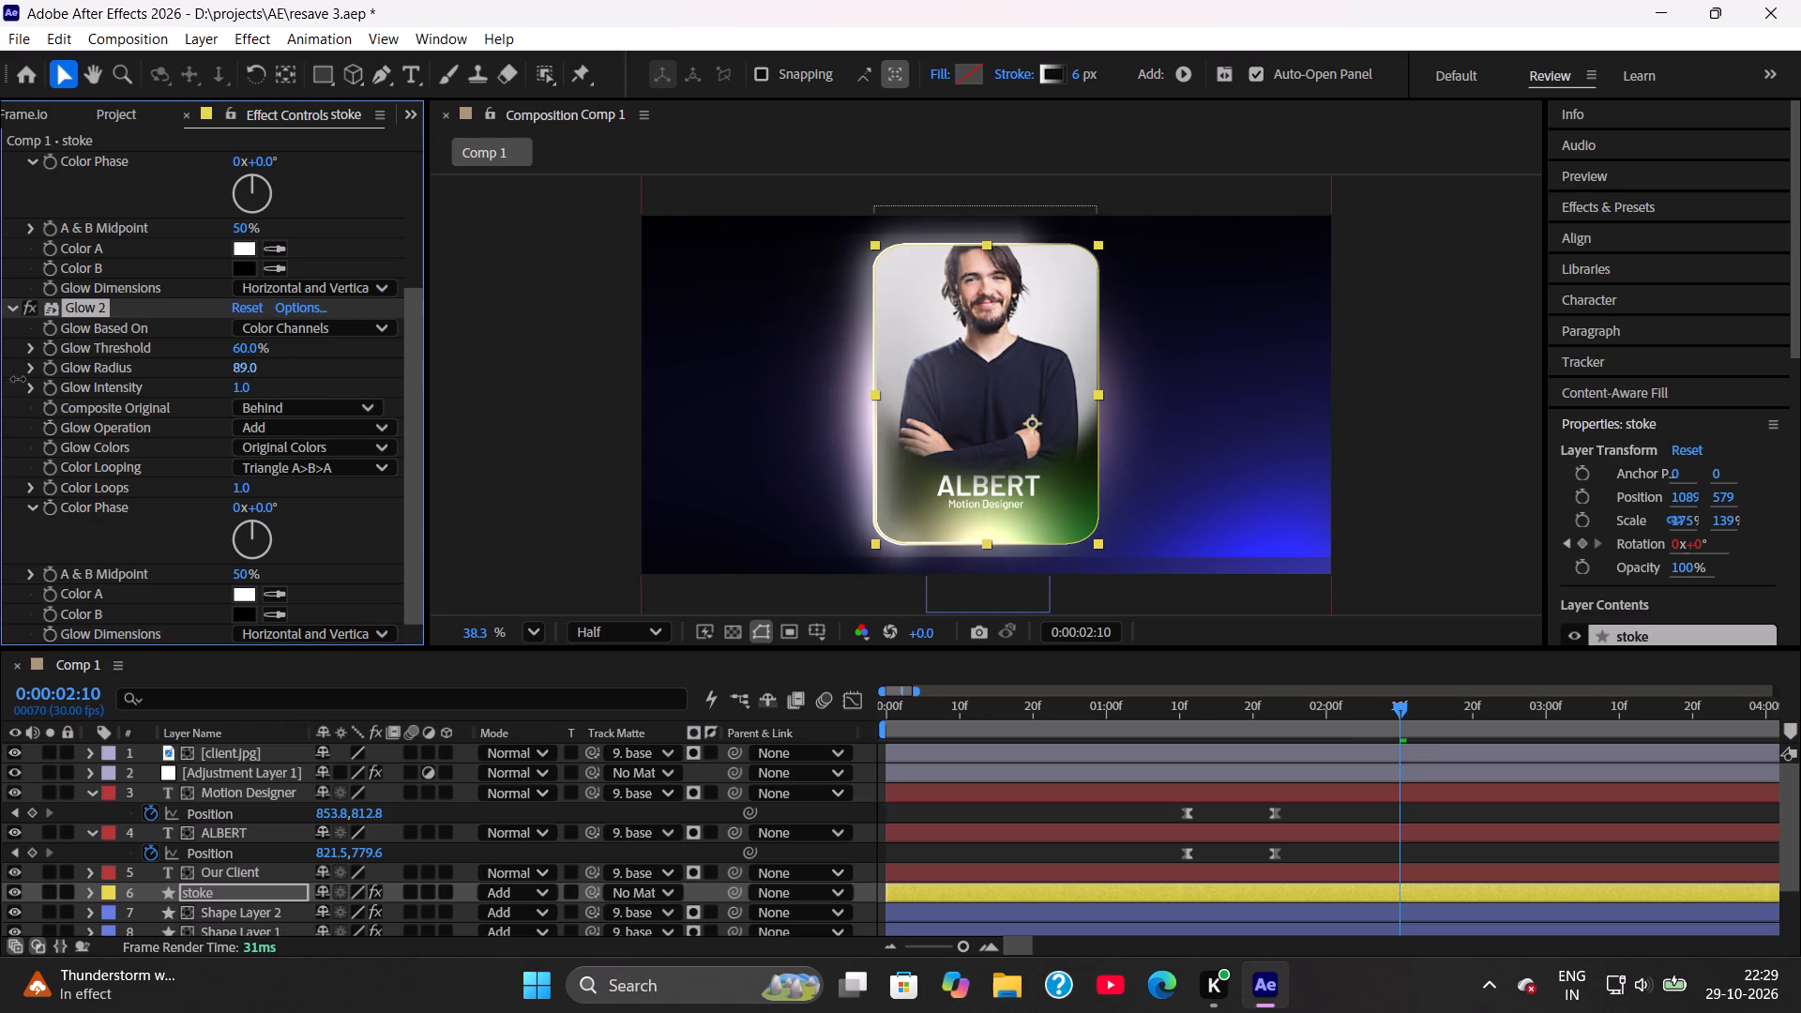
{"action": "left_click_drag", "start_coordinate": [18, 379], "coordinate": [433, 381]}
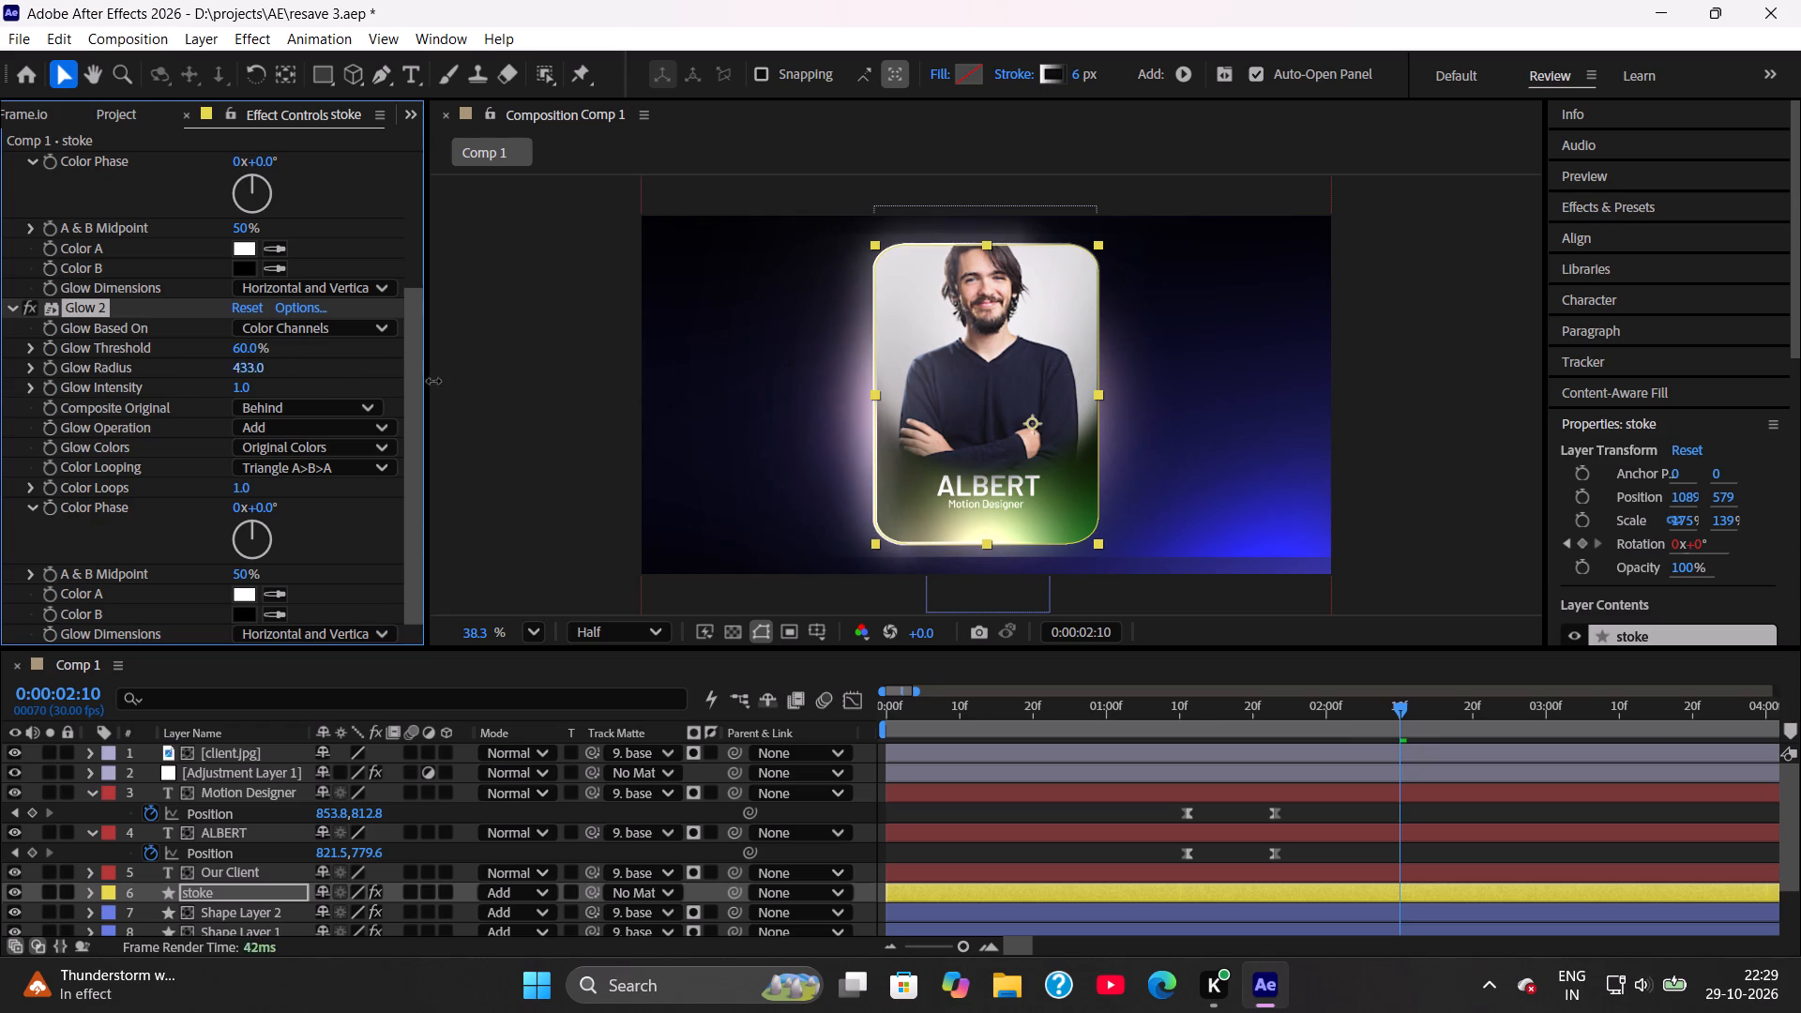
{"action": "left_click_drag", "start_coordinate": [433, 381], "coordinate": [808, 383]}
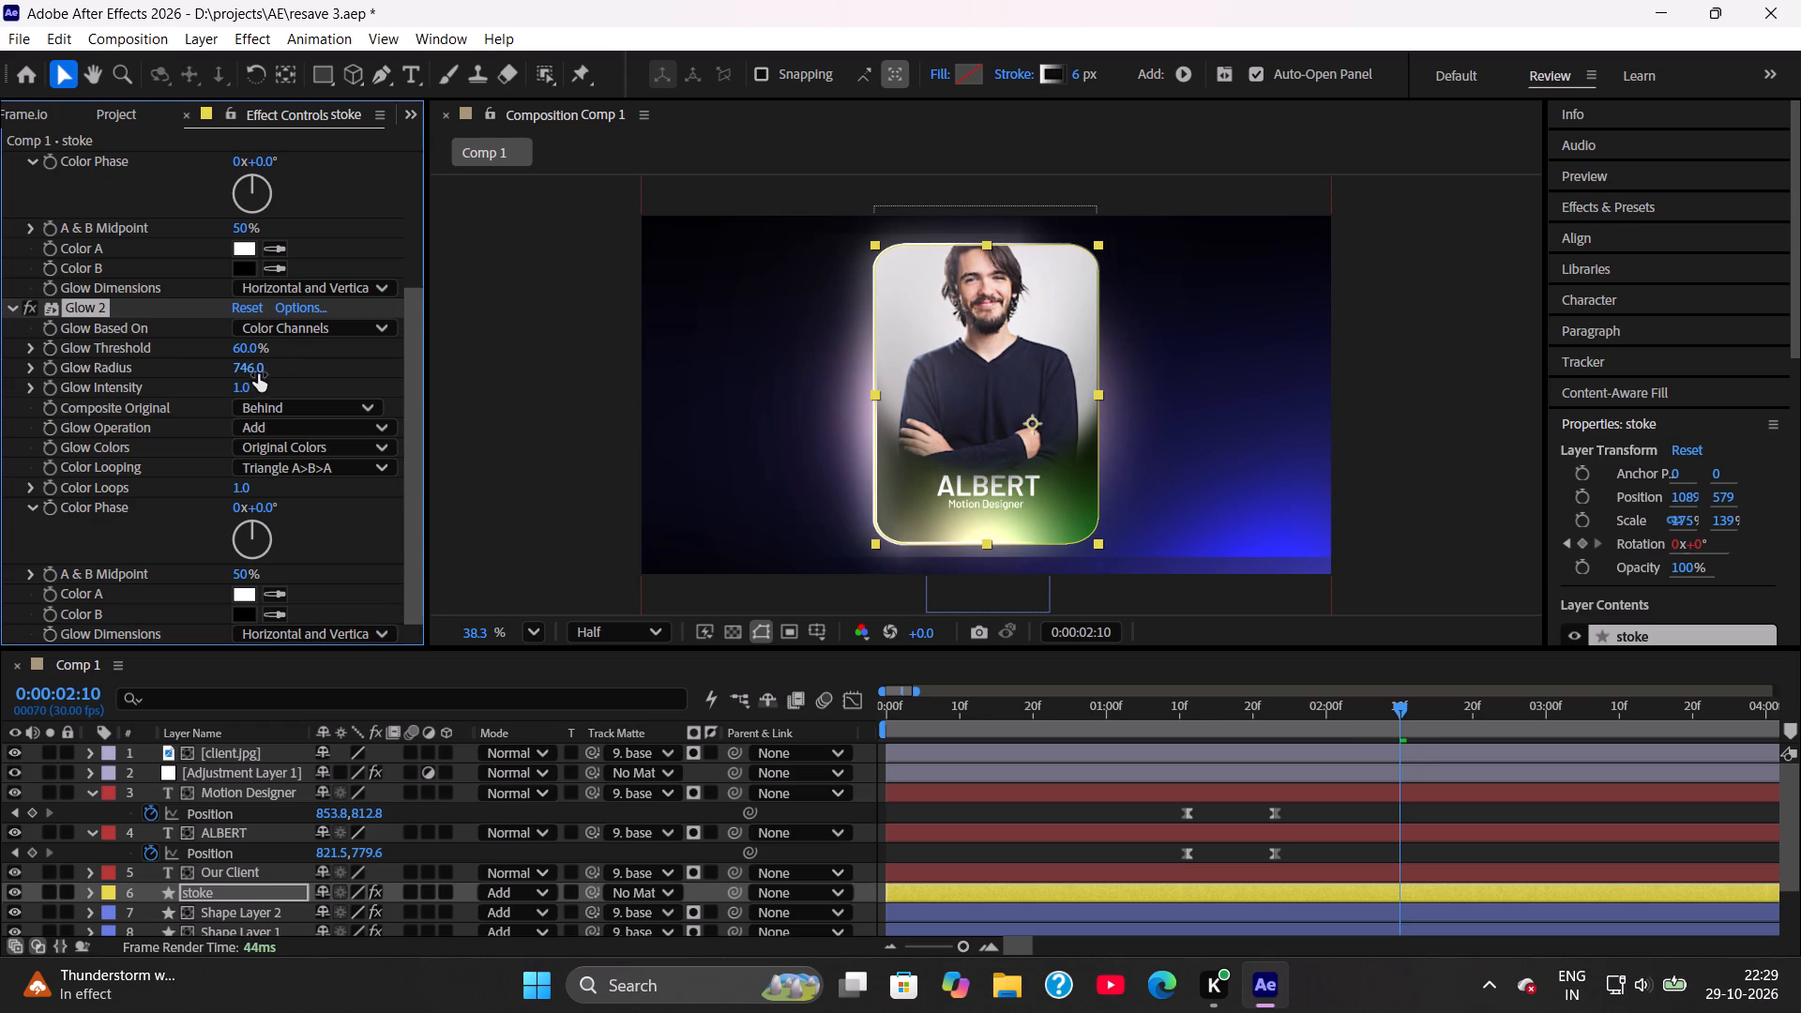
{"action": "left_click", "coordinate": [254, 371]}
{"action": "type", "text": "700"}
{"action": "key", "text": "Return"}
{"action": "key", "text": "ctrl+s"}
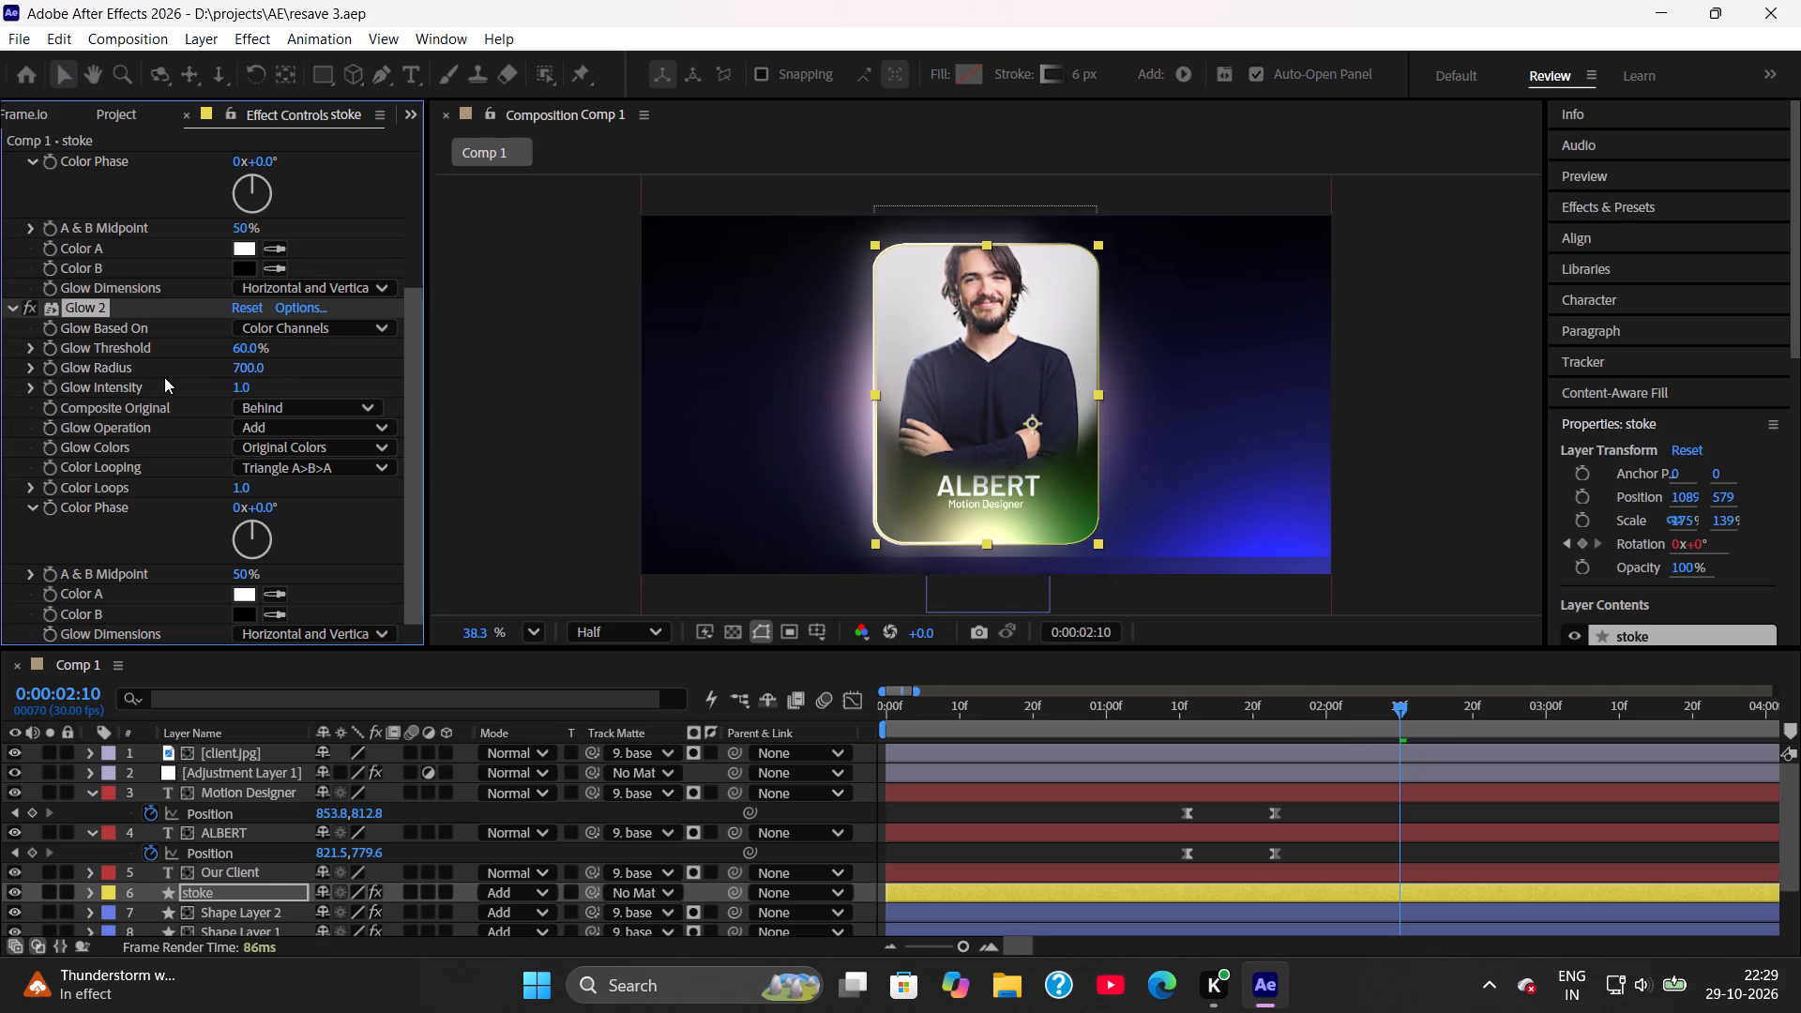
Collapse the settings of both Glow effects on the stoke layer.
{"action": "scroll", "coordinate": [155, 384], "scroll_direction": "down", "scroll_amount": 4}
{"action": "left_click", "coordinate": [5, 308]}
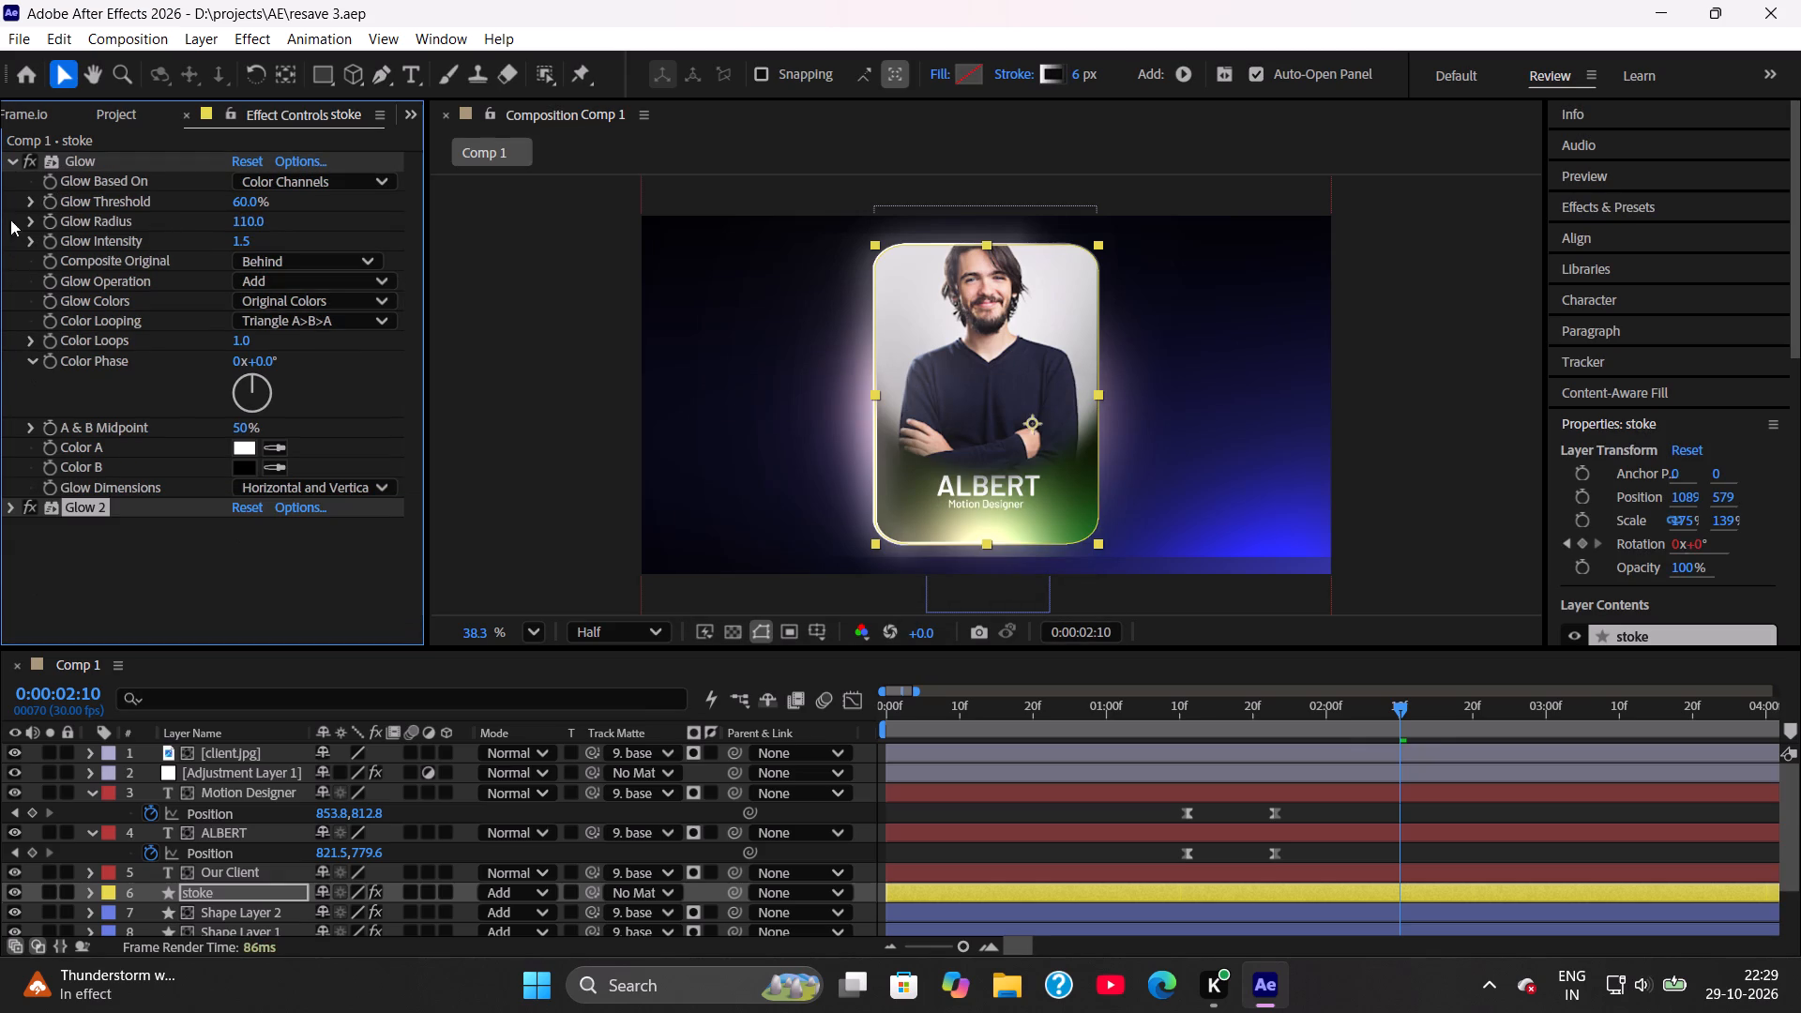
{"action": "left_click", "coordinate": [7, 165]}
Narrow the blurred ellipse of Shape Layer 3 slightly and centre it behind the portrait card, at about -170, 246 position.
{"action": "scroll", "coordinate": [1140, 881], "scroll_direction": "down", "scroll_amount": 5}
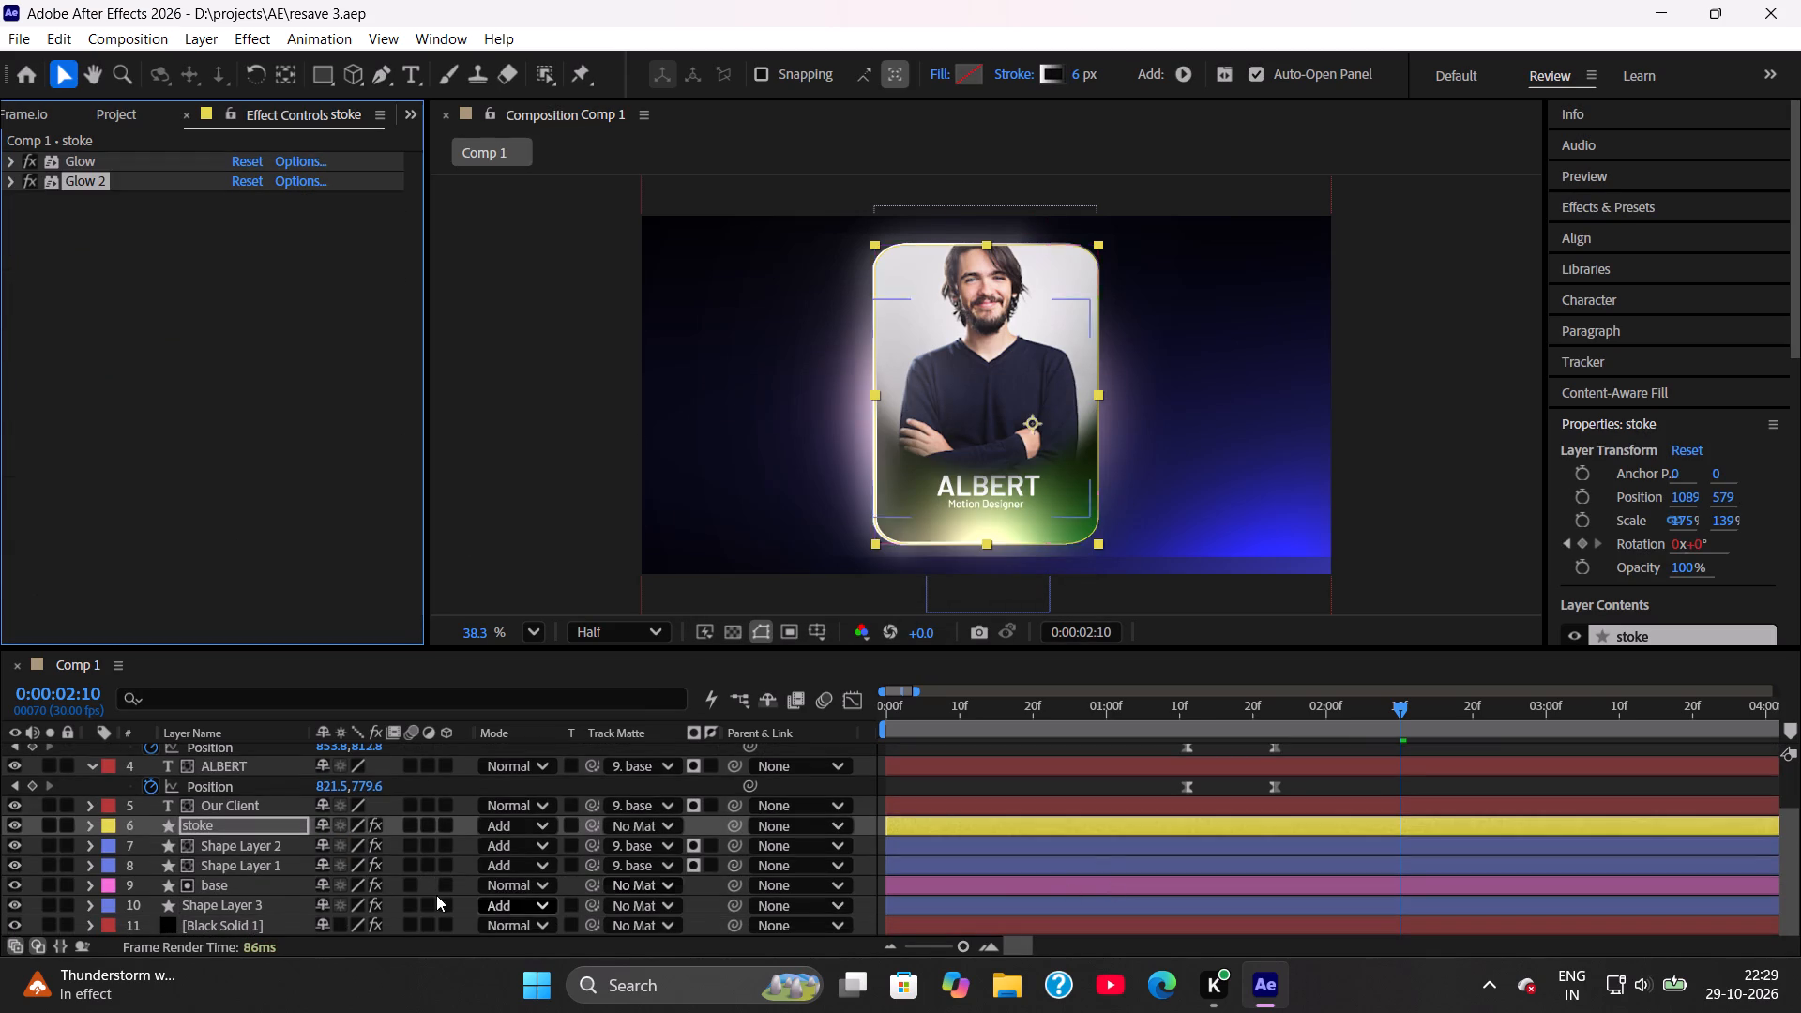
{"action": "left_click", "coordinate": [265, 898]}
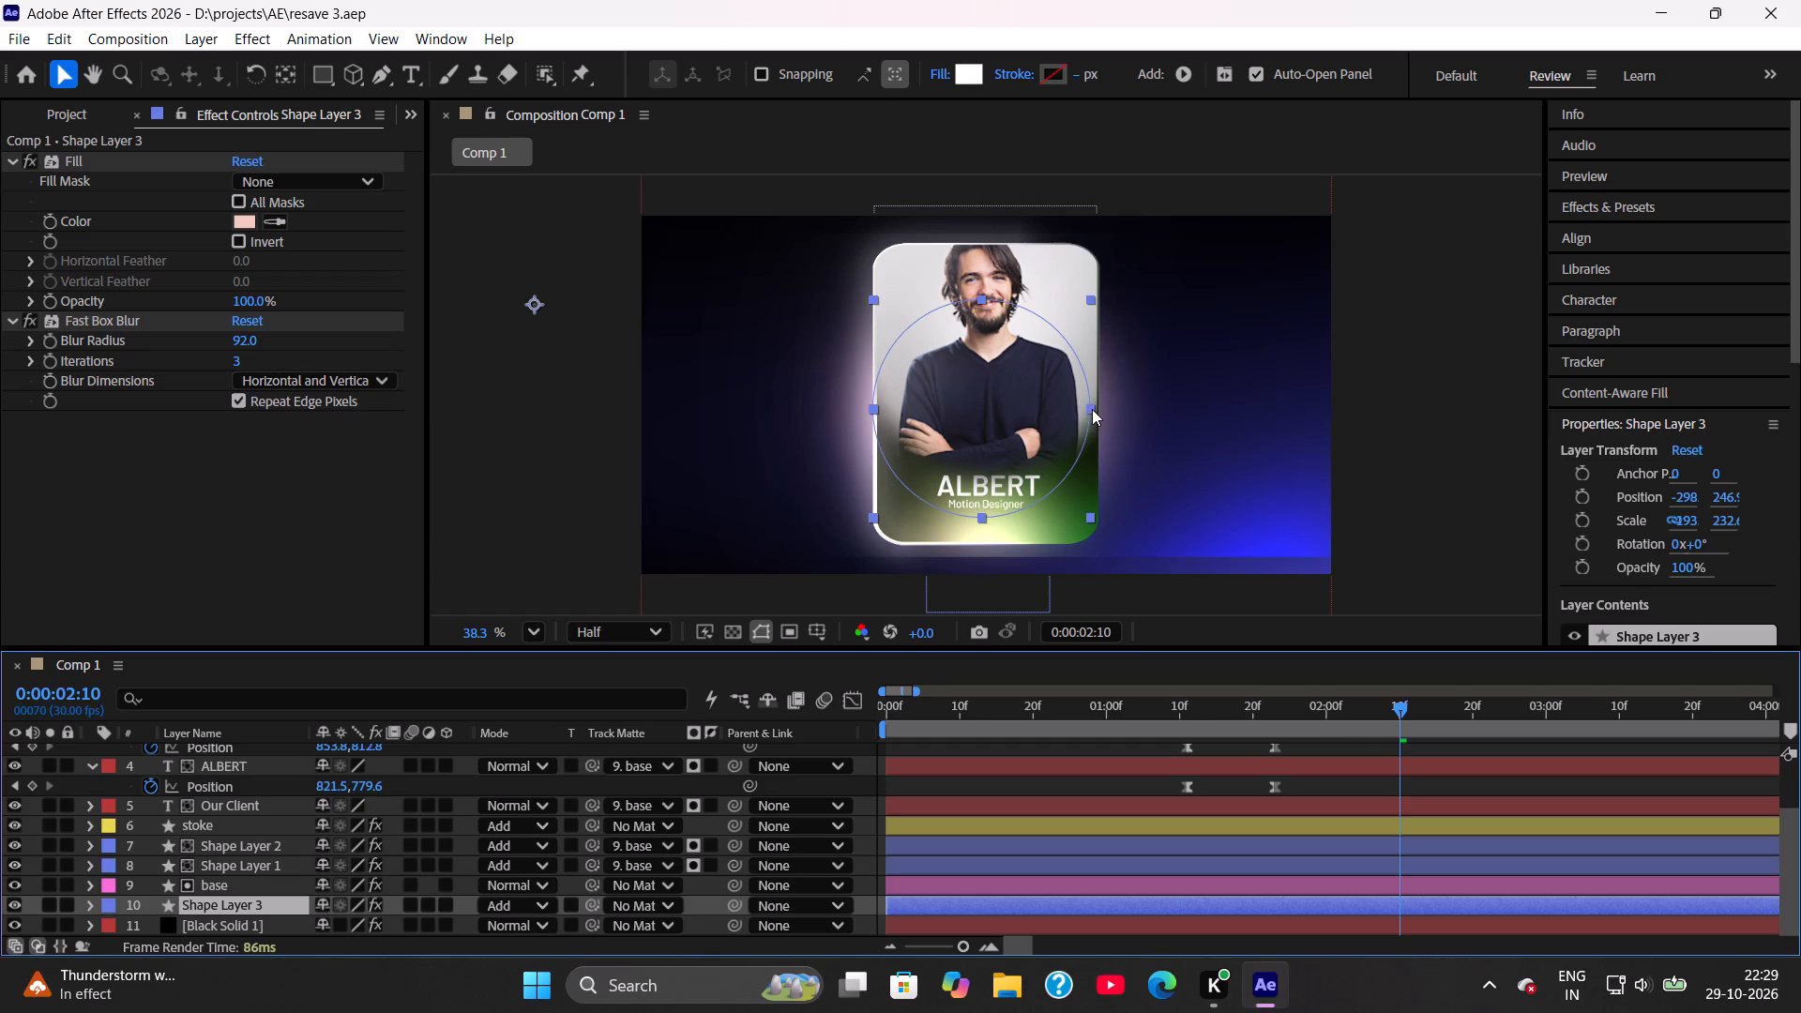
{"action": "left_click_drag", "start_coordinate": [872, 410], "coordinate": [902, 409]}
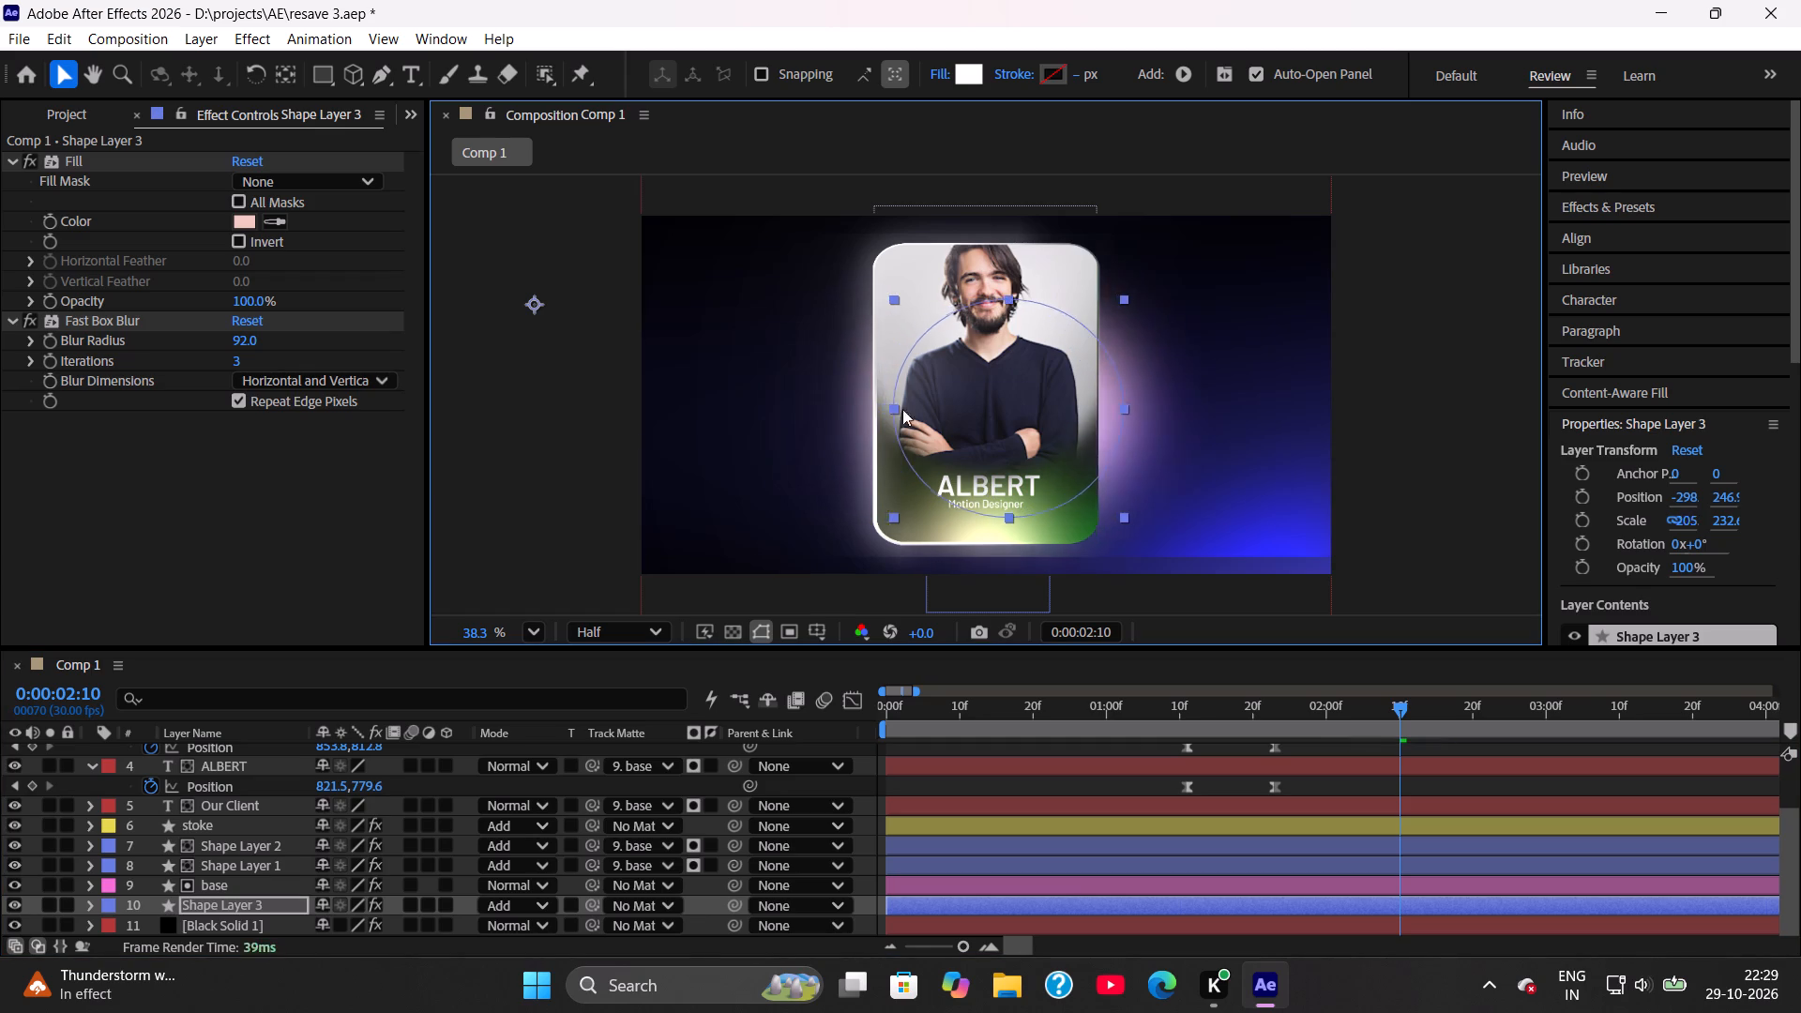
{"action": "left_click_drag", "start_coordinate": [902, 409], "coordinate": [866, 408]}
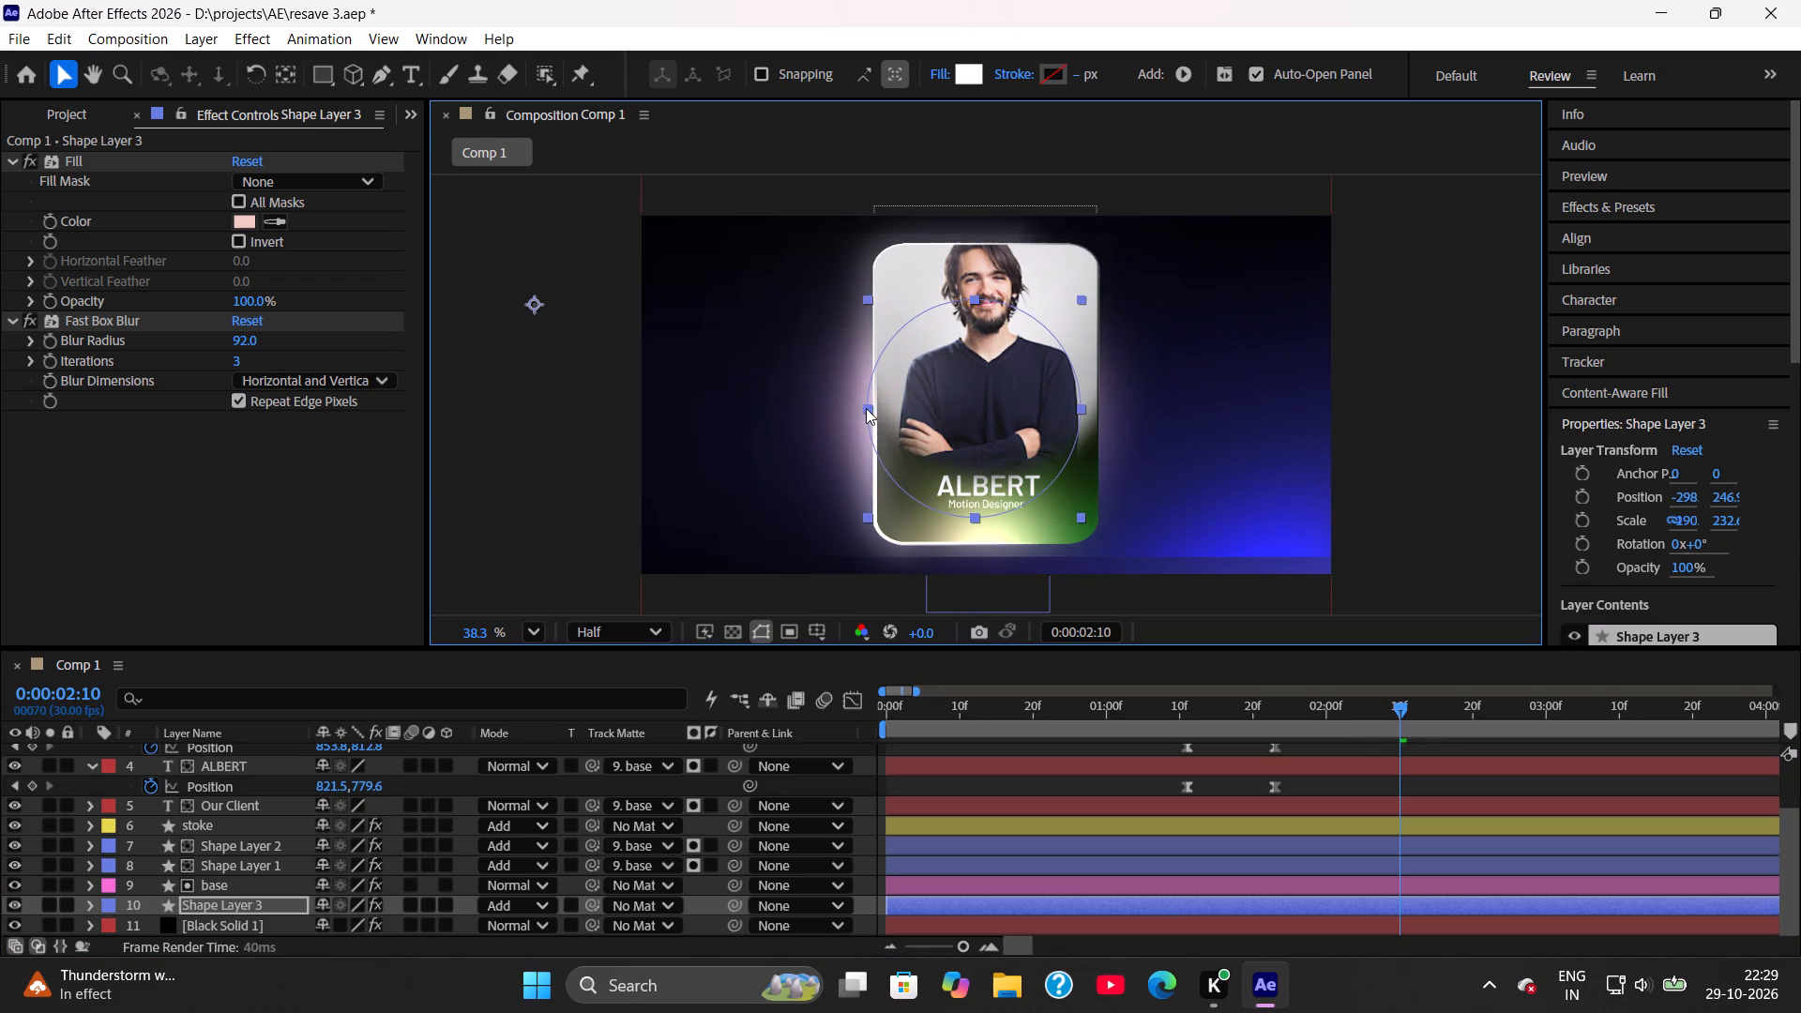
{"action": "left_click_drag", "start_coordinate": [866, 408], "coordinate": [840, 402]}
{"action": "left_click_drag", "start_coordinate": [946, 406], "coordinate": [993, 407]}
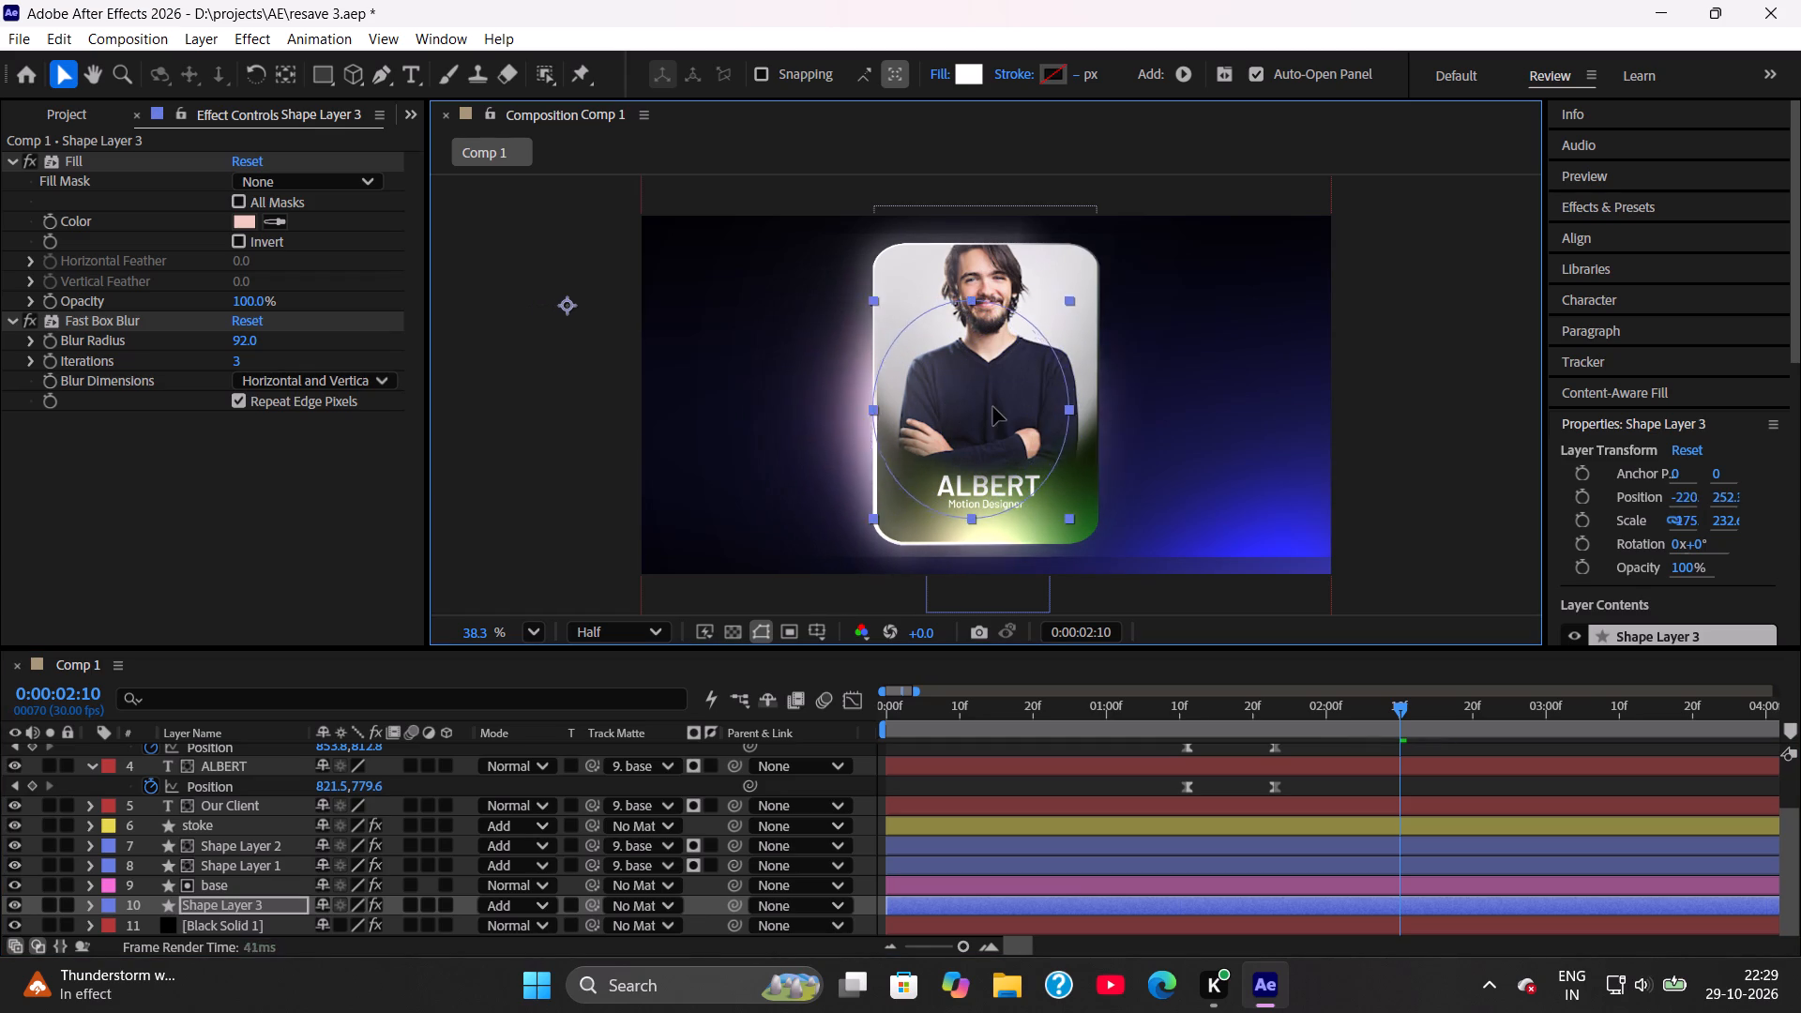
{"action": "left_click_drag", "start_coordinate": [993, 407], "coordinate": [994, 408]}
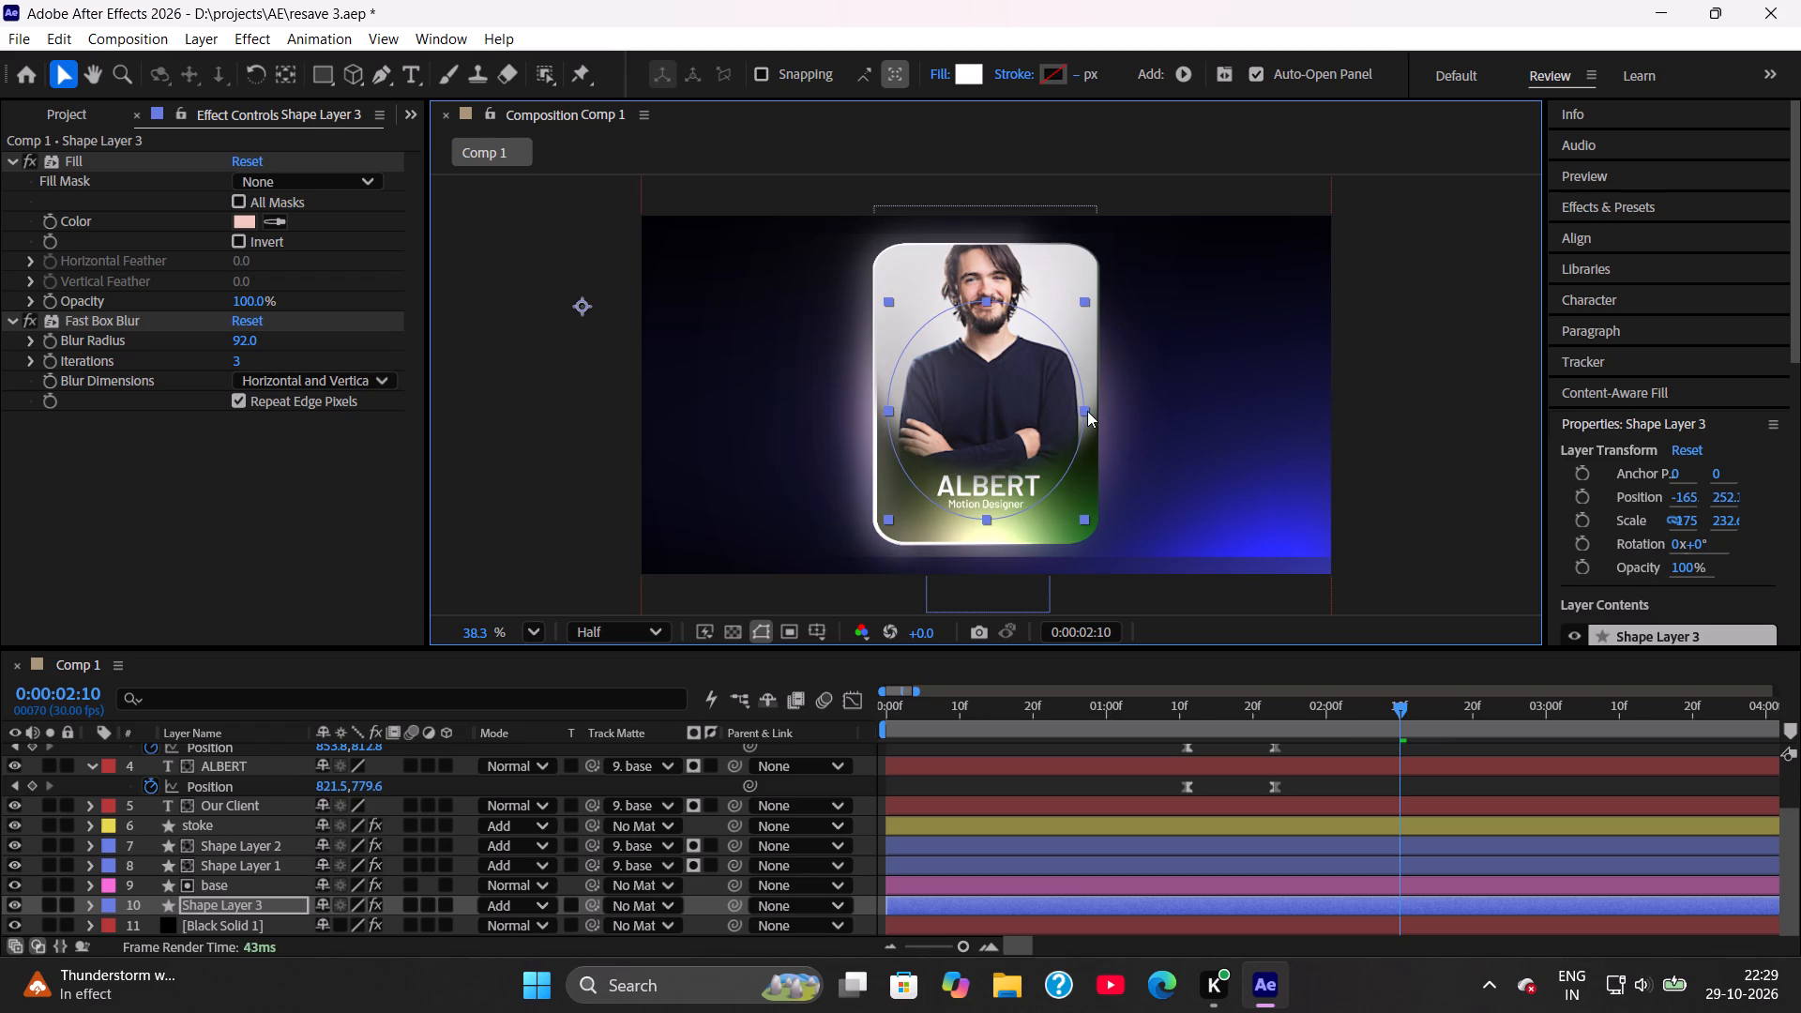
{"action": "left_click_drag", "start_coordinate": [1085, 411], "coordinate": [1094, 411]}
{"action": "left_click_drag", "start_coordinate": [1012, 411], "coordinate": [1004, 411]}
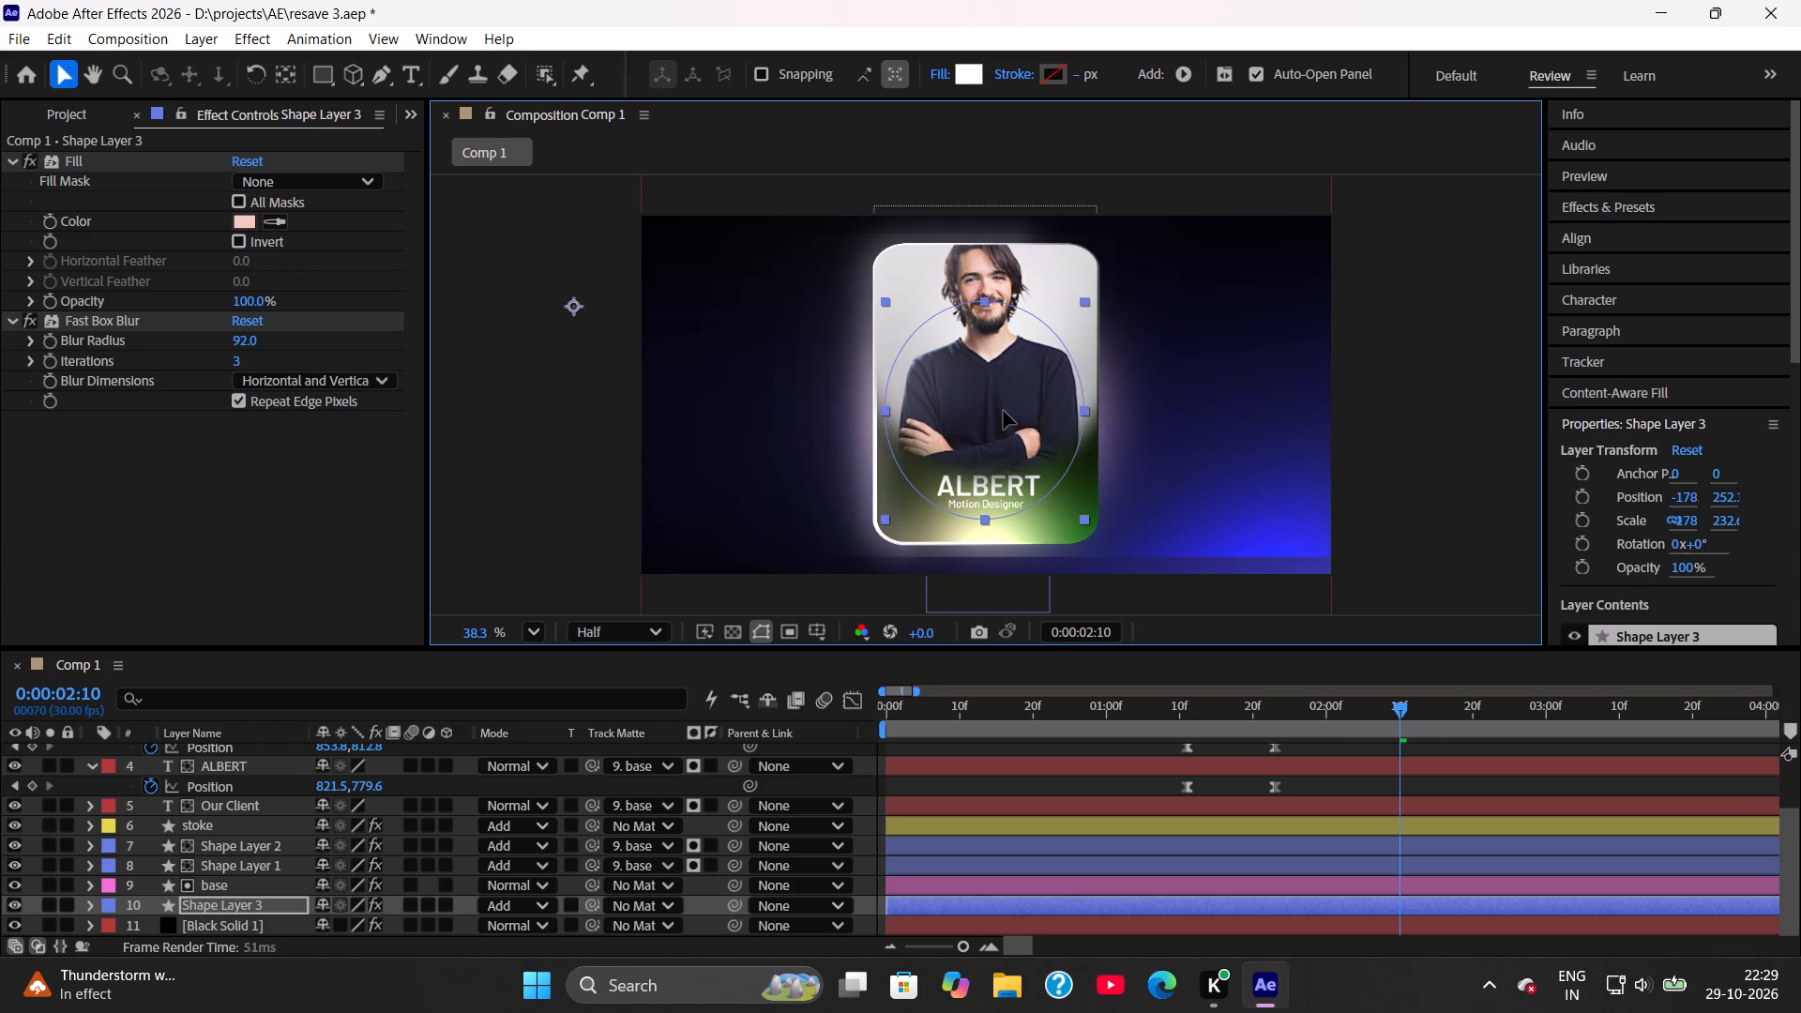
{"action": "left_click_drag", "start_coordinate": [1004, 411], "coordinate": [1001, 411]}
{"action": "left_click_drag", "start_coordinate": [994, 411], "coordinate": [1006, 409]}
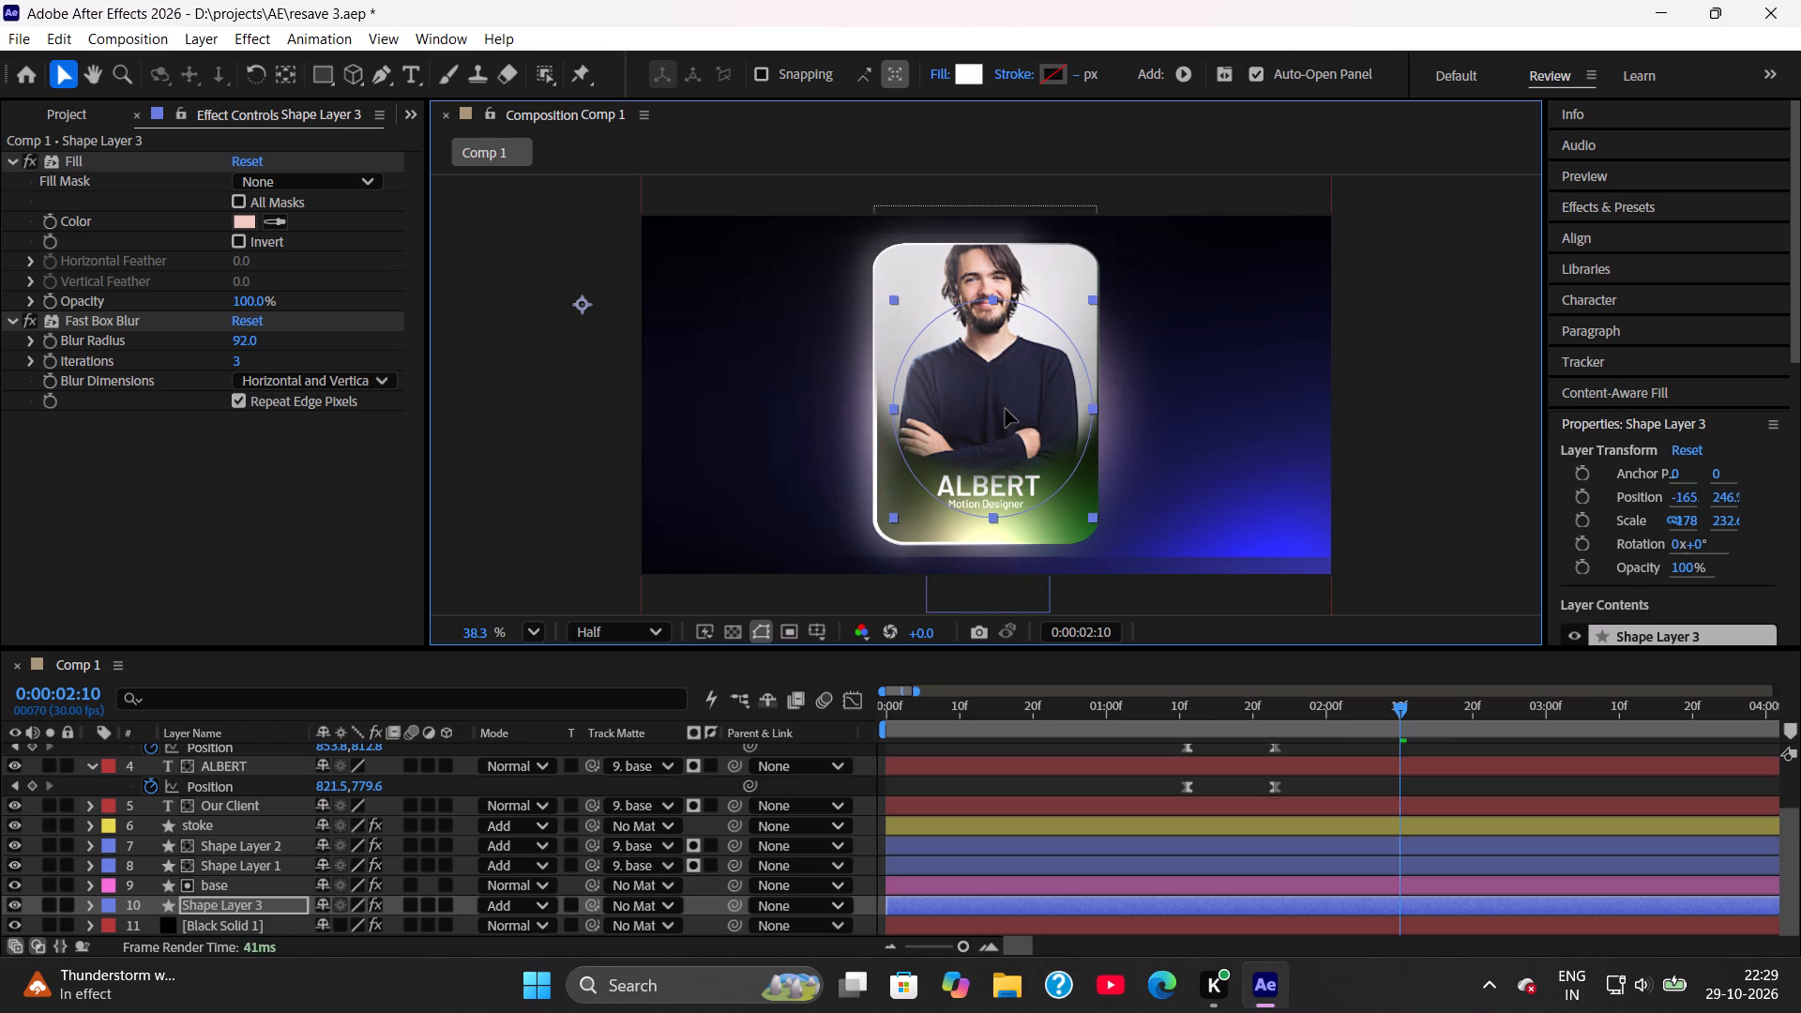
{"action": "left_click_drag", "start_coordinate": [1006, 409], "coordinate": [1004, 409]}
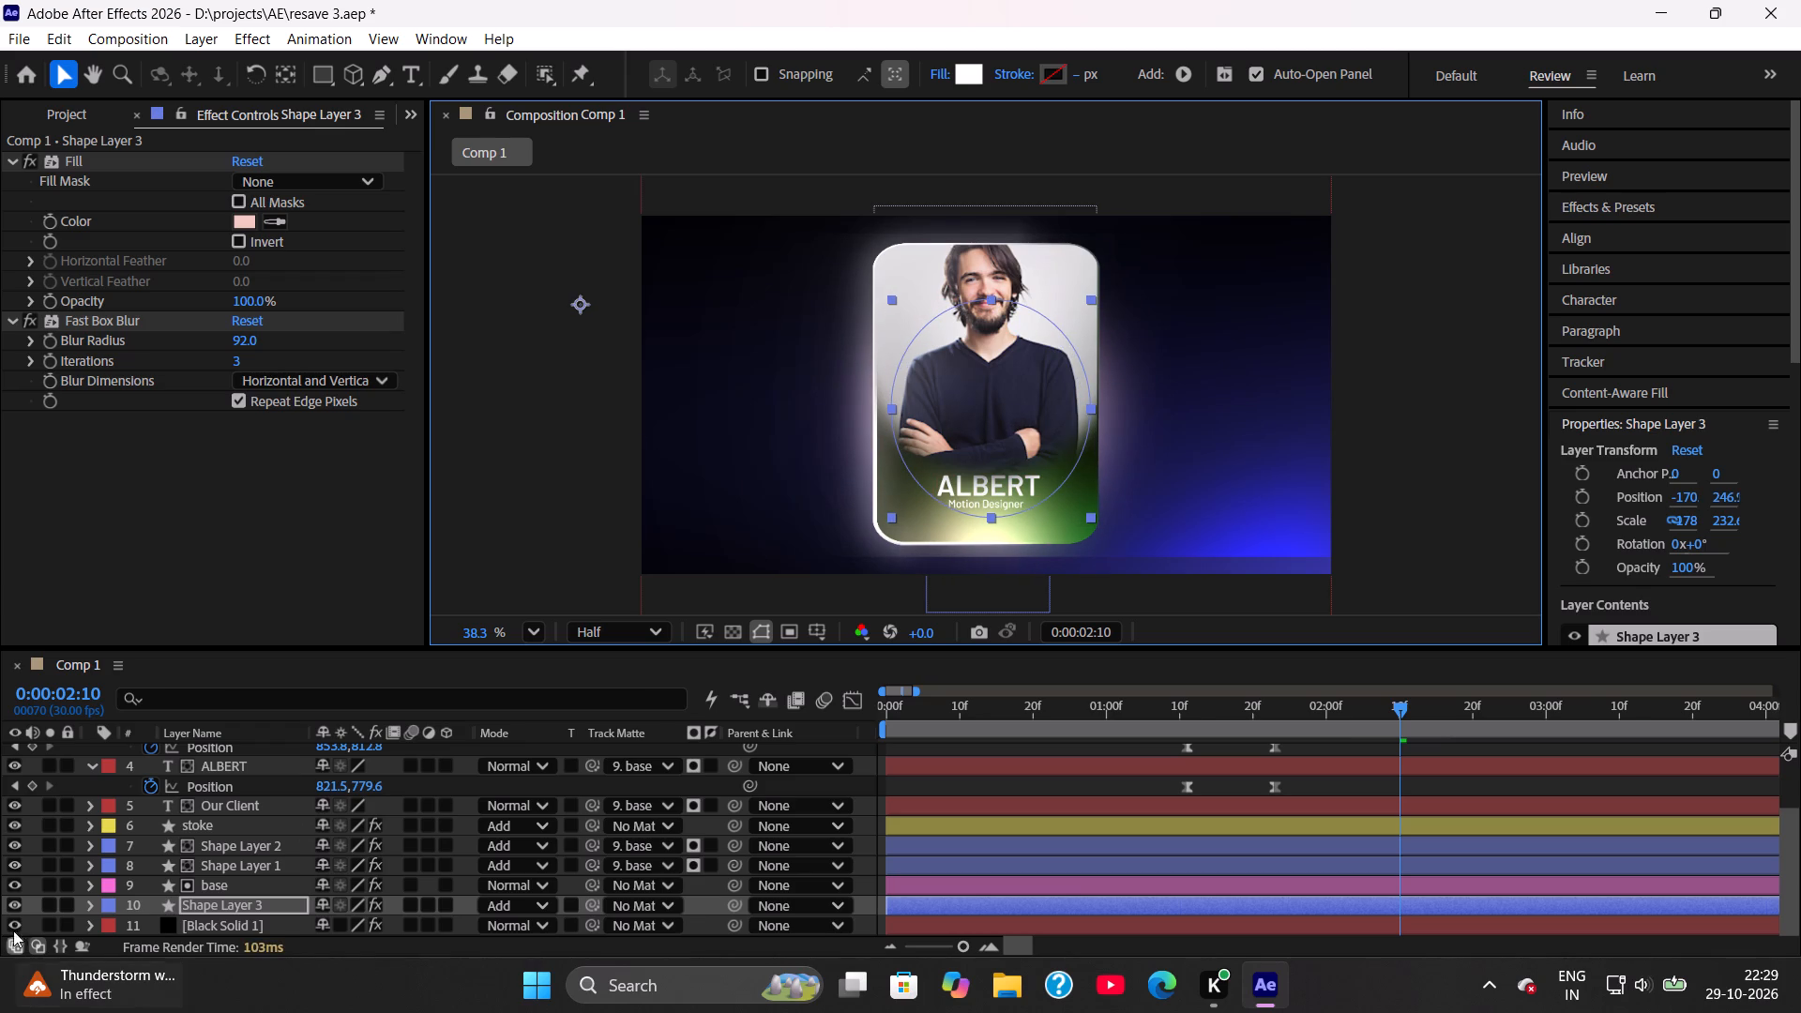
Hide and show Shape Layer 3 to compare the card with and without its background glow, leaving it visible.
{"action": "left_click", "coordinate": [13, 897]}
{"action": "left_click", "coordinate": [13, 897]}
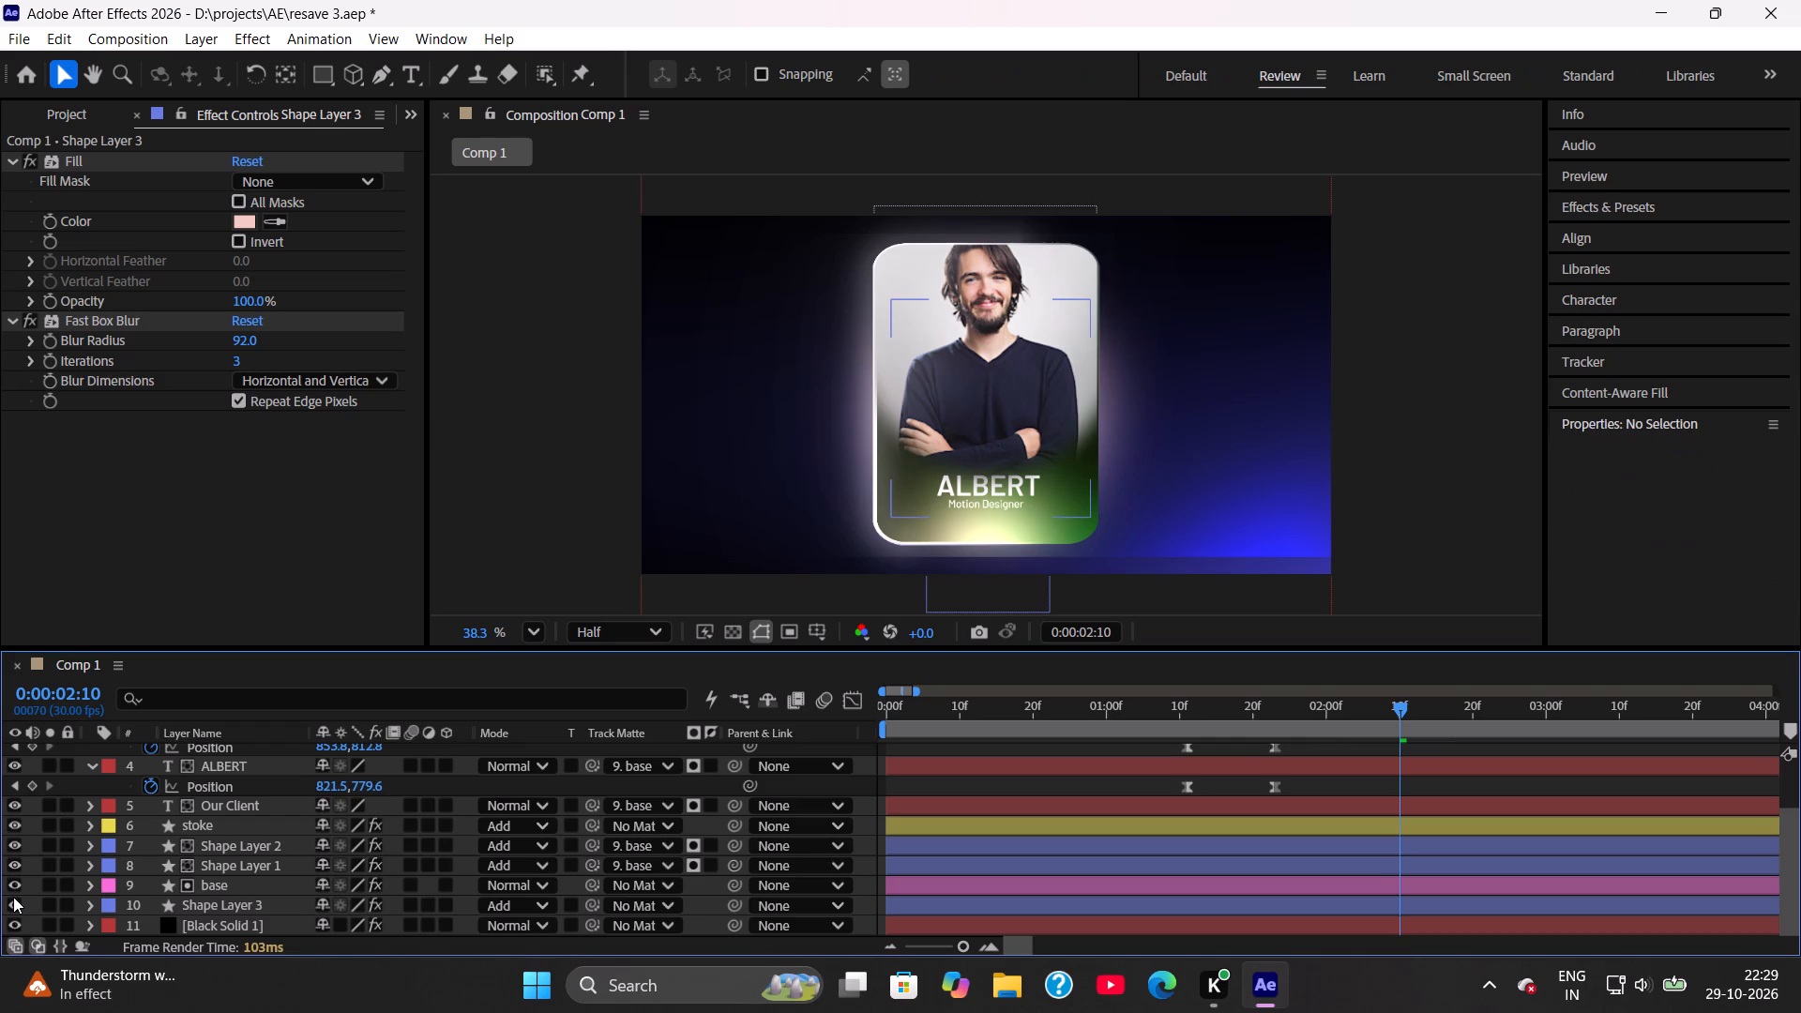
{"action": "left_click", "coordinate": [19, 906]}
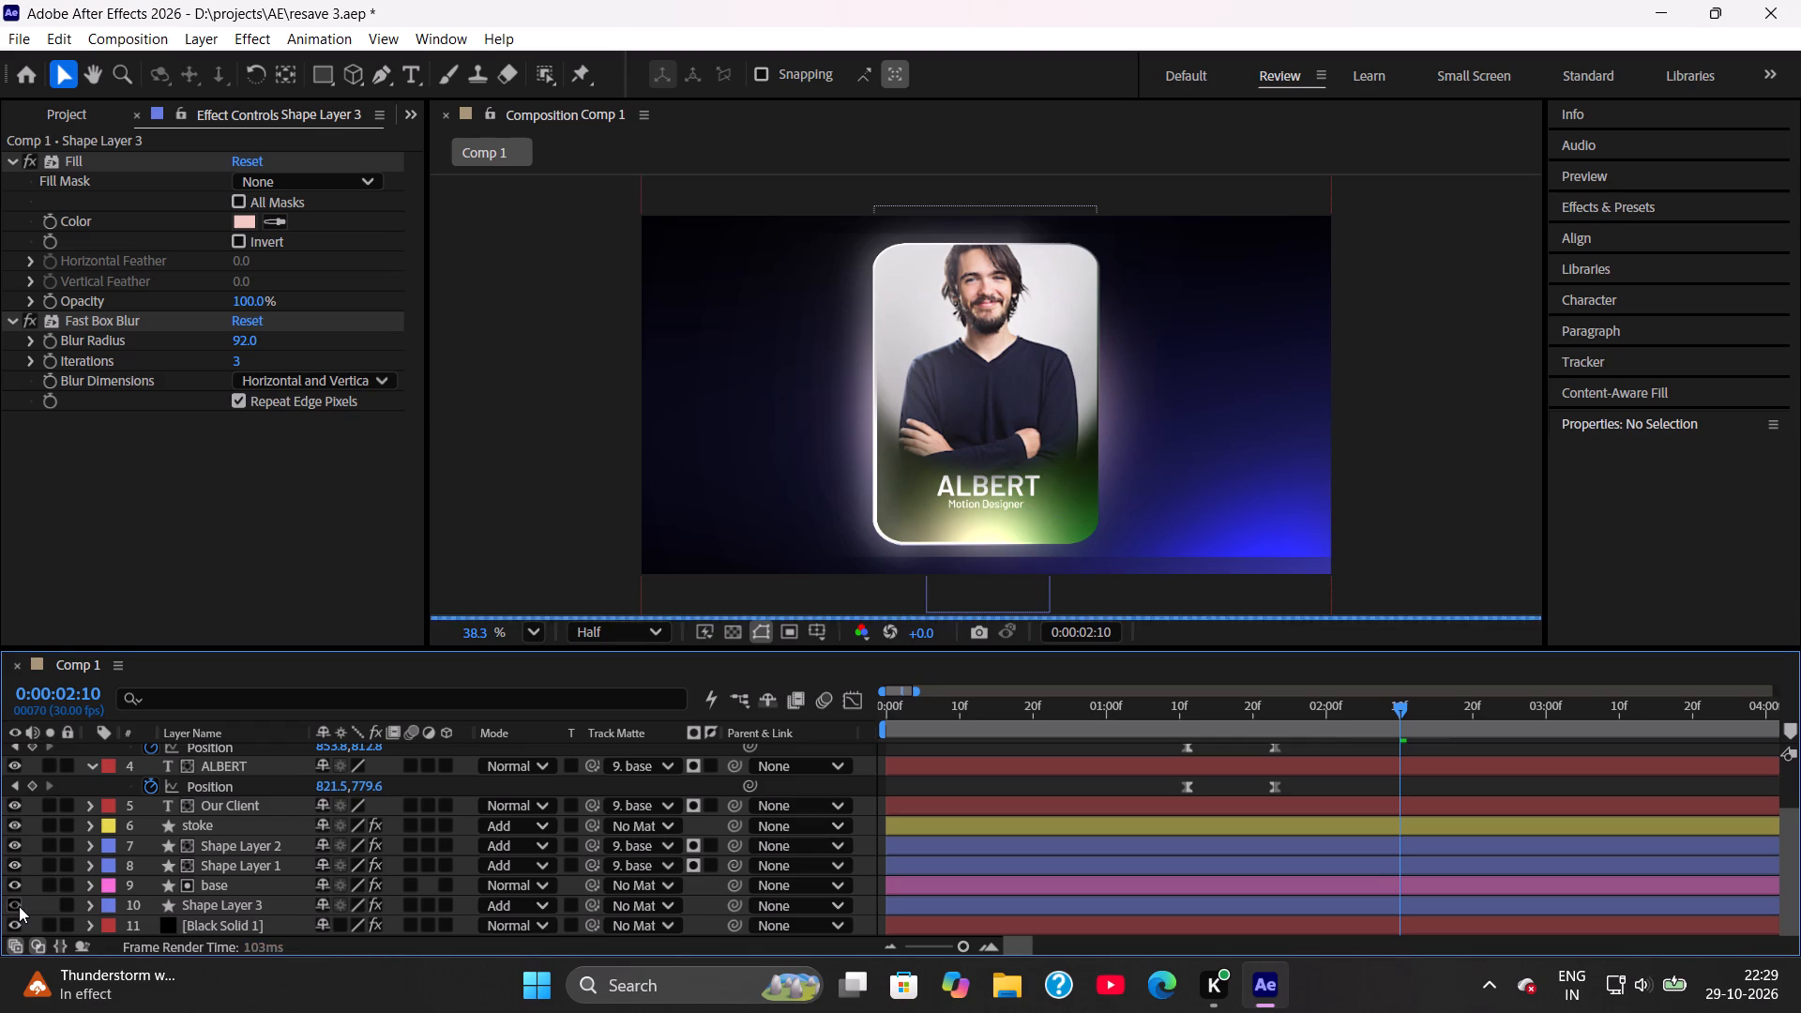
{"action": "left_click", "coordinate": [19, 906]}
Deselect all layers and save the project.
{"action": "left_click", "coordinate": [943, 789]}
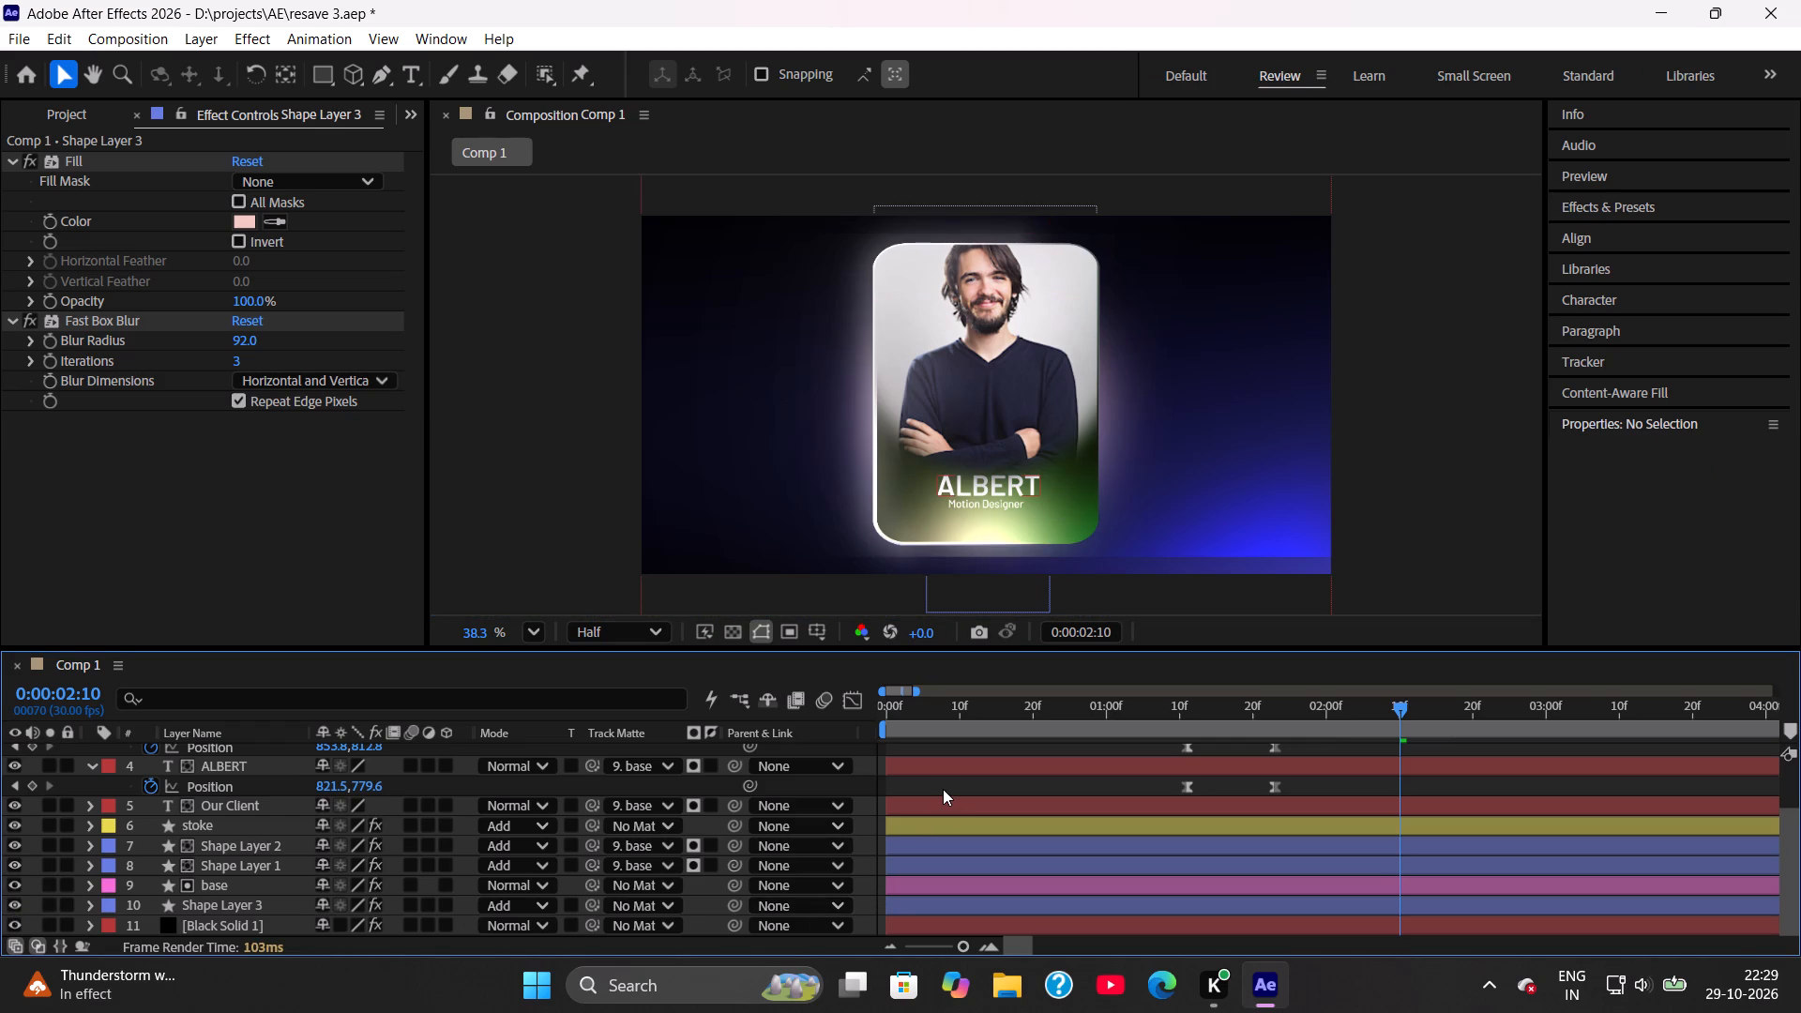
{"action": "key", "text": "ctrl+s"}
{"action": "scroll", "coordinate": [1115, 791], "scroll_direction": "down", "scroll_amount": 5}
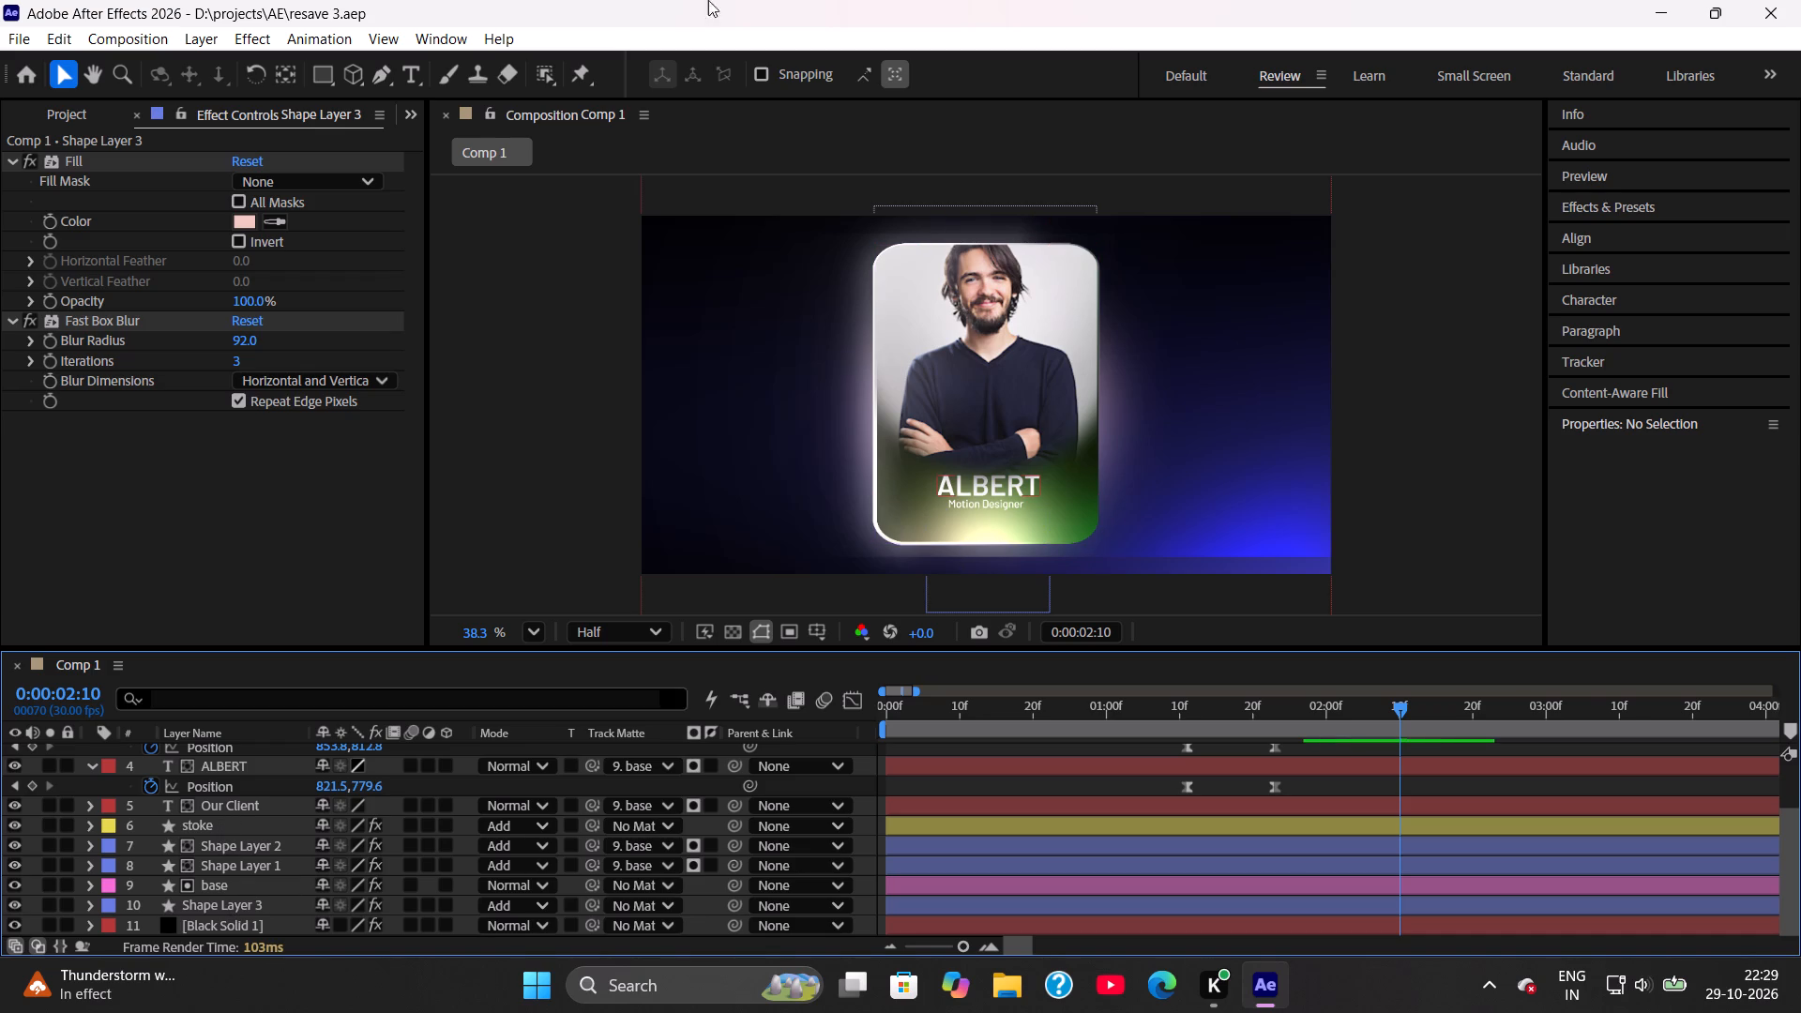
Recolour the Fill effect of Shape Layer 3 with the dark green sampled from the card's lower corner and save the project.
{"action": "left_click", "coordinate": [240, 902]}
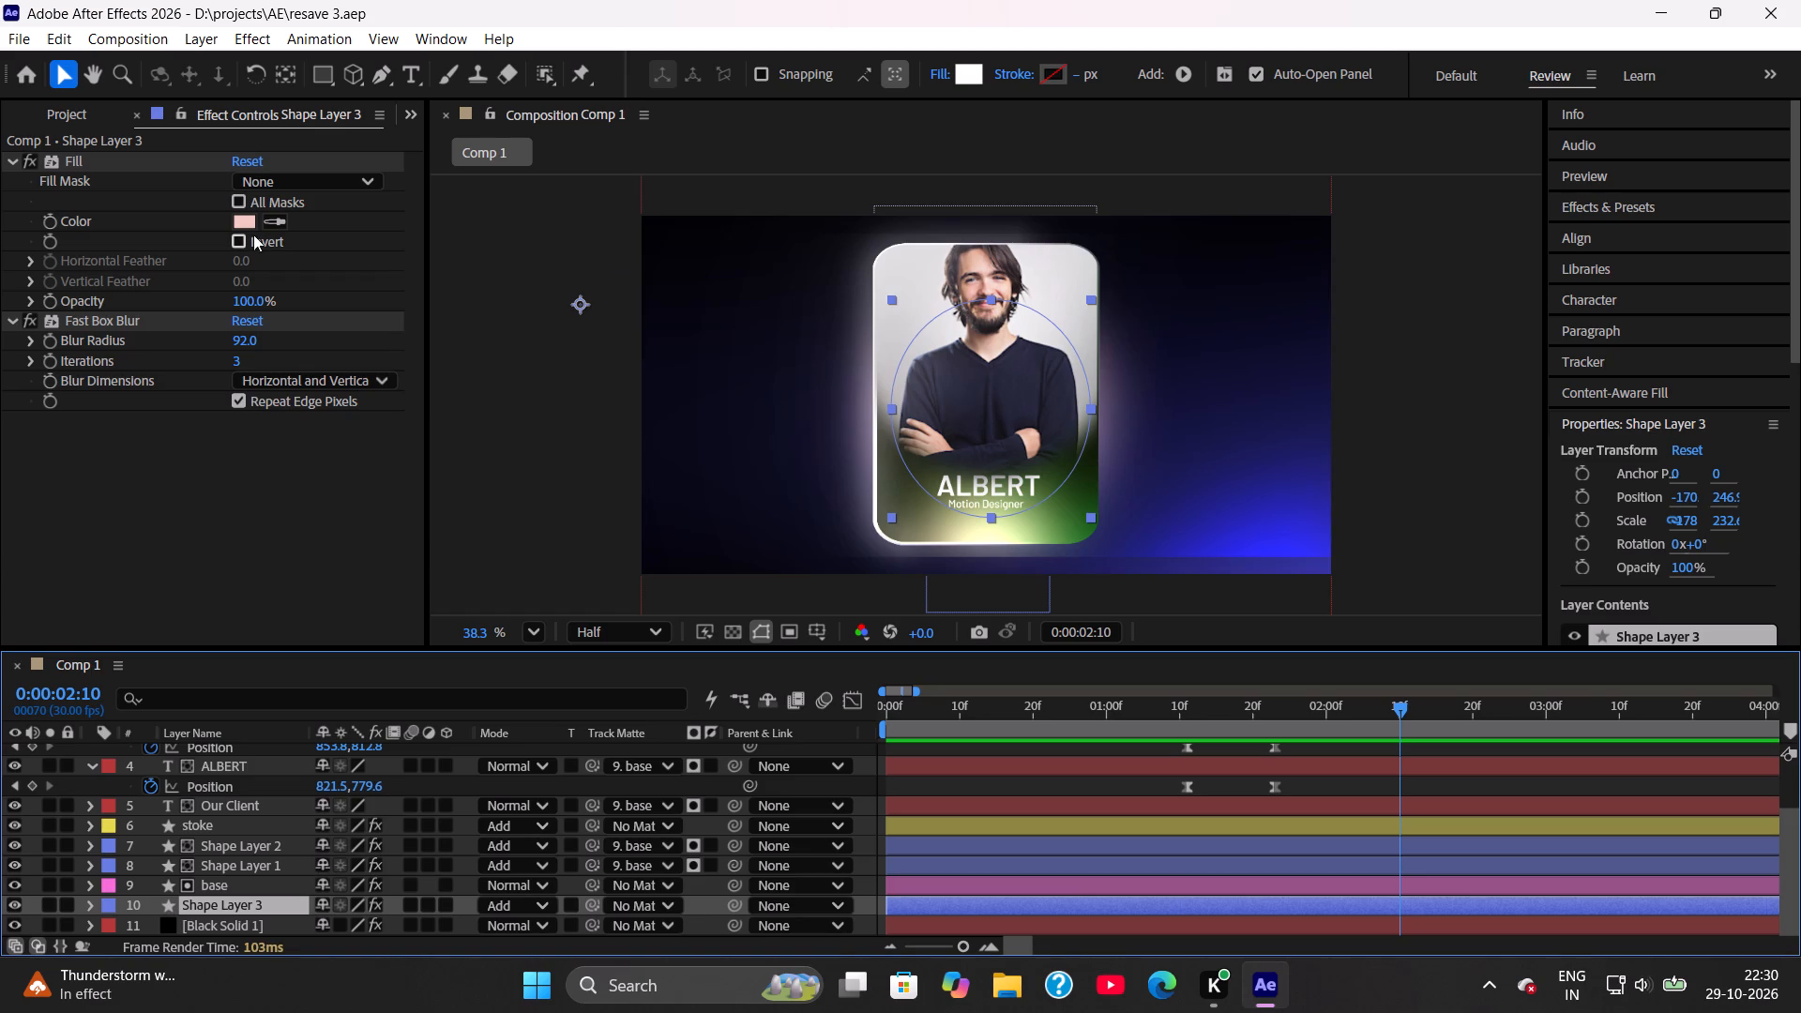
{"action": "left_click", "coordinate": [272, 220]}
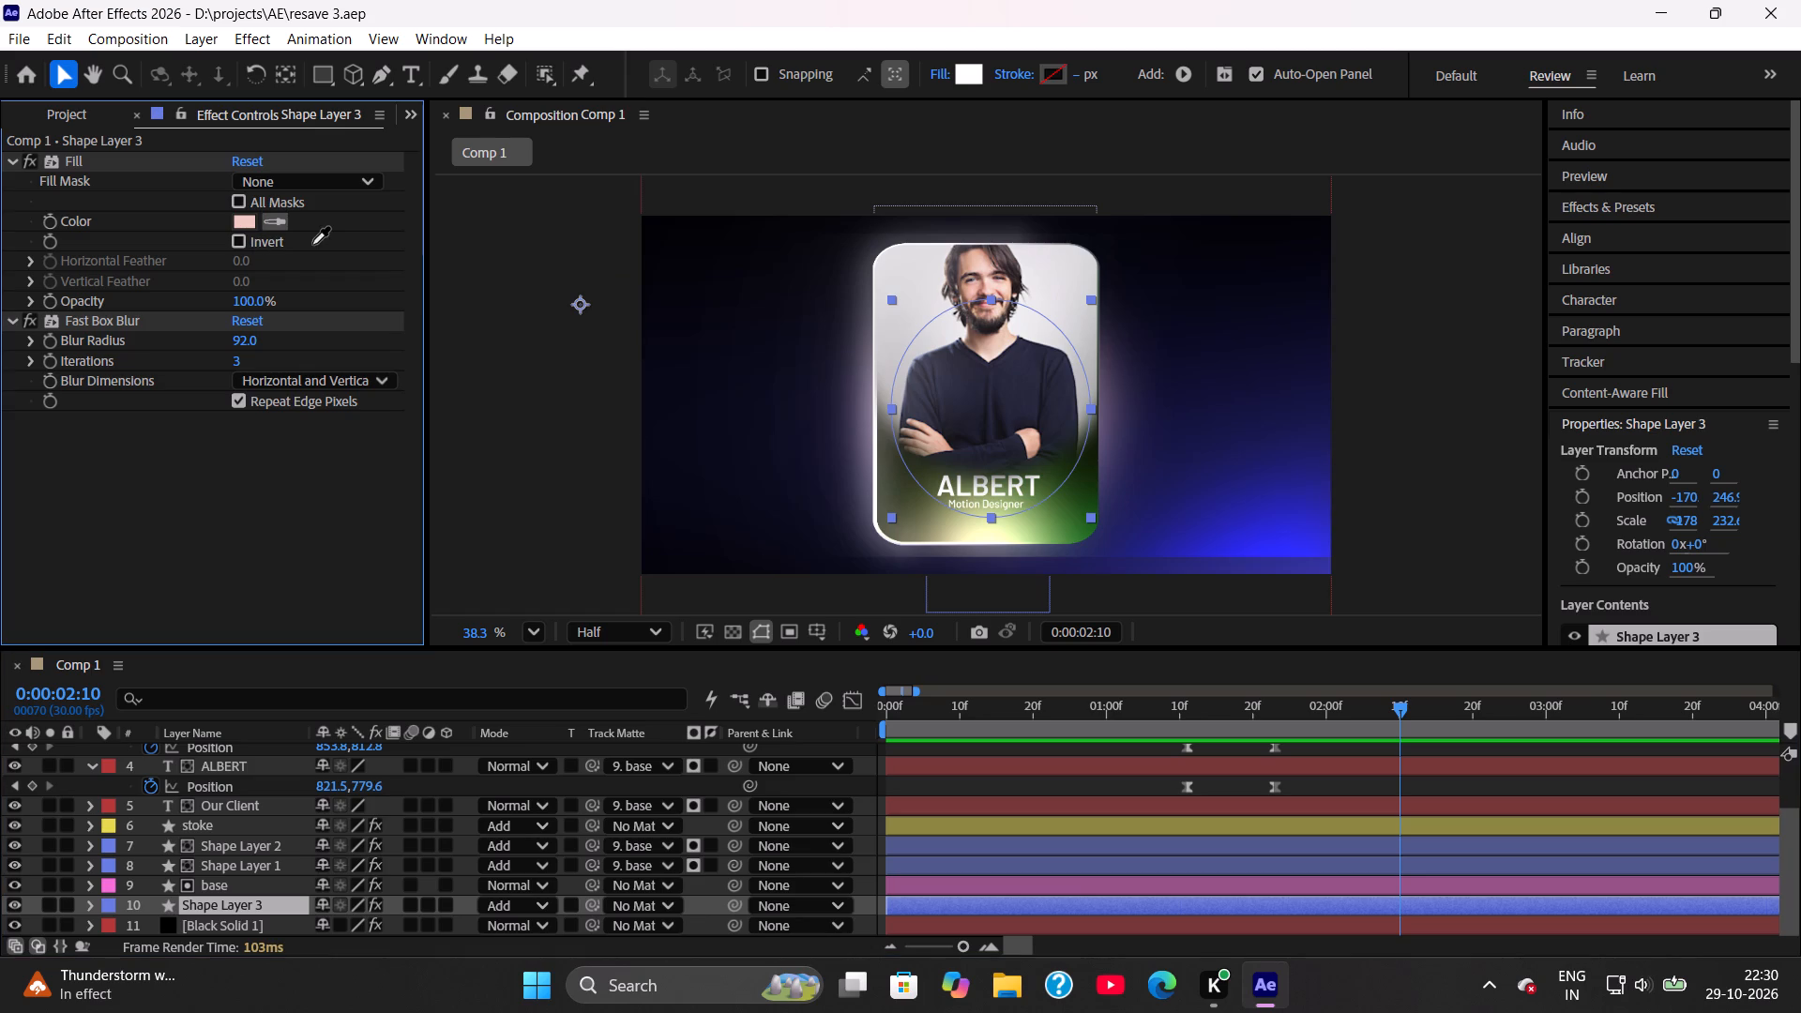
{"action": "left_click", "coordinate": [1068, 504]}
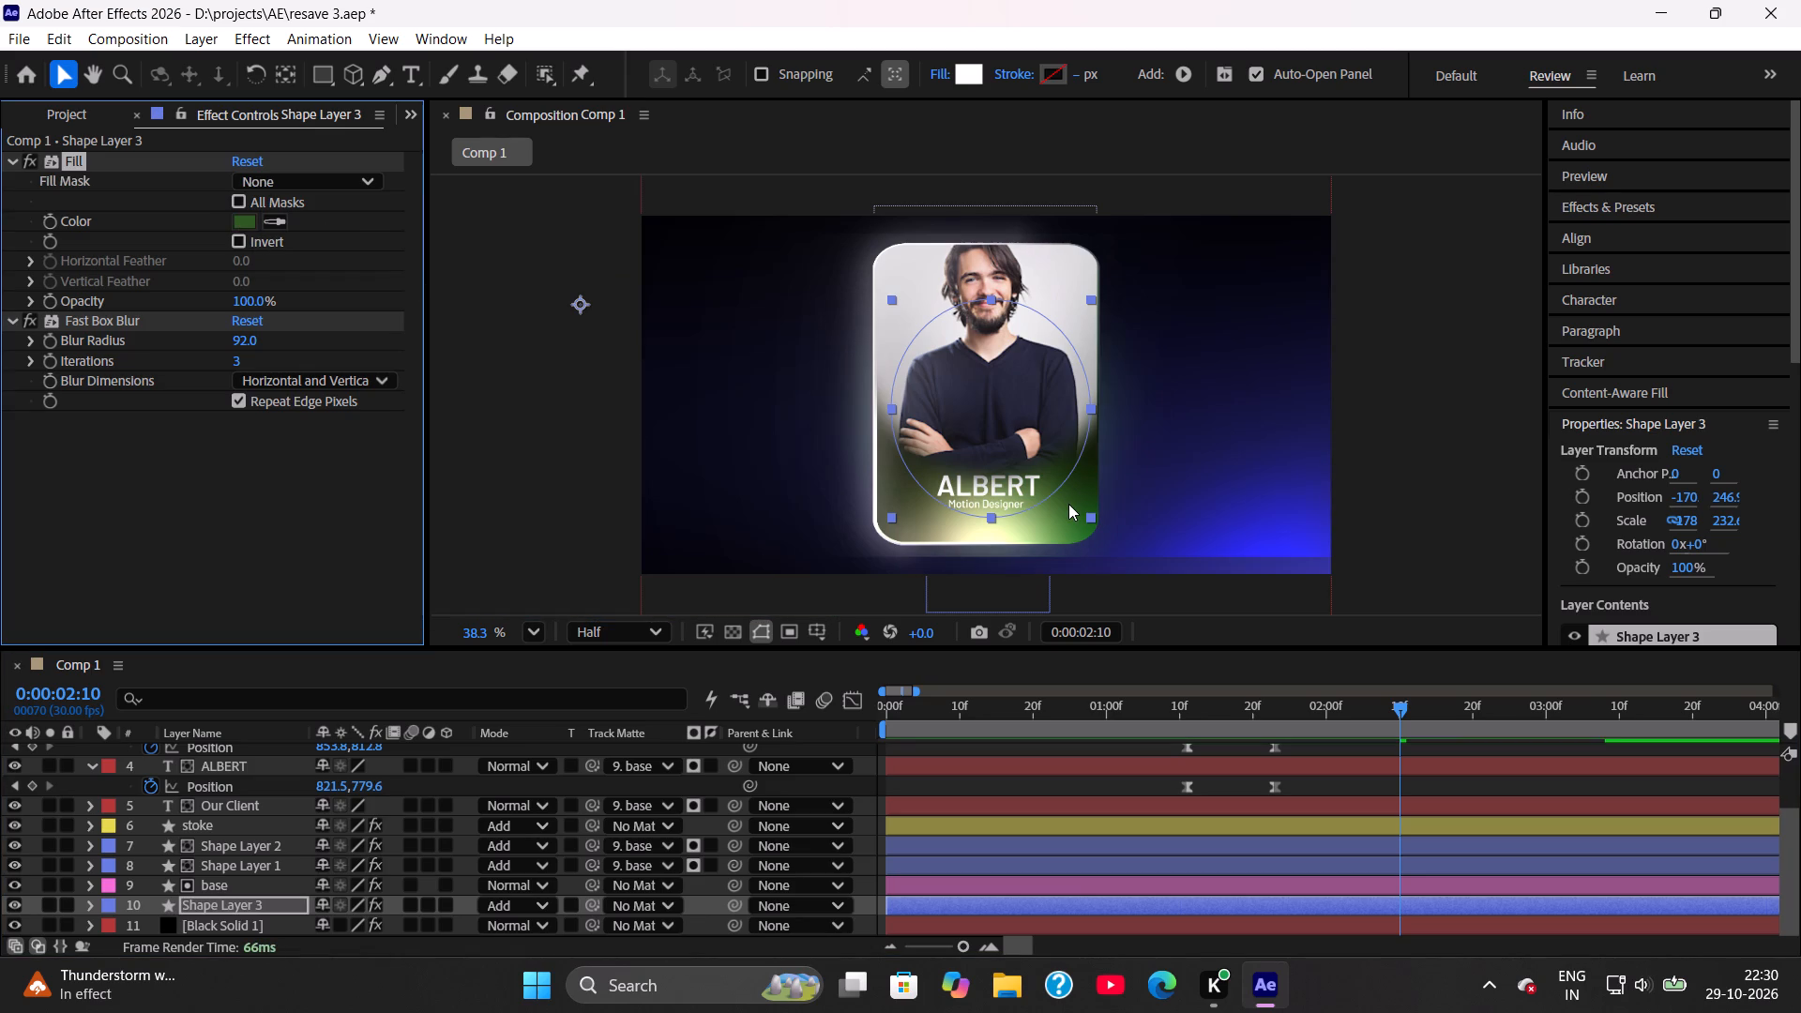
{"action": "left_click", "coordinate": [77, 164]}
{"action": "key", "text": "ctrl+s"}
Search the effects for glow and apply the Stylize Glow effect to Shape Layer 3.
{"action": "left_click", "coordinate": [1608, 207]}
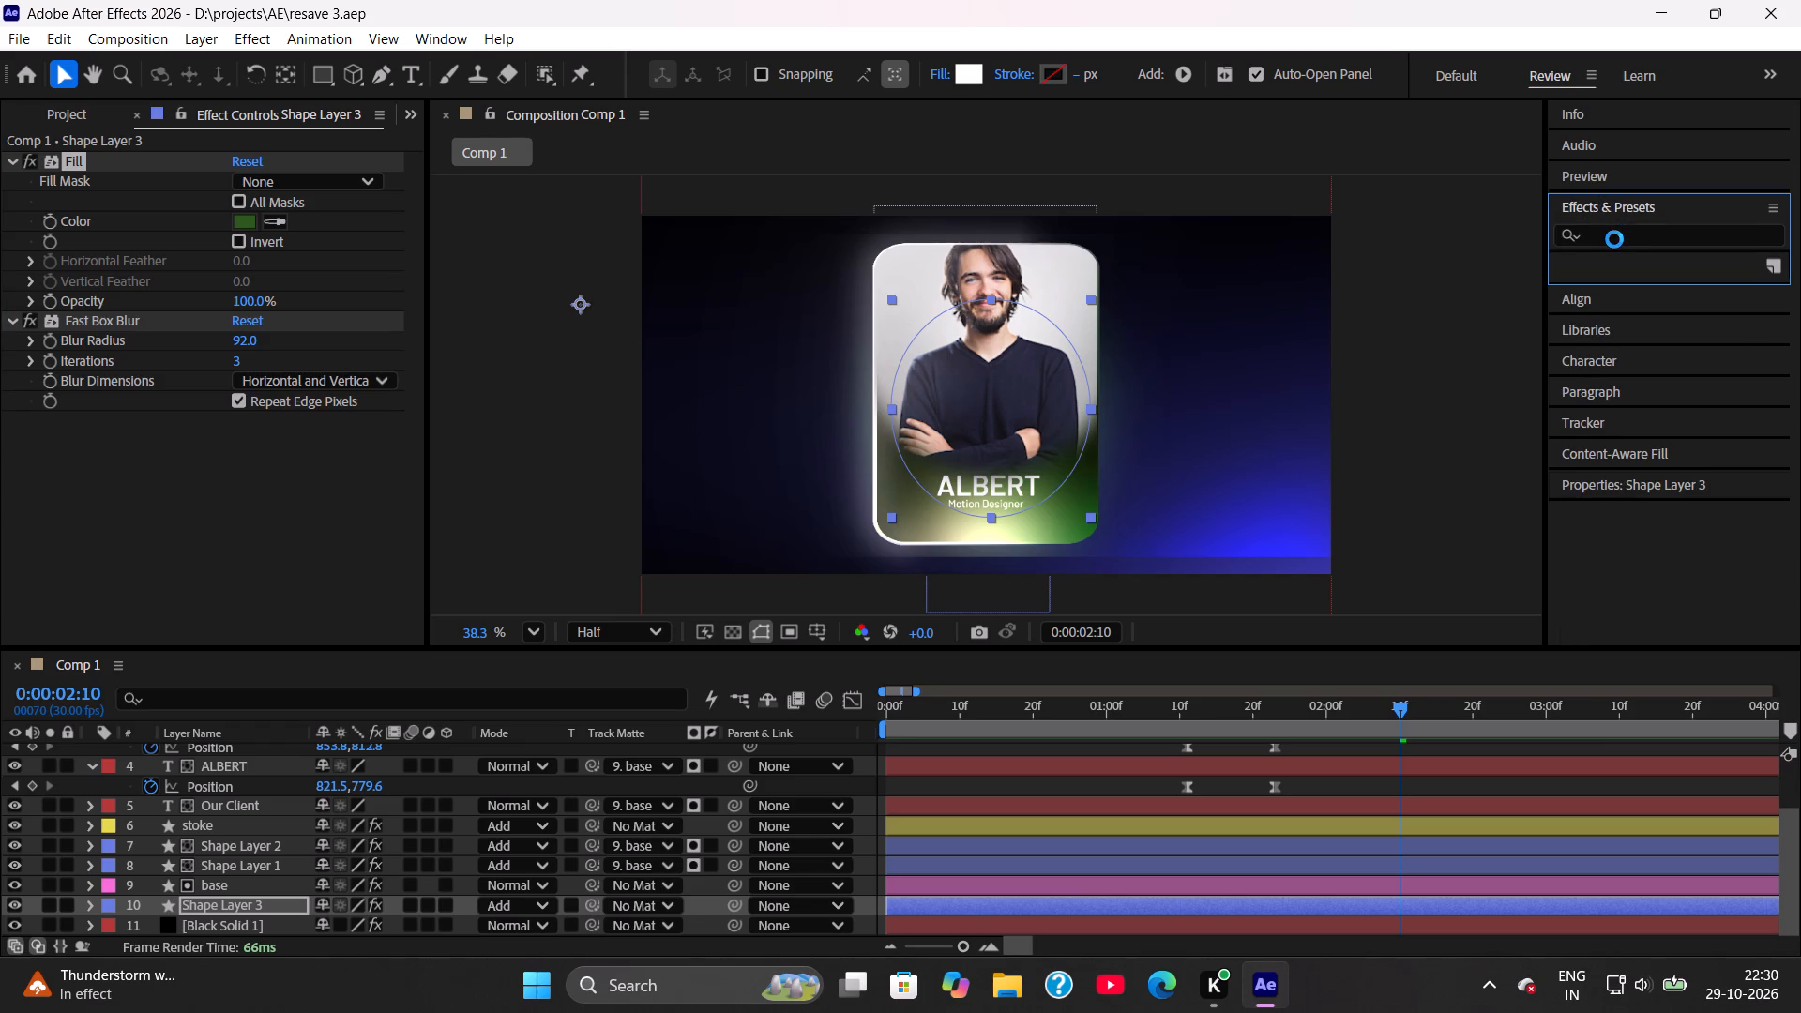
{"action": "left_click", "coordinate": [1614, 239]}
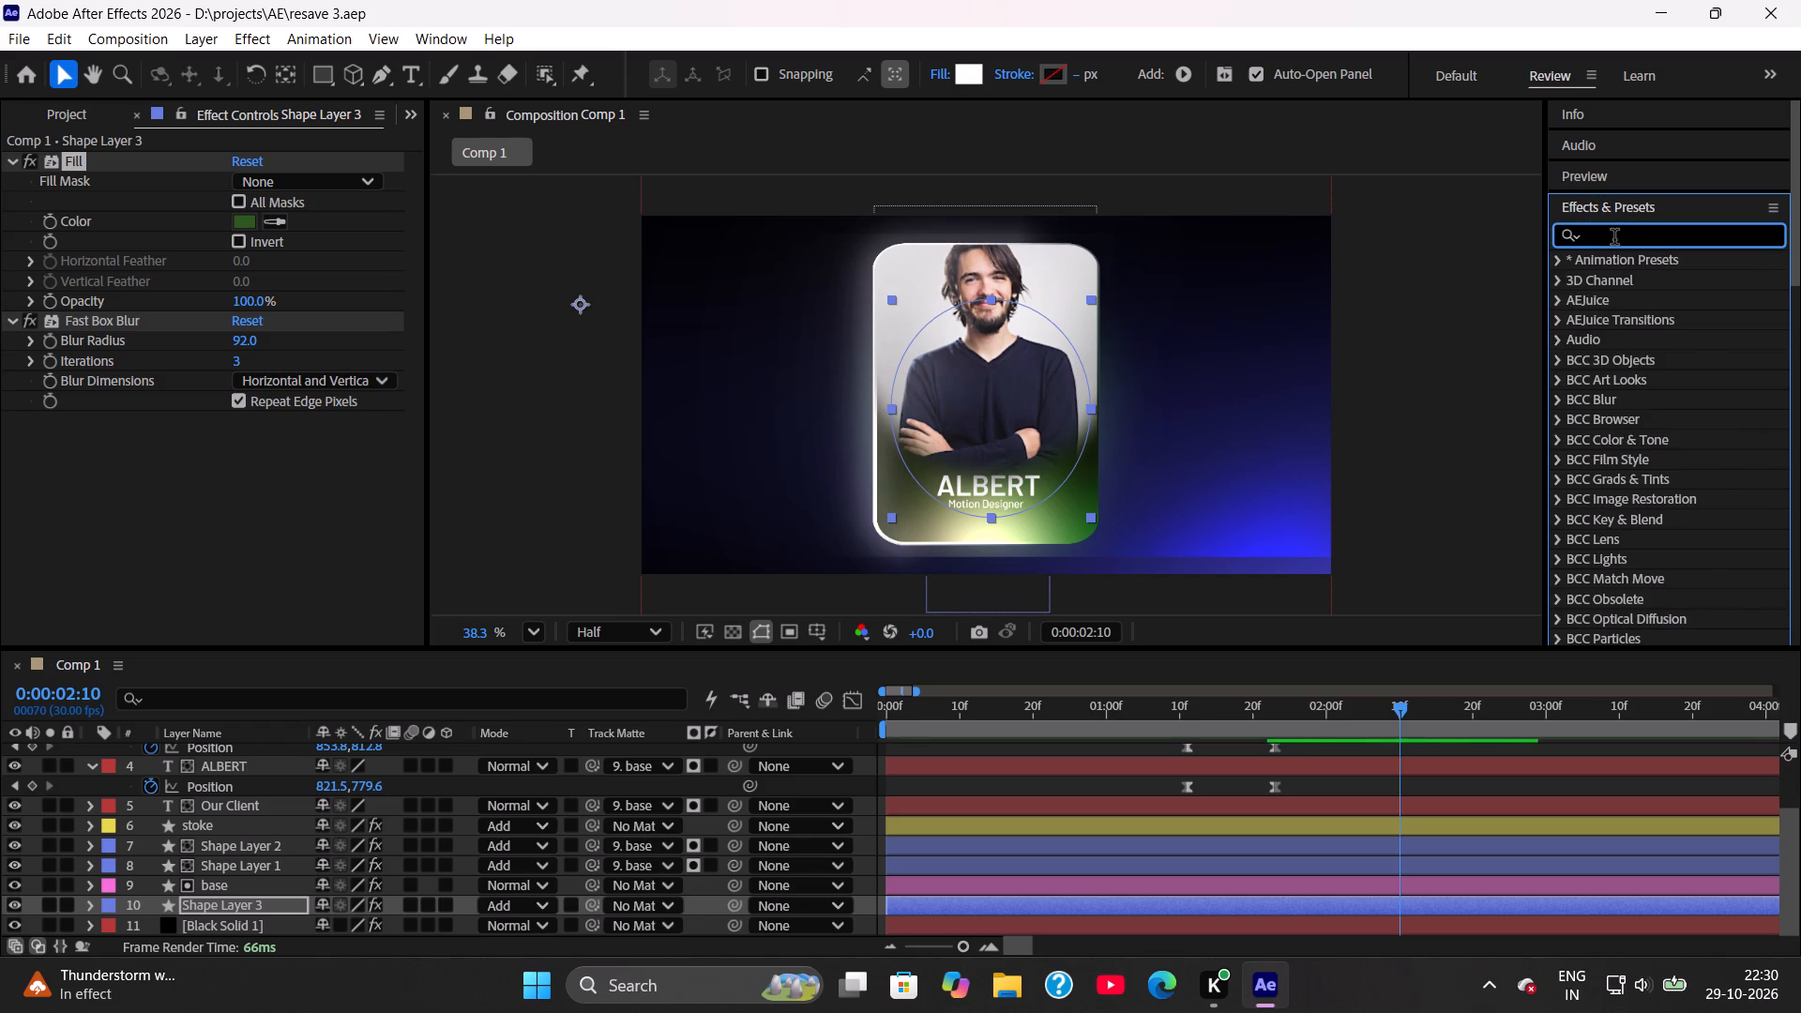
{"action": "type", "text": "glow"}
{"action": "scroll", "coordinate": [1629, 408], "scroll_direction": "down", "scroll_amount": 5}
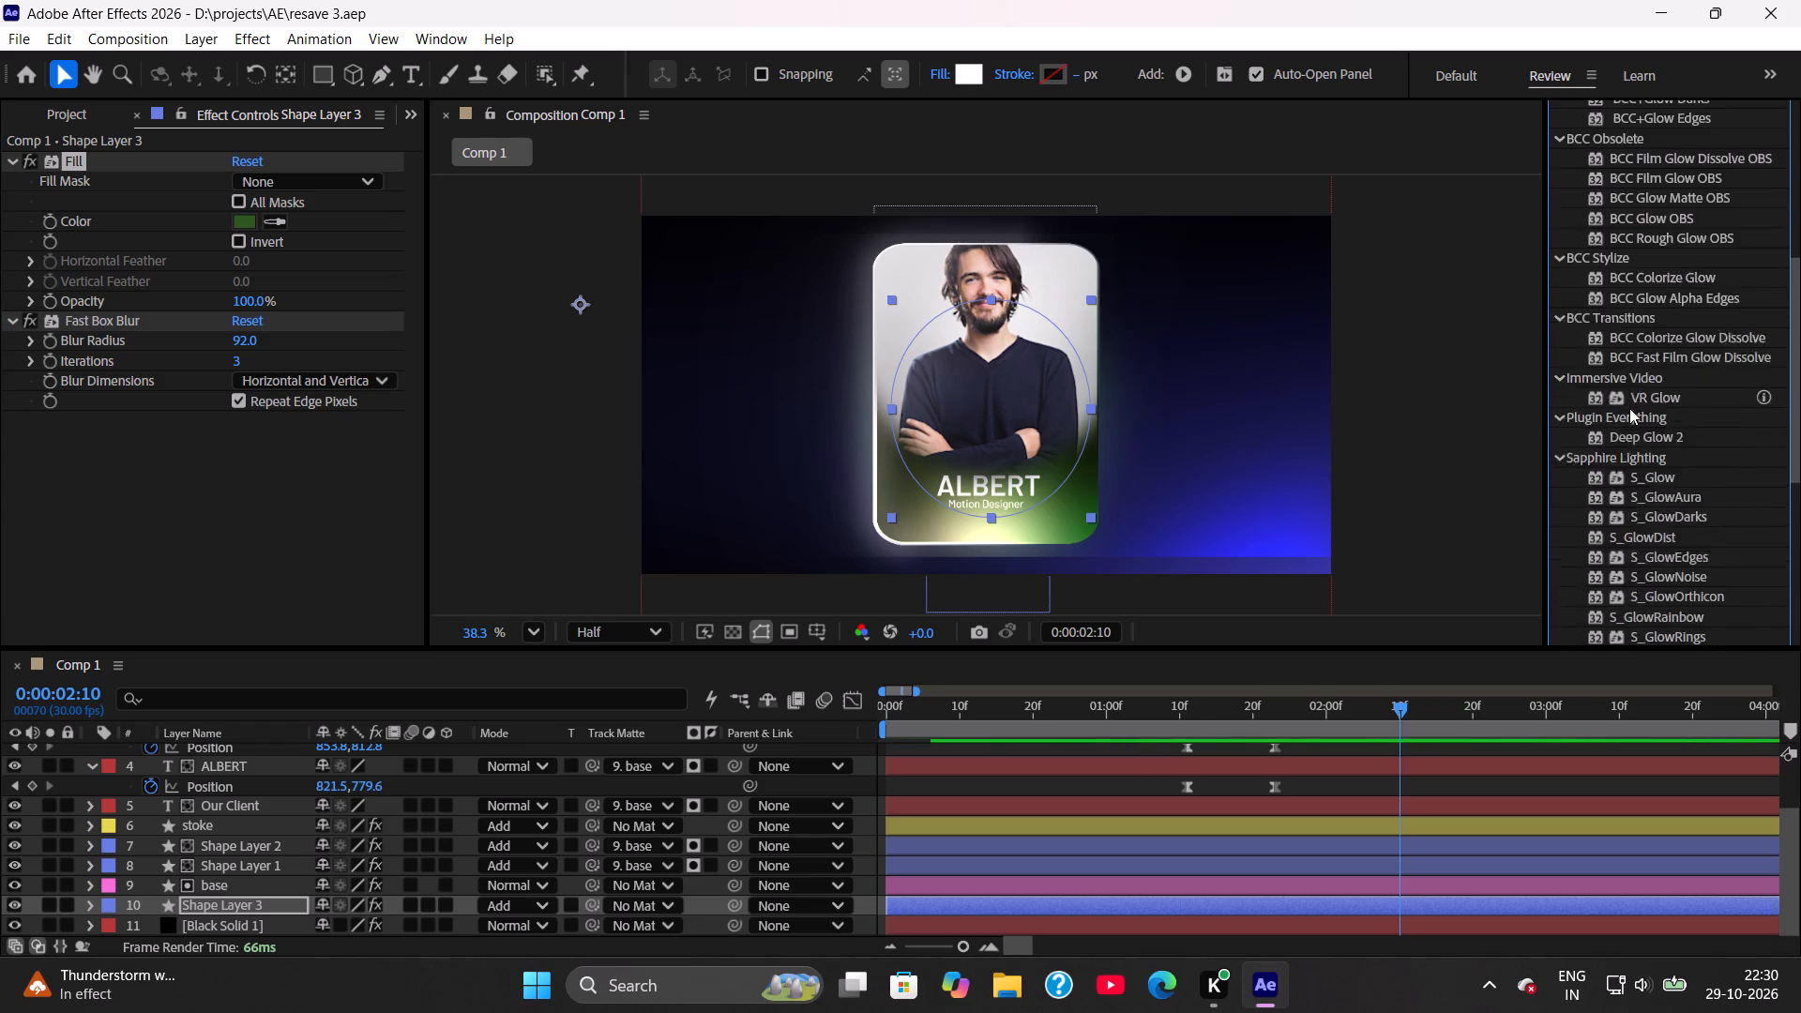
{"action": "scroll", "coordinate": [1629, 408], "scroll_direction": "down", "scroll_amount": 8}
{"action": "double_click", "coordinate": [1645, 446]}
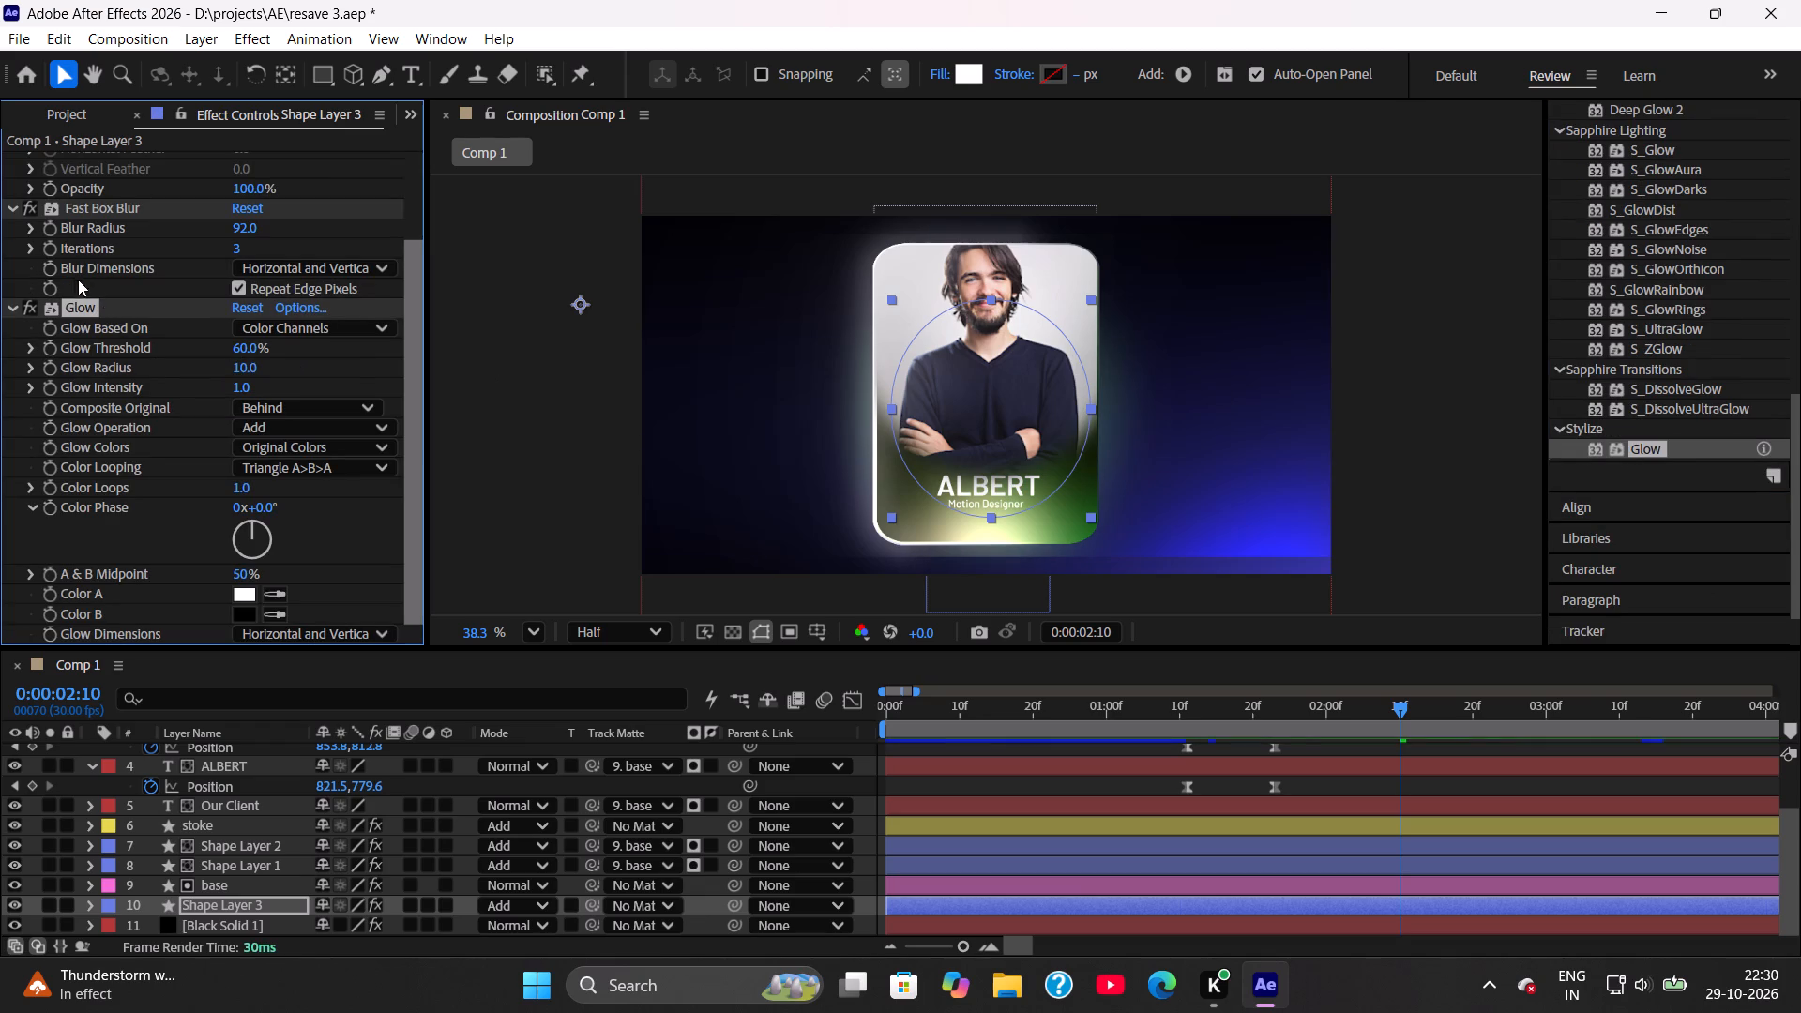
Brighten the Fill colour of Shape Layer 3 to green 3A8C23 and collapse the Fast Box Blur and Fill settings.
{"action": "left_click", "coordinate": [6, 211]}
{"action": "scroll", "coordinate": [6, 211], "scroll_direction": "up", "scroll_amount": 4}
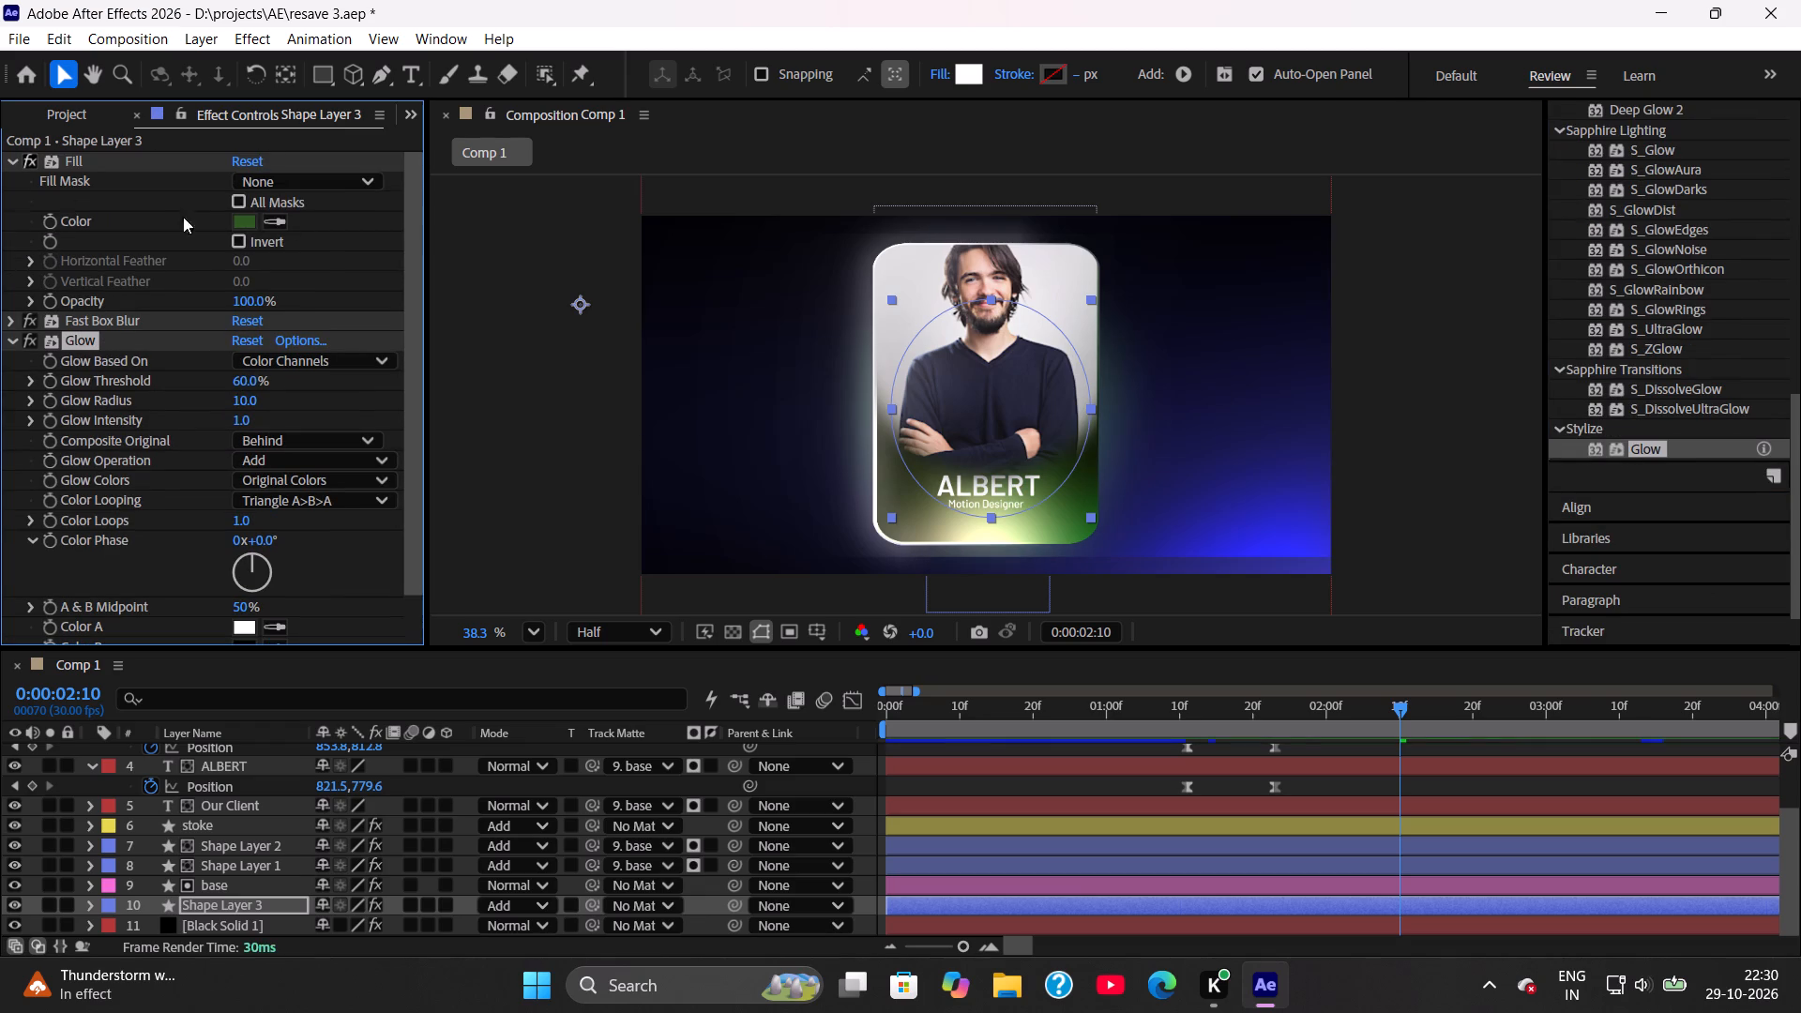
{"action": "left_click", "coordinate": [247, 219]}
{"action": "left_click_drag", "start_coordinate": [979, 324], "coordinate": [643, 339]}
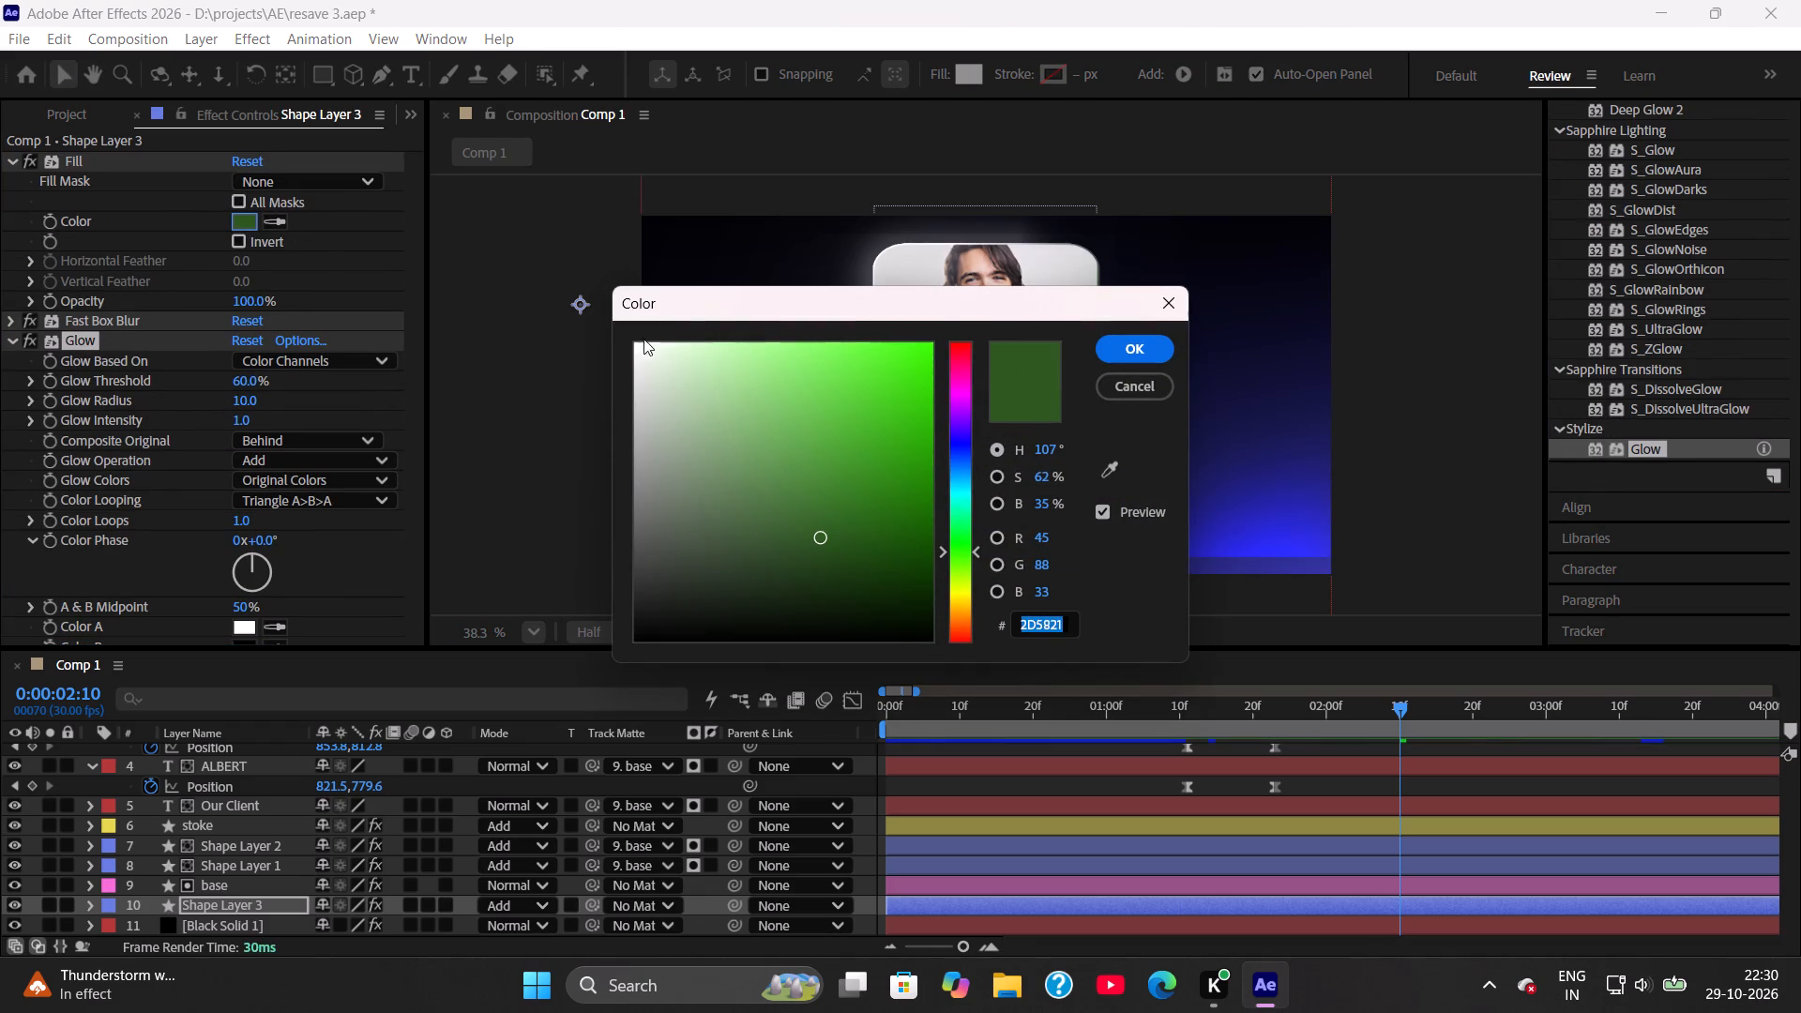
{"action": "left_click_drag", "start_coordinate": [643, 339], "coordinate": [660, 331]}
{"action": "left_click_drag", "start_coordinate": [912, 295], "coordinate": [497, 332]}
{"action": "left_click", "coordinate": [416, 543]}
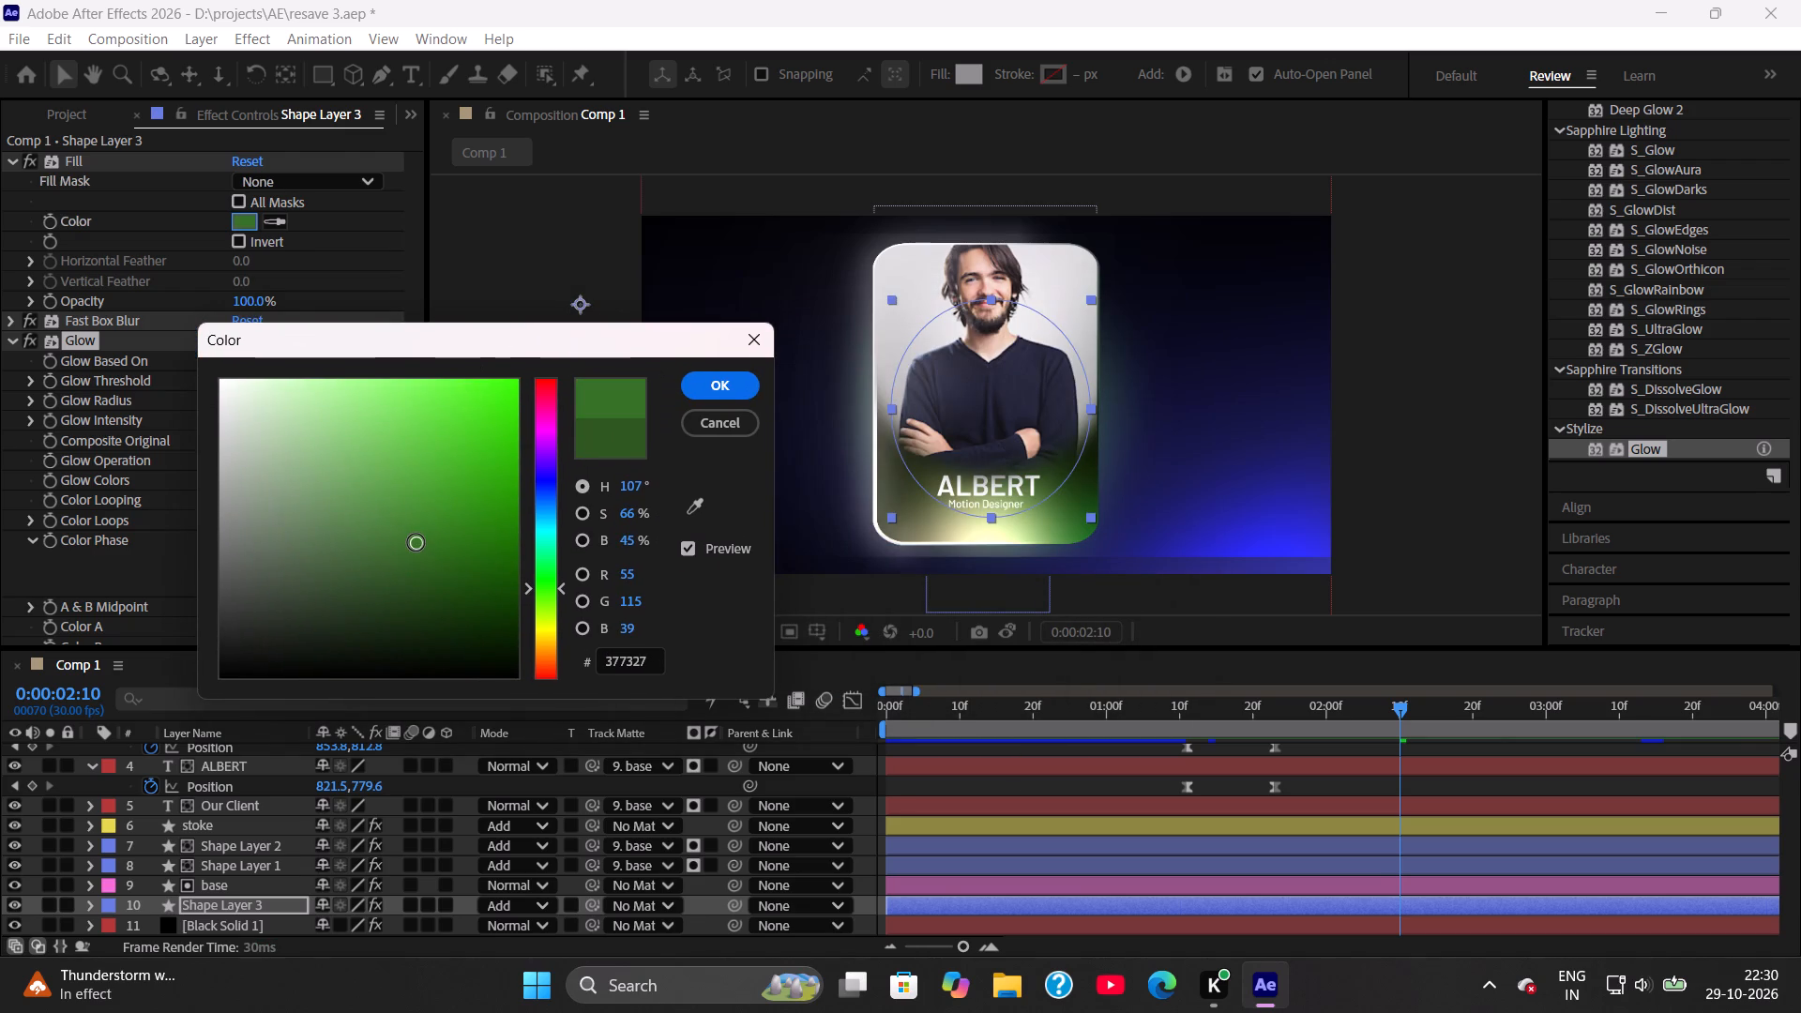
{"action": "left_click", "coordinate": [413, 537]}
{"action": "left_click", "coordinate": [427, 528]}
{"action": "left_click", "coordinate": [432, 515]}
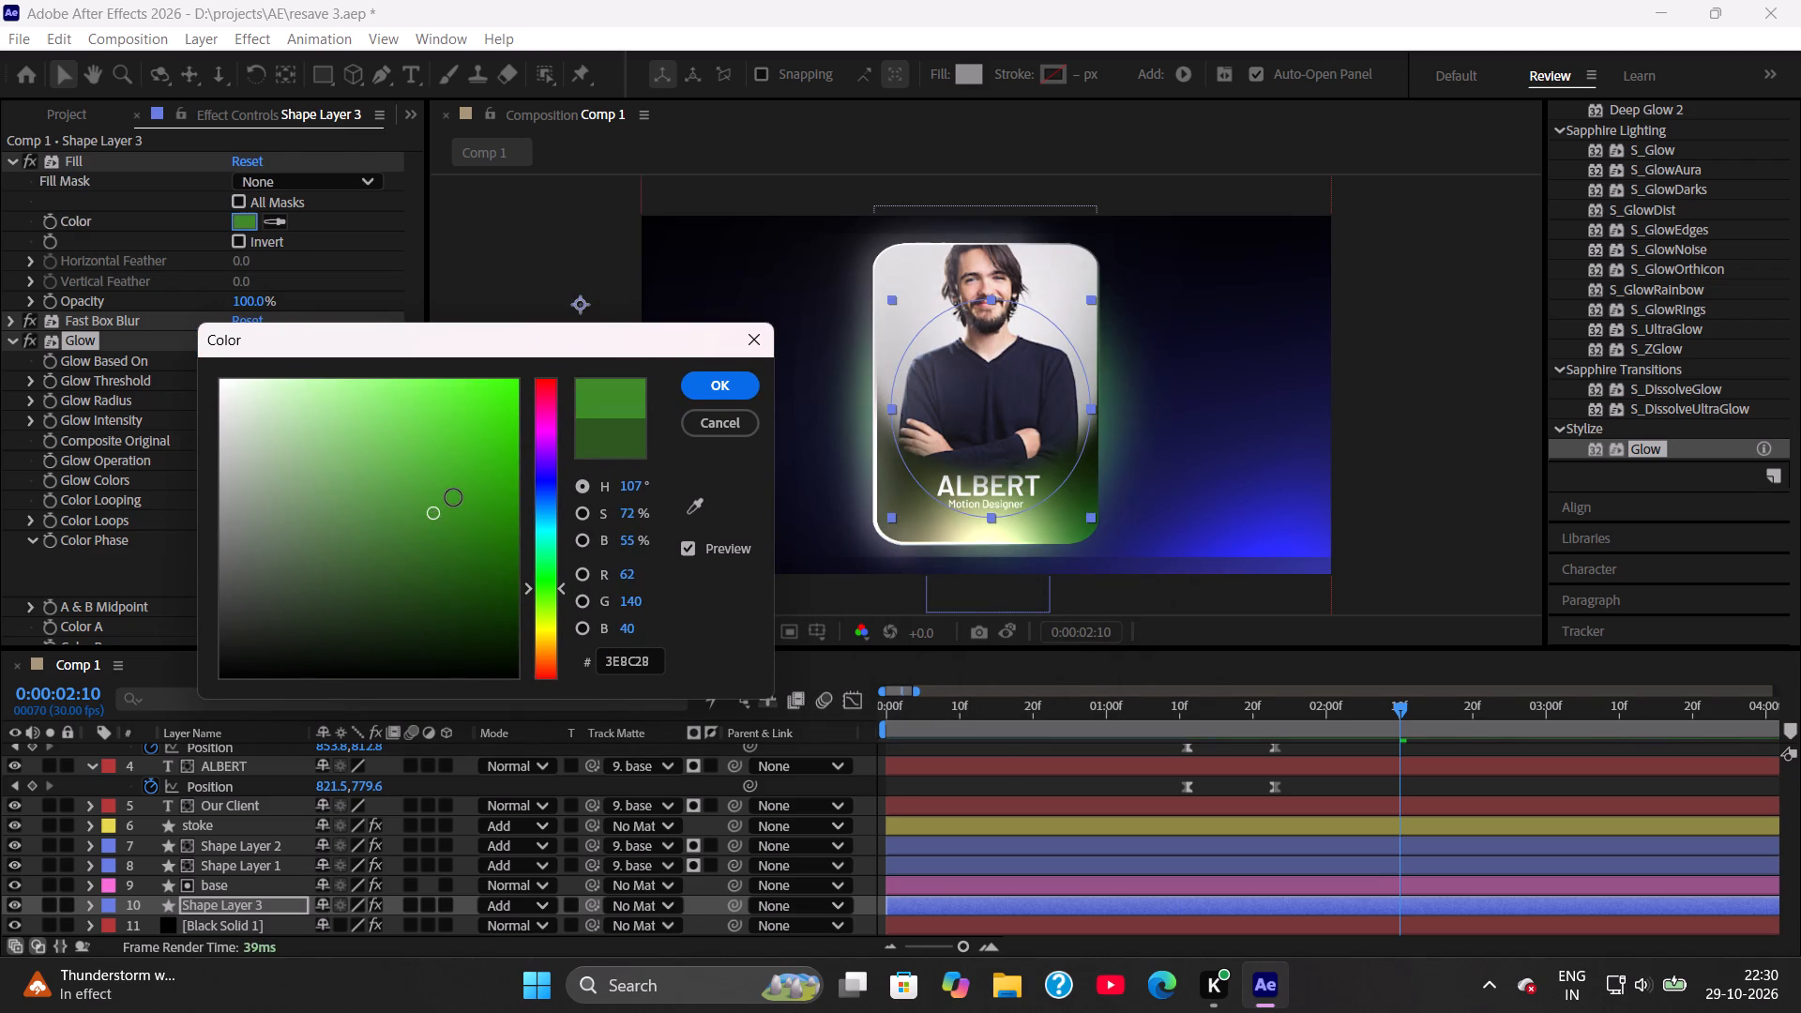
{"action": "left_click", "coordinate": [454, 498]}
{"action": "left_click", "coordinate": [479, 510]}
{"action": "left_click", "coordinate": [462, 527]}
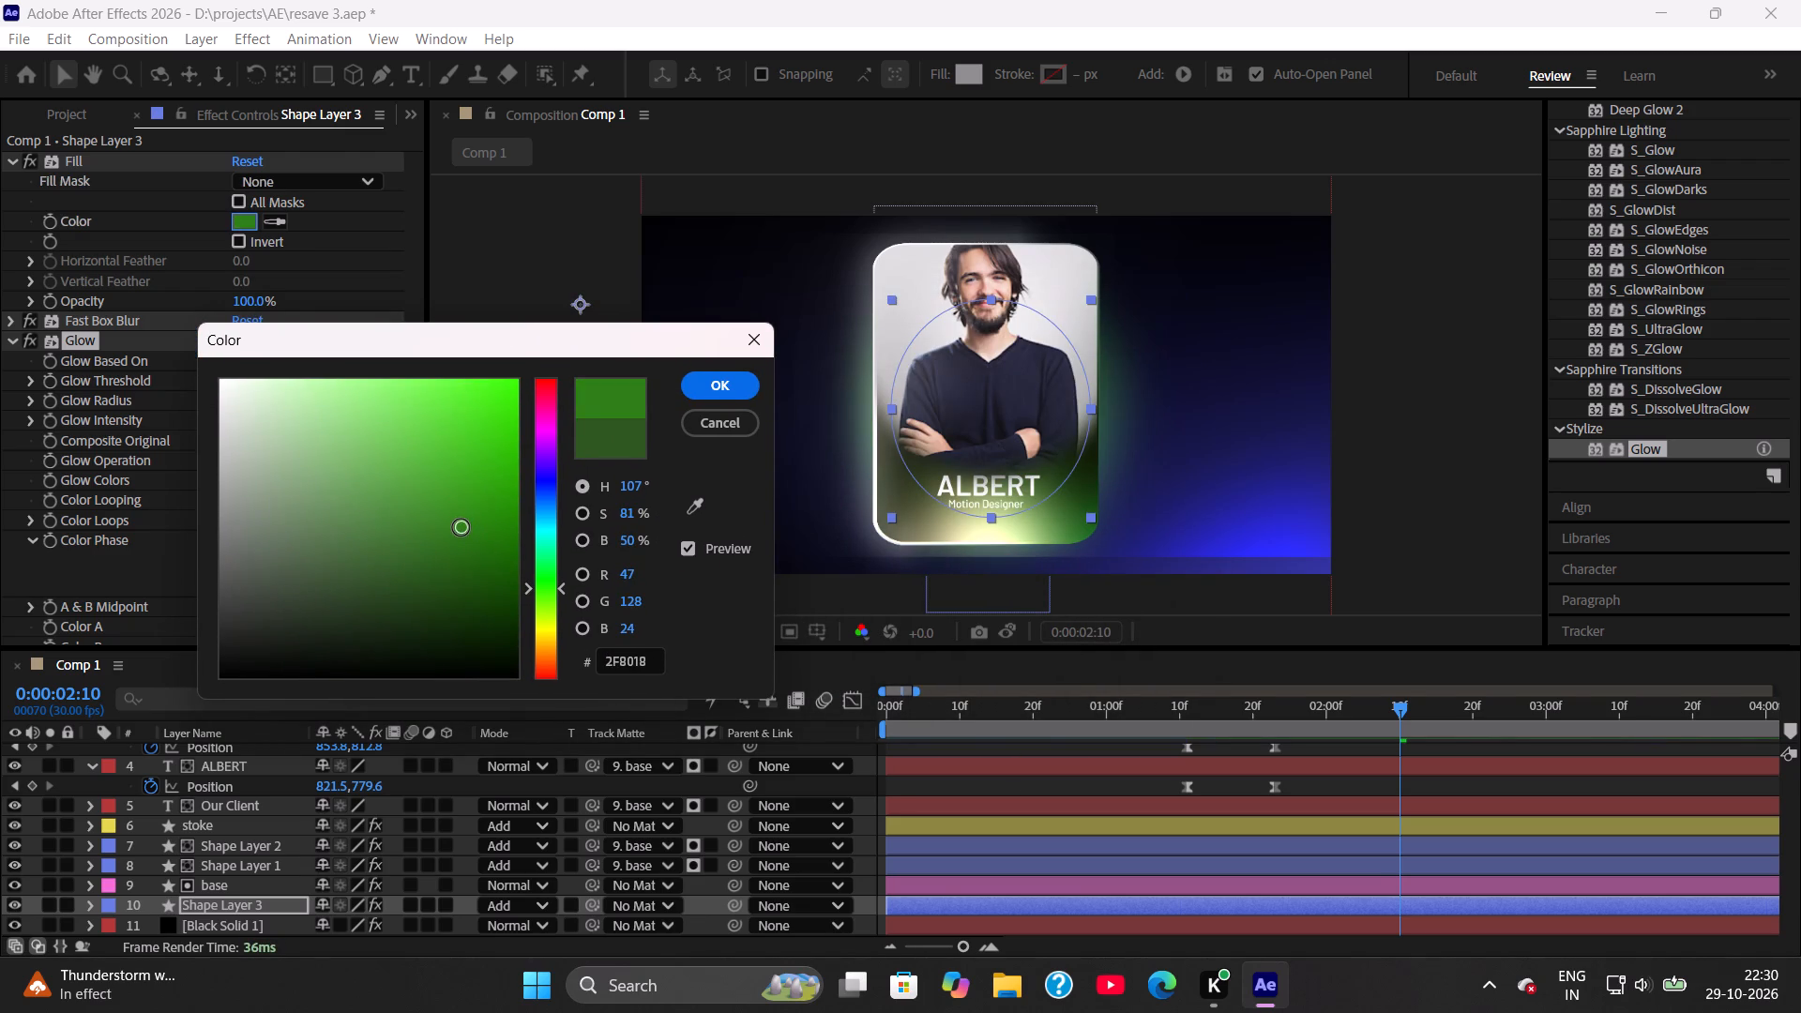
{"action": "left_click", "coordinate": [487, 522]}
{"action": "left_click", "coordinate": [468, 502]}
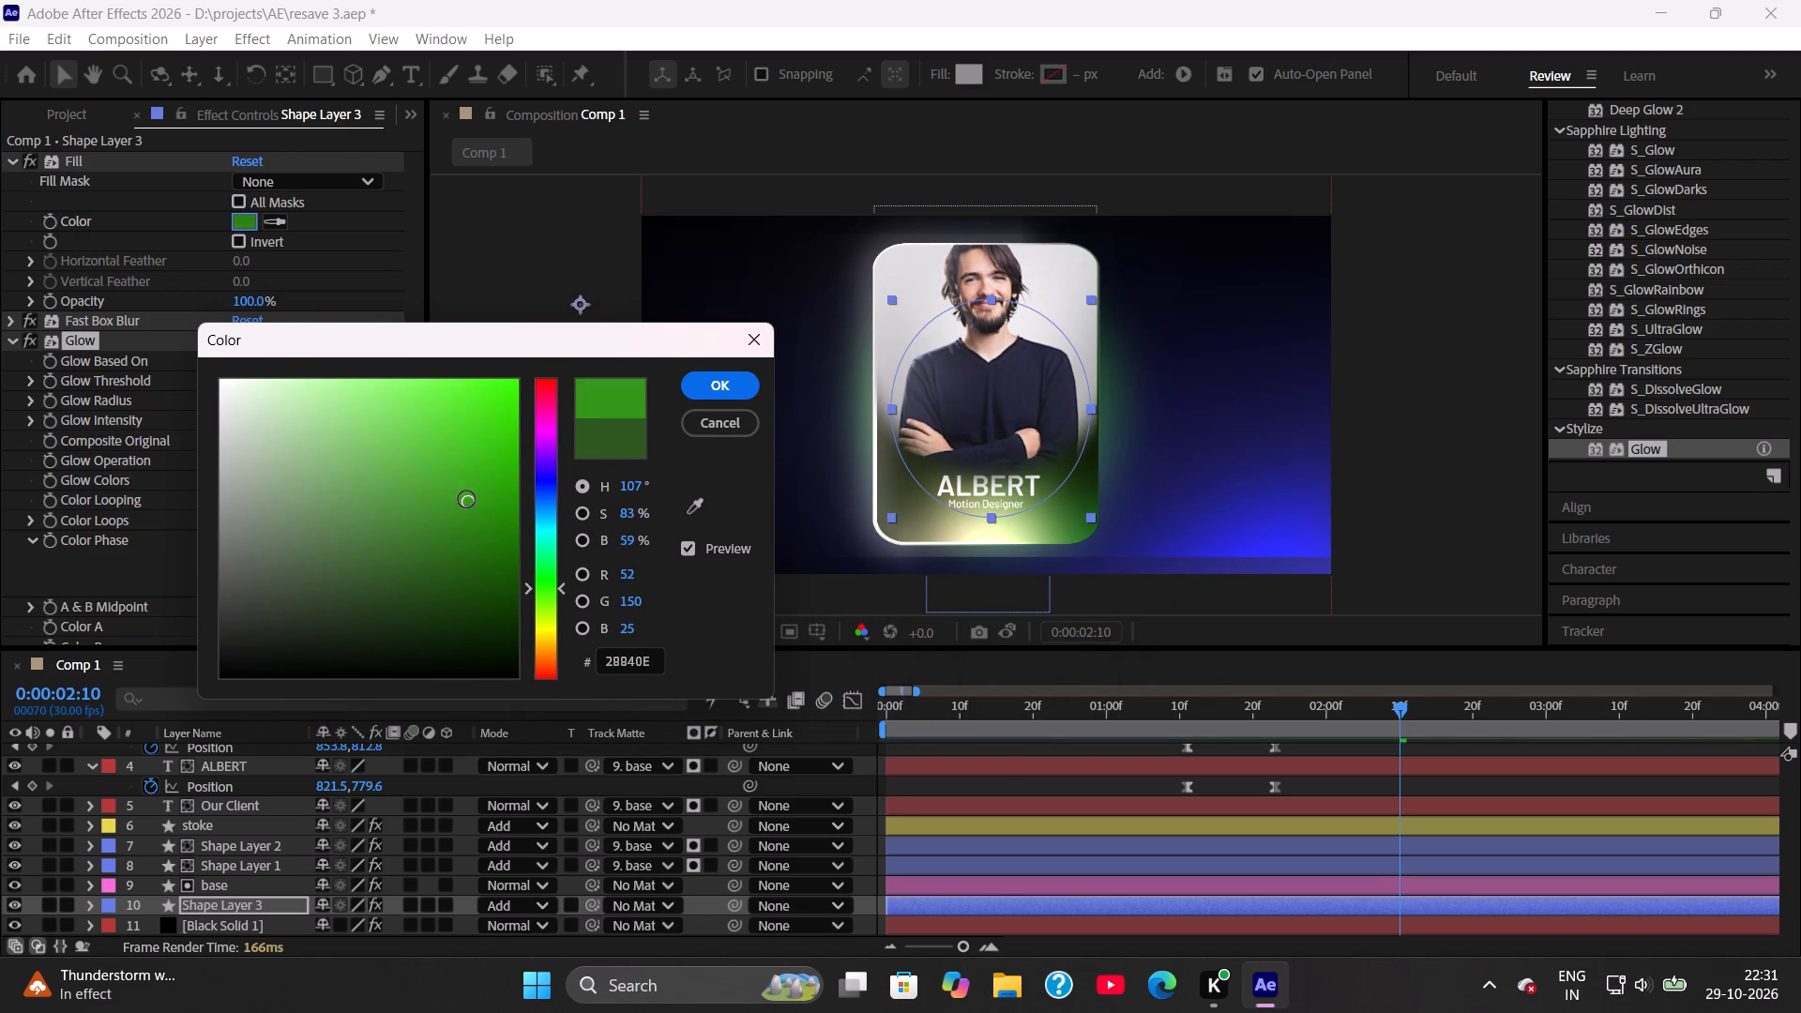
{"action": "left_click", "coordinate": [444, 513]}
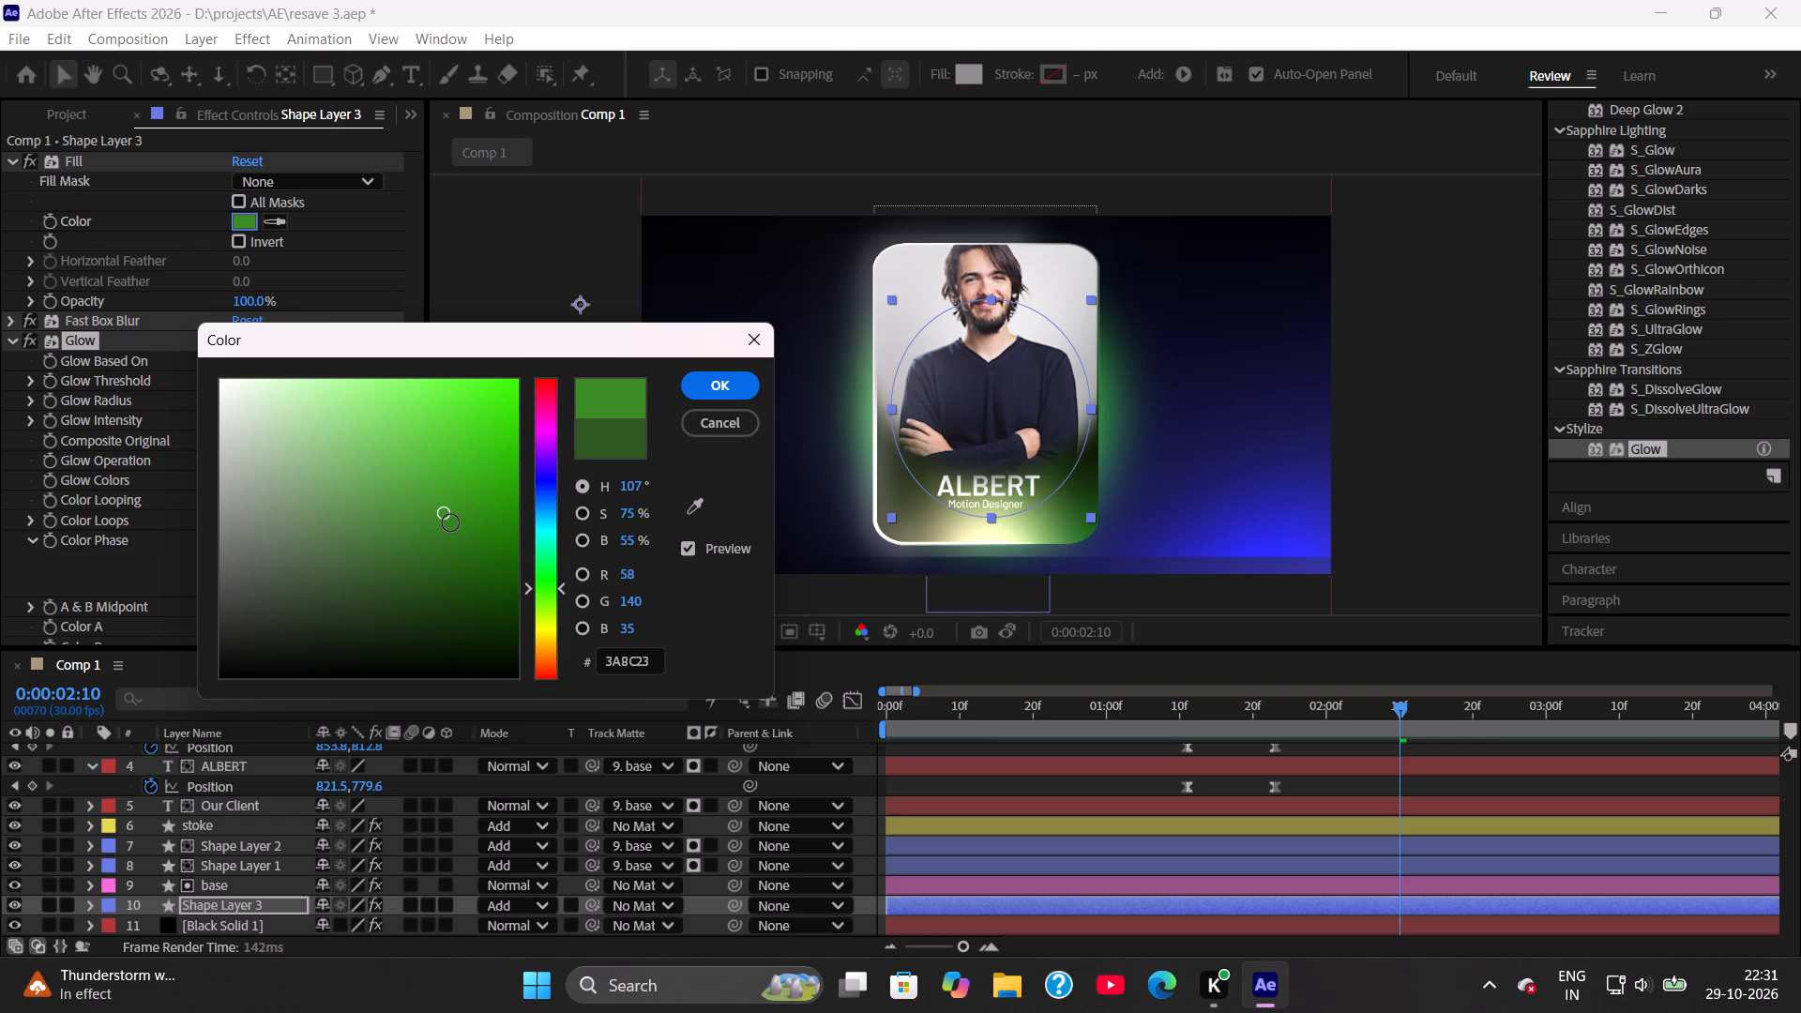
{"action": "left_click", "coordinate": [727, 386]}
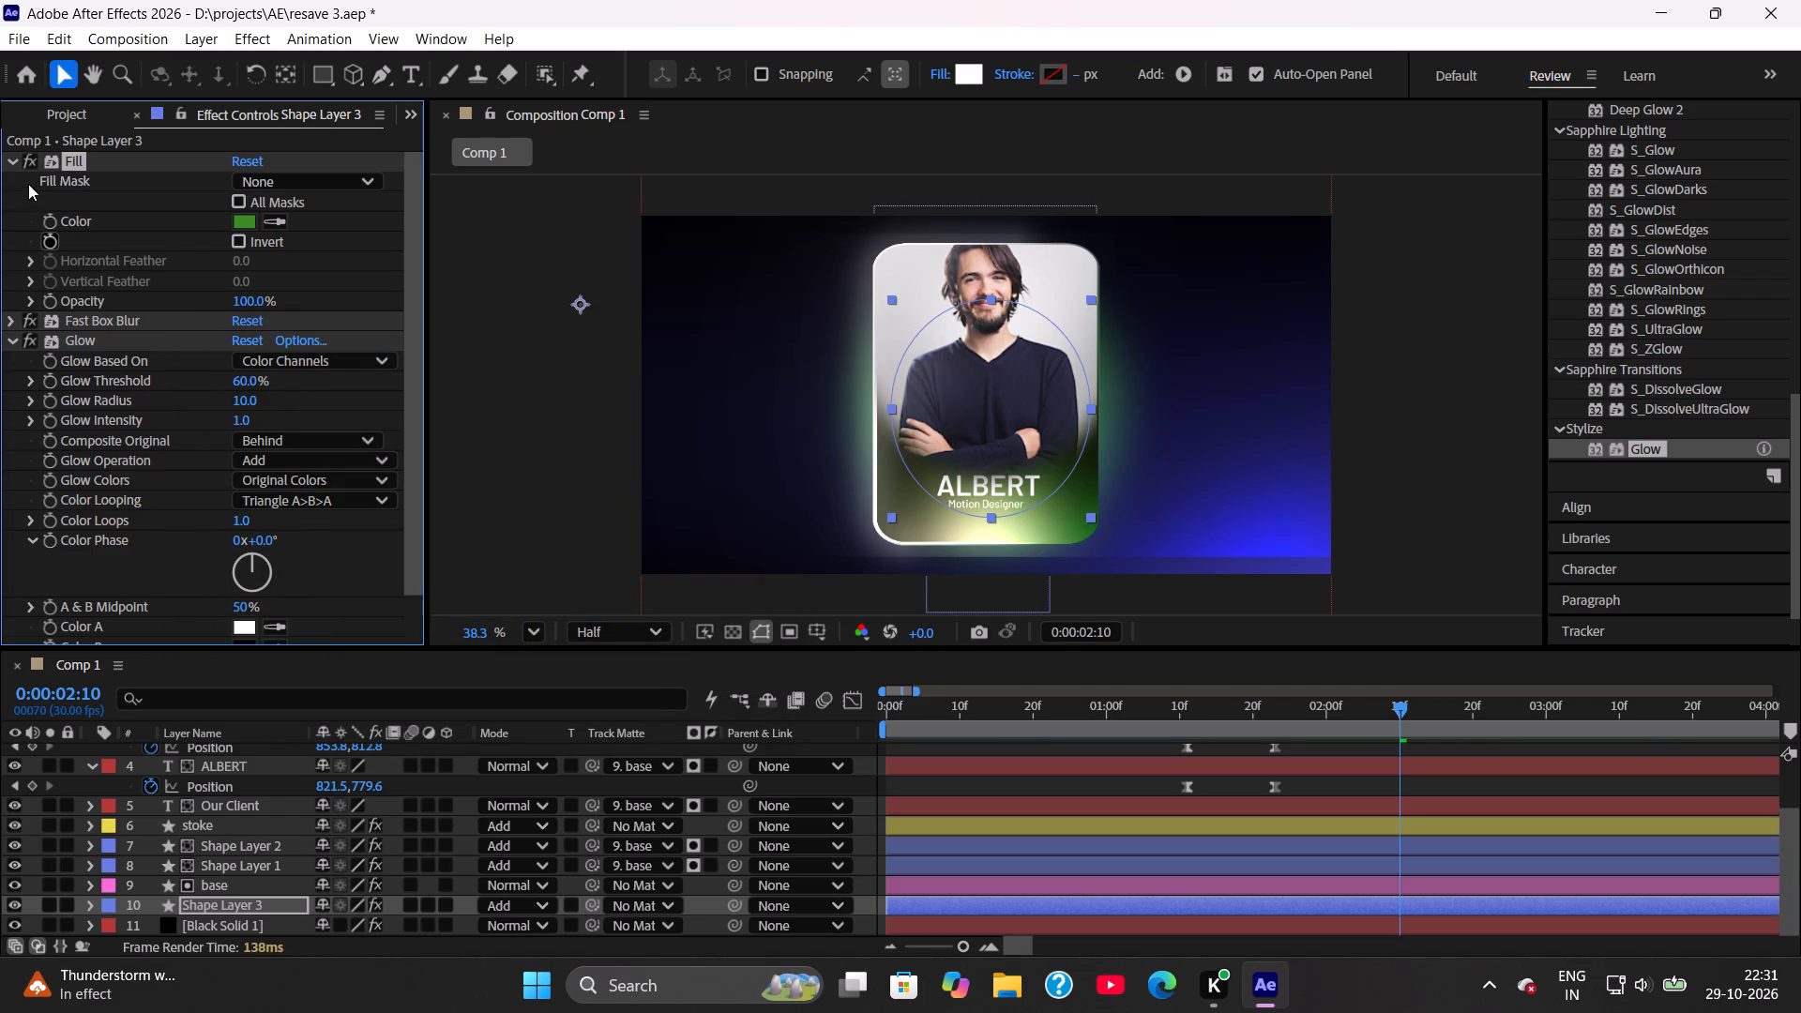
{"action": "left_click", "coordinate": [13, 163]}
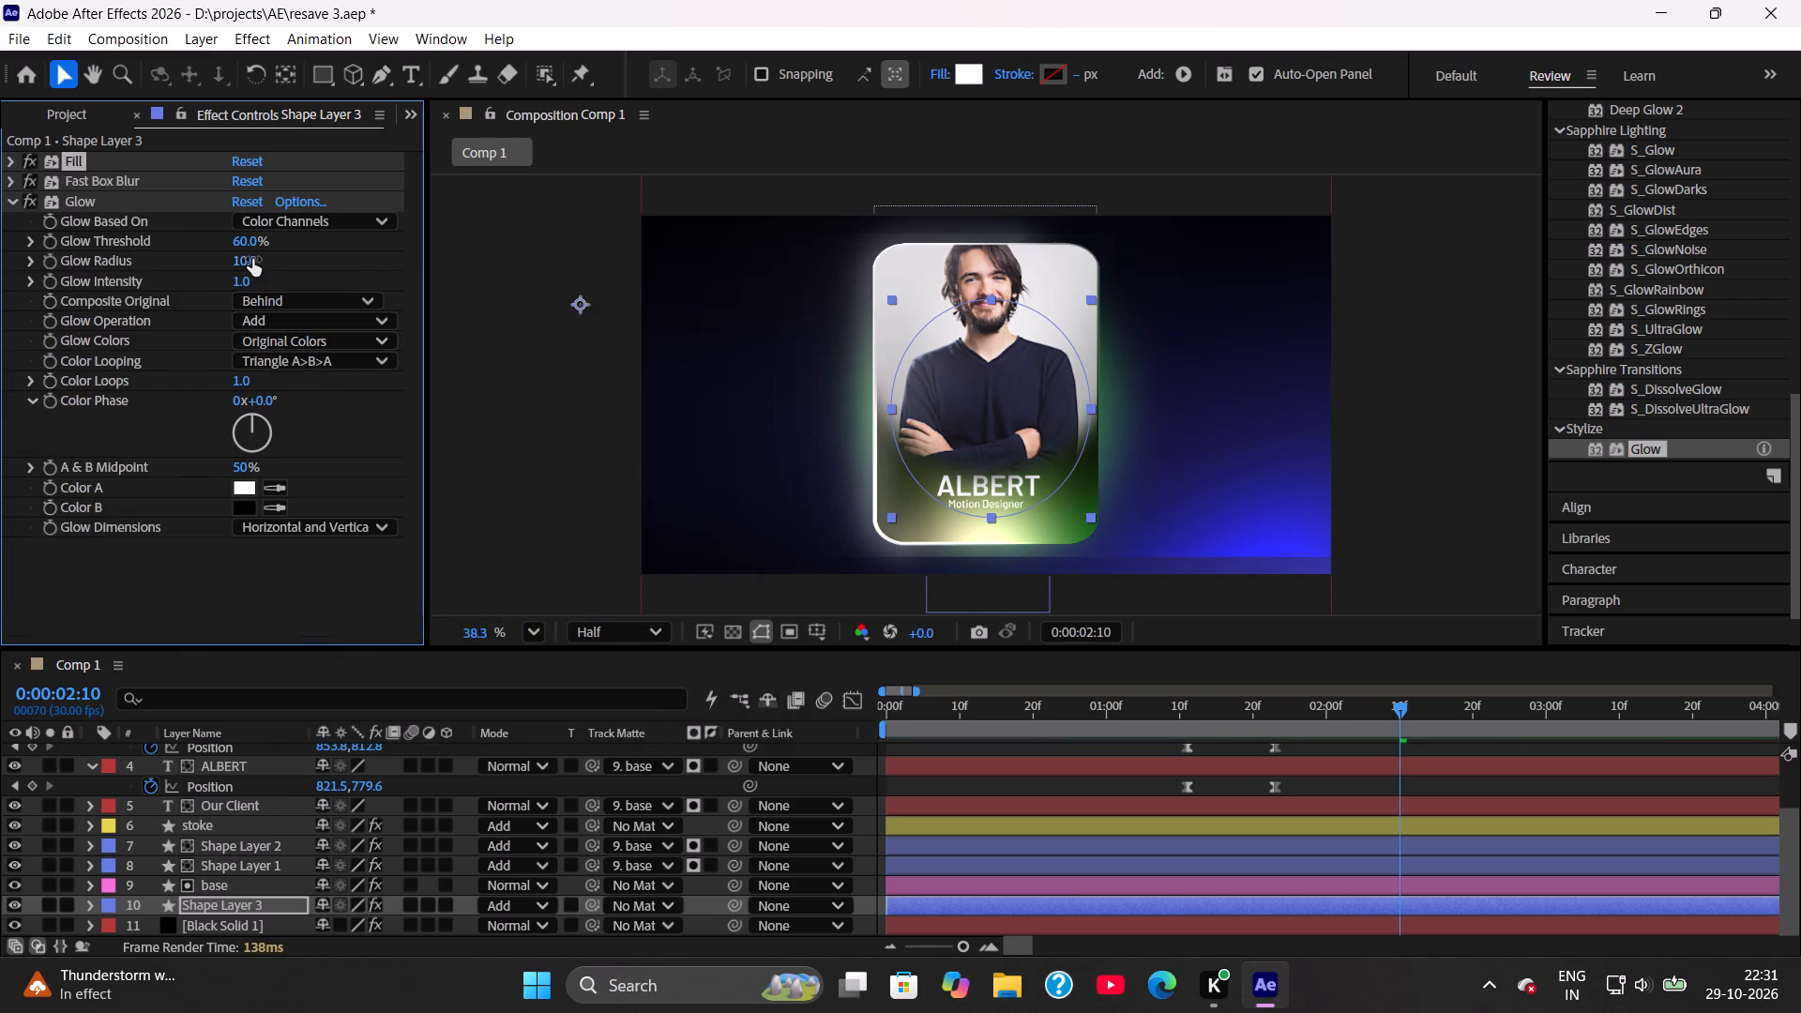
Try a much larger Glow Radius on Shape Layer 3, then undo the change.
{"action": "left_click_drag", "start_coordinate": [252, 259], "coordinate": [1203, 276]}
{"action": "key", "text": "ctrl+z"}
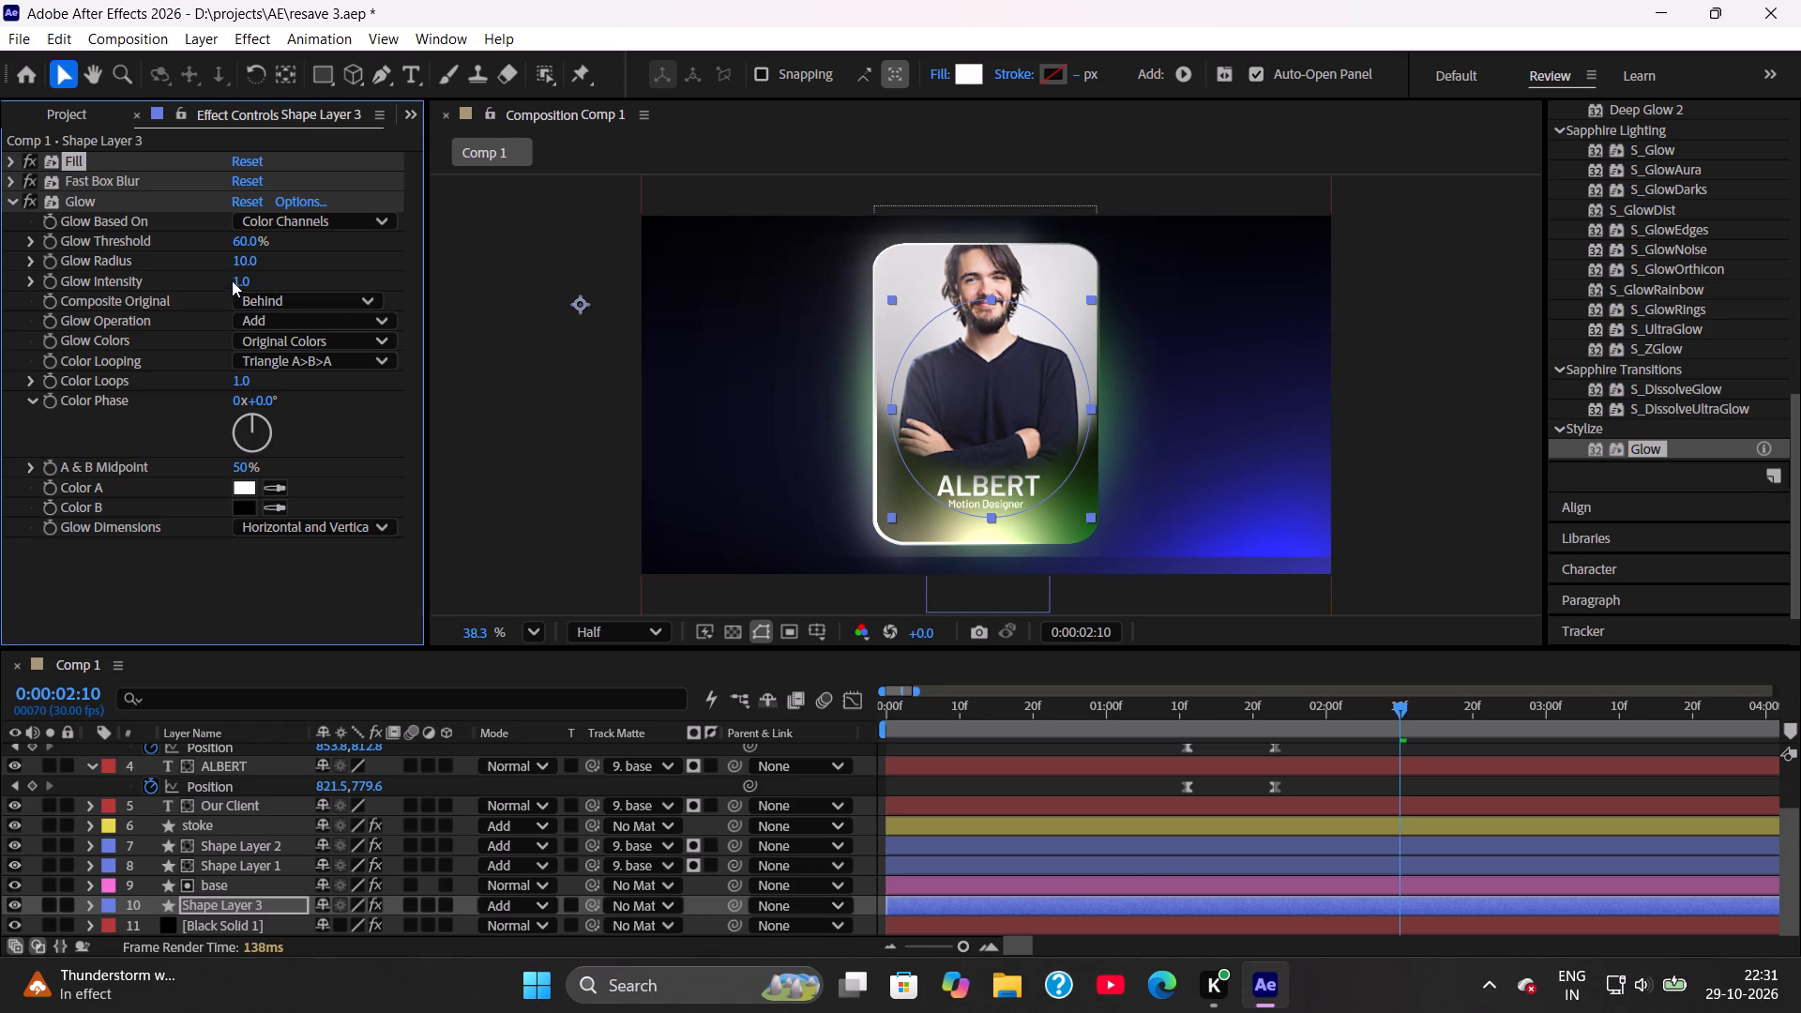
Raise the Glow Intensity of Shape Layer 3's Glow effect to 15.1.
{"action": "left_click", "coordinate": [241, 281]}
{"action": "left_click", "coordinate": [330, 274]}
{"action": "left_click_drag", "start_coordinate": [243, 287], "coordinate": [285, 286]}
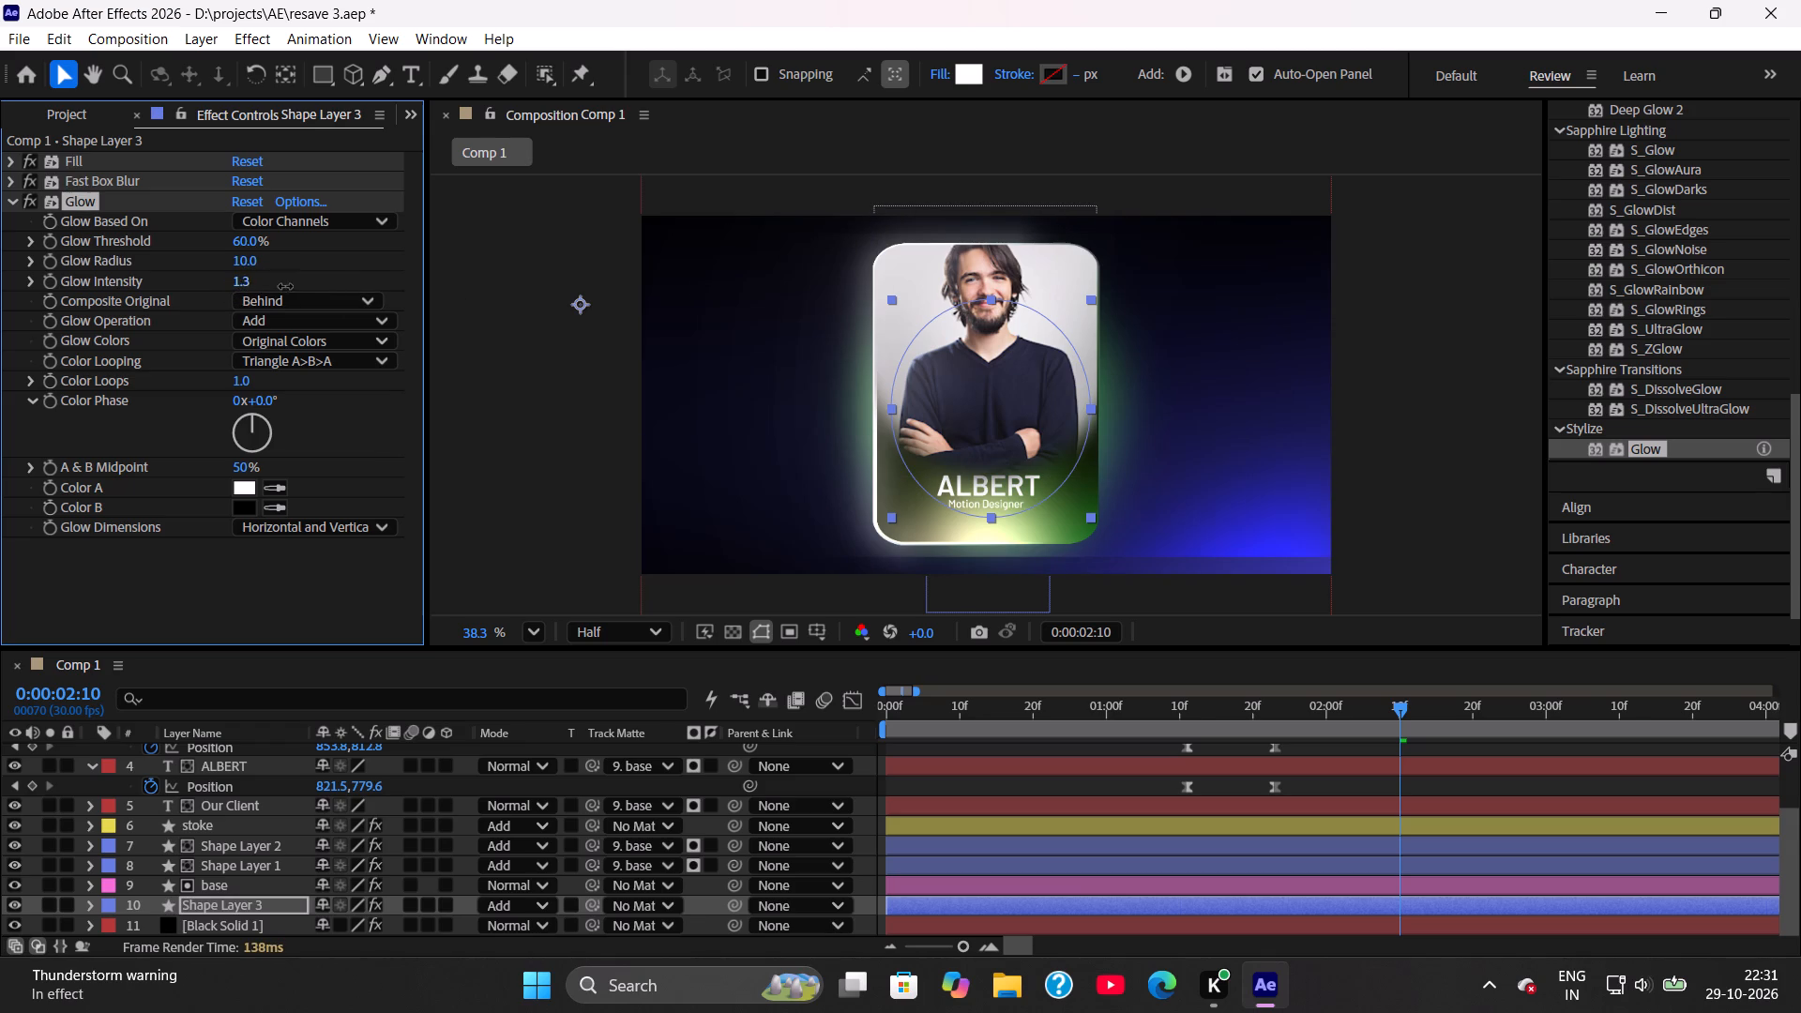
{"action": "left_click_drag", "start_coordinate": [285, 286], "coordinate": [349, 284]}
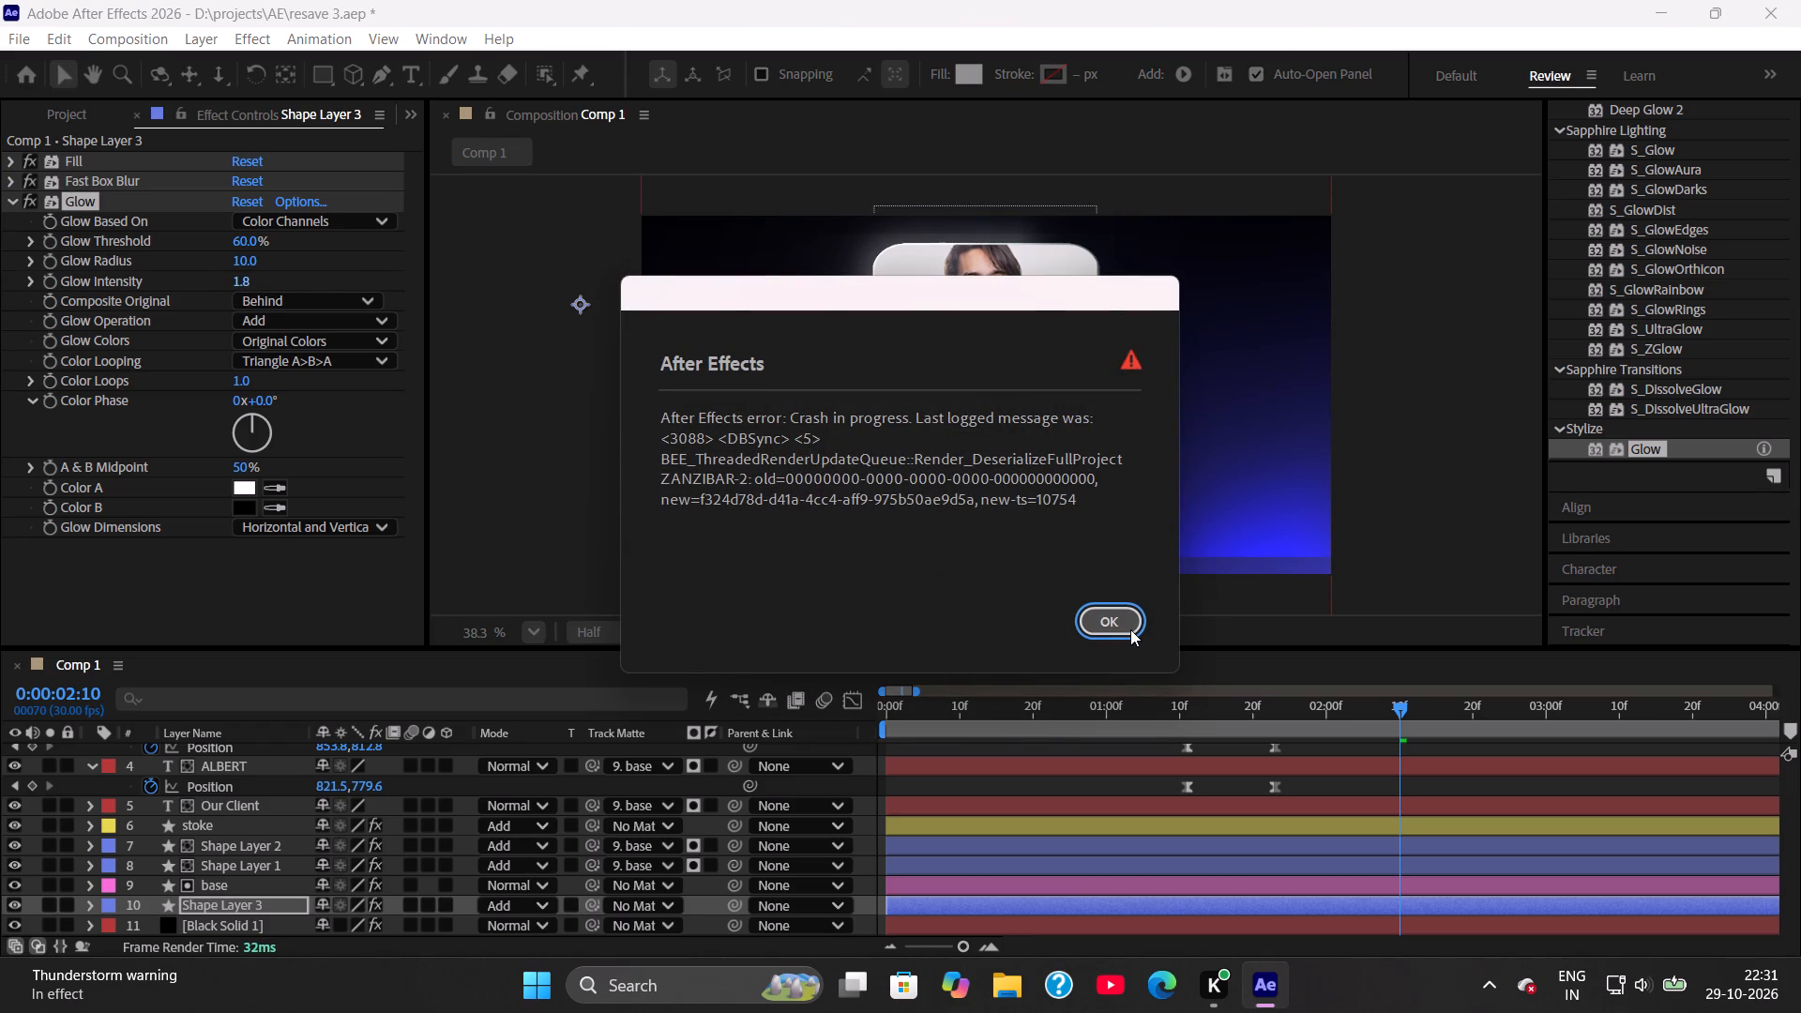
Dismiss the crash error dialogs and try to save the project and close the application.
{"action": "left_click", "coordinate": [1126, 625]}
{"action": "key", "text": "ctrl+s"}
{"action": "left_click", "coordinate": [1111, 619]}
{"action": "key", "text": "ctrl+s"}
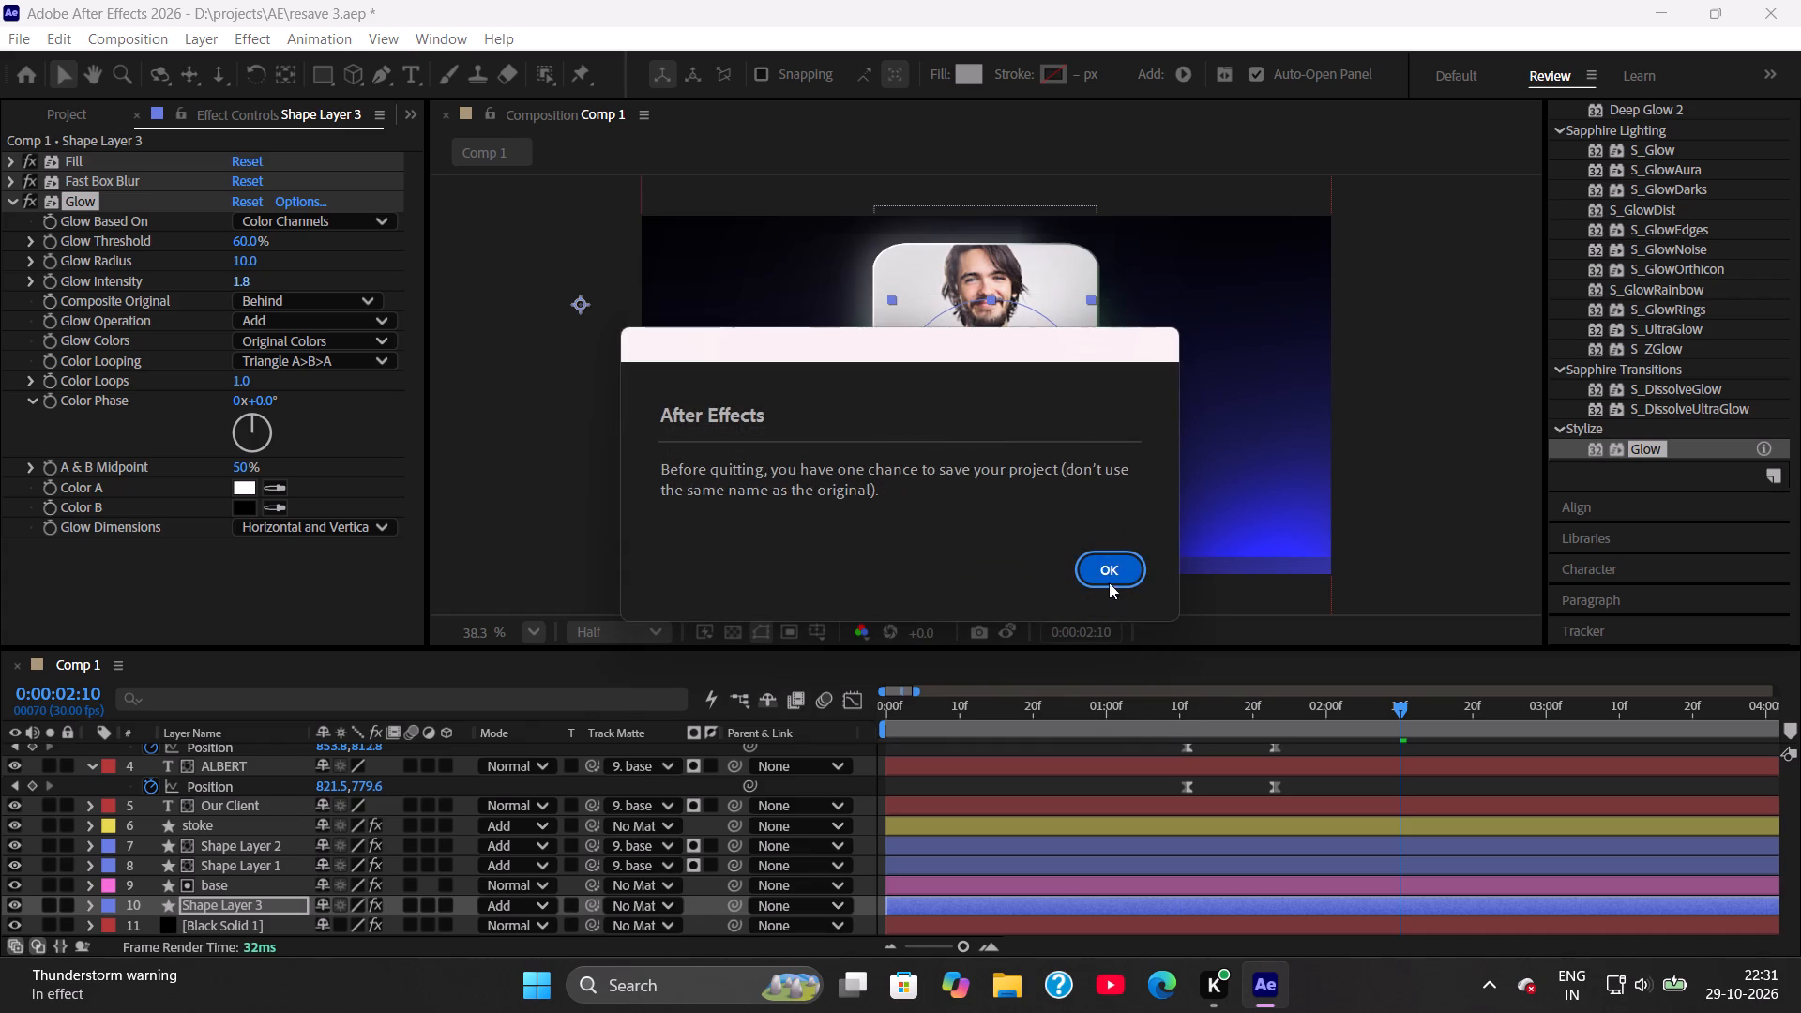
{"action": "left_click", "coordinate": [1106, 563]}
{"action": "key", "text": "ctrl+s"}
{"action": "left_click", "coordinate": [1768, 19]}
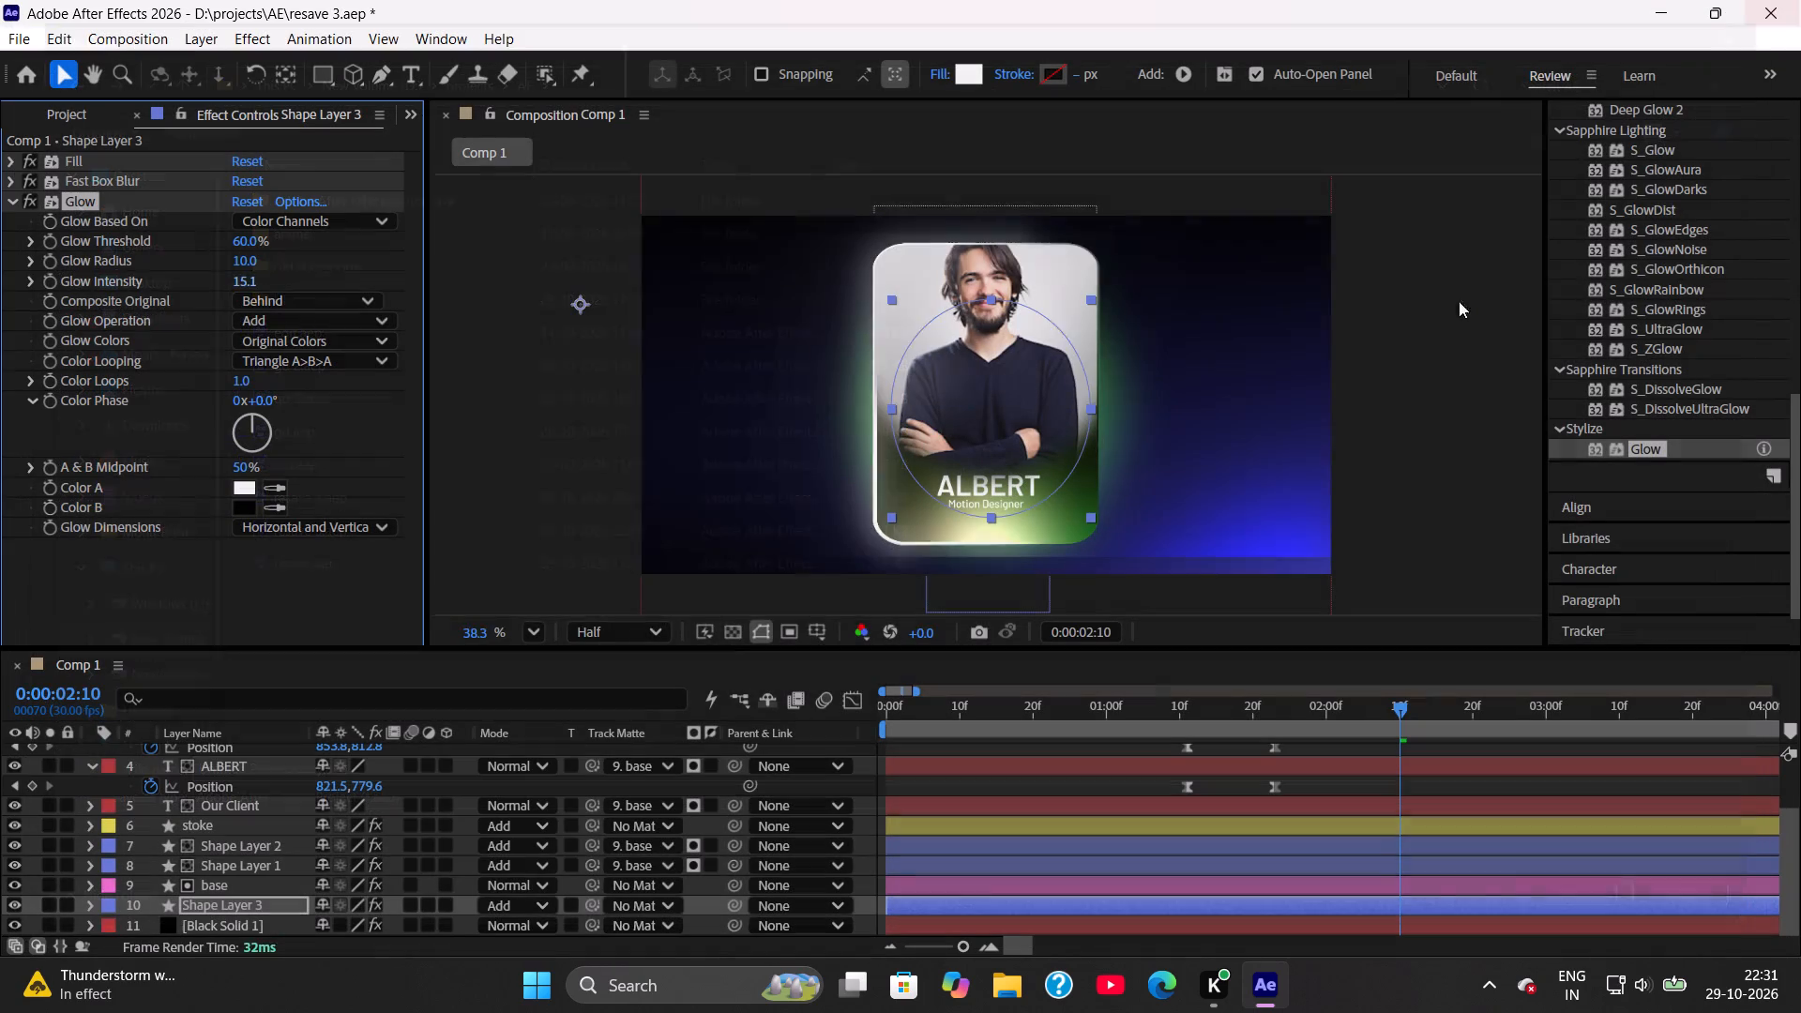
Deselect all layers and start adding a new item to Comp 1.
{"action": "left_click", "coordinate": [1335, 777]}
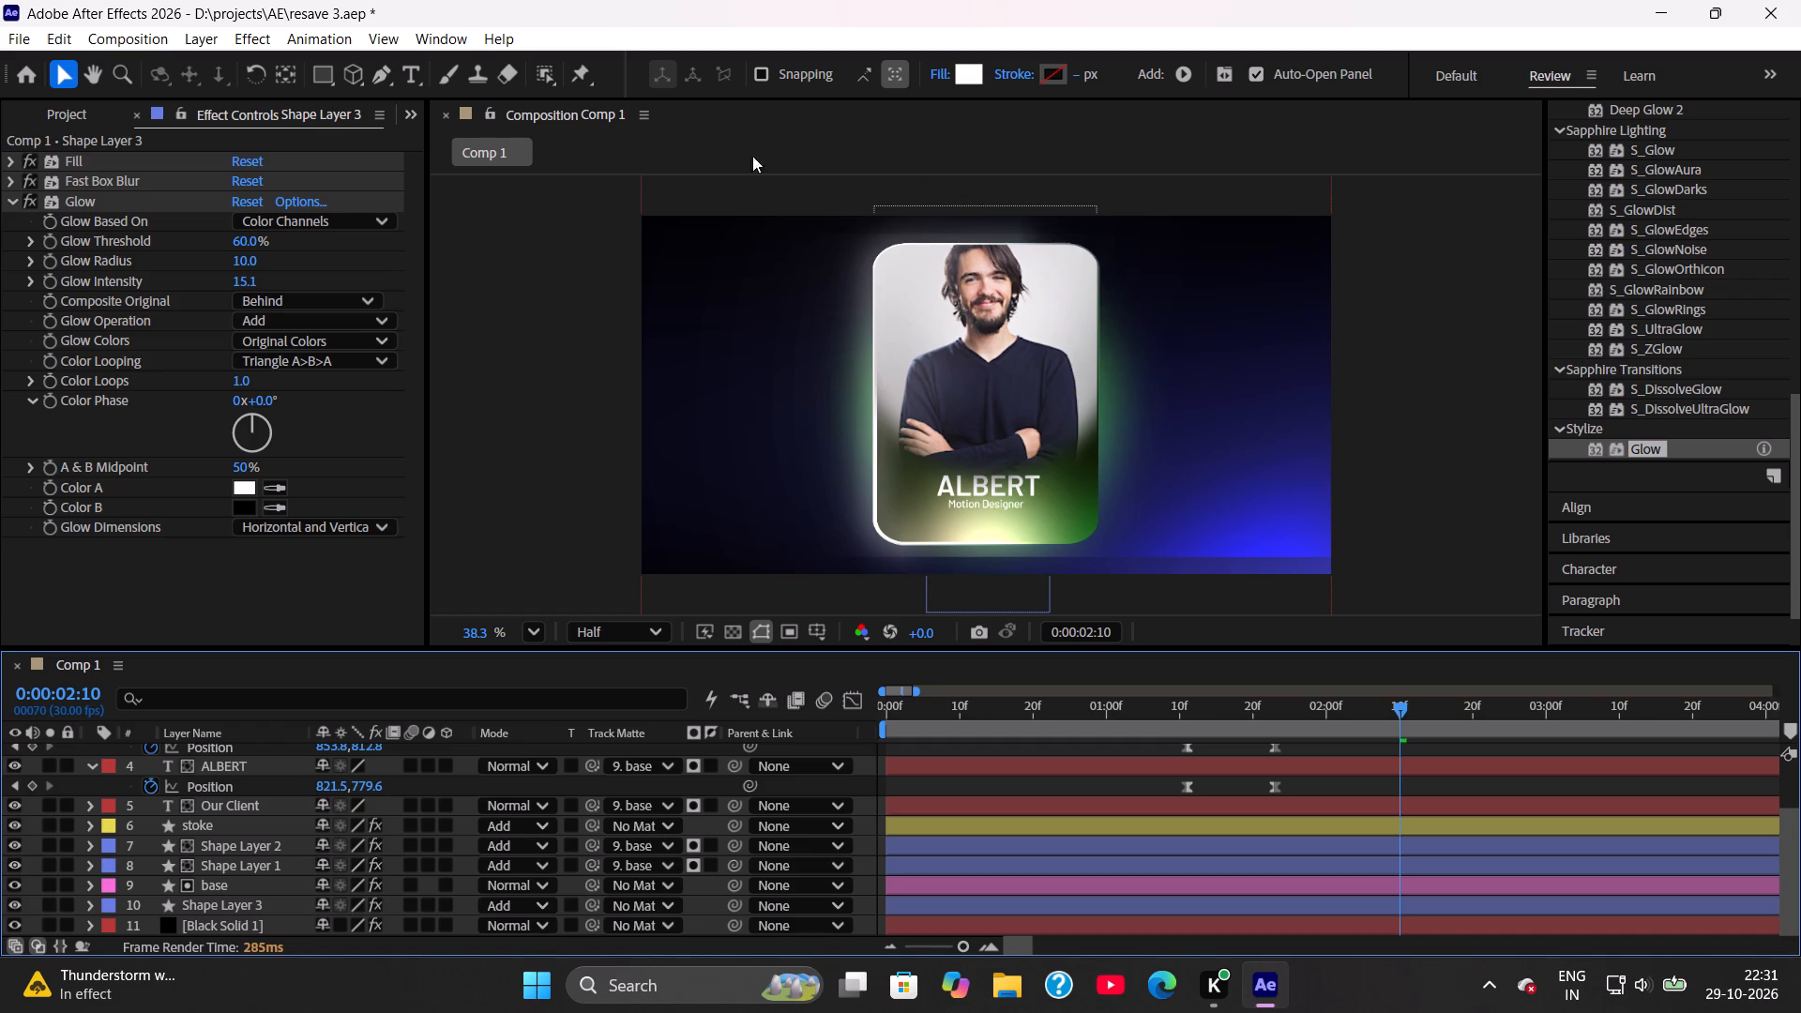
{"action": "double_click", "coordinate": [537, 510]}
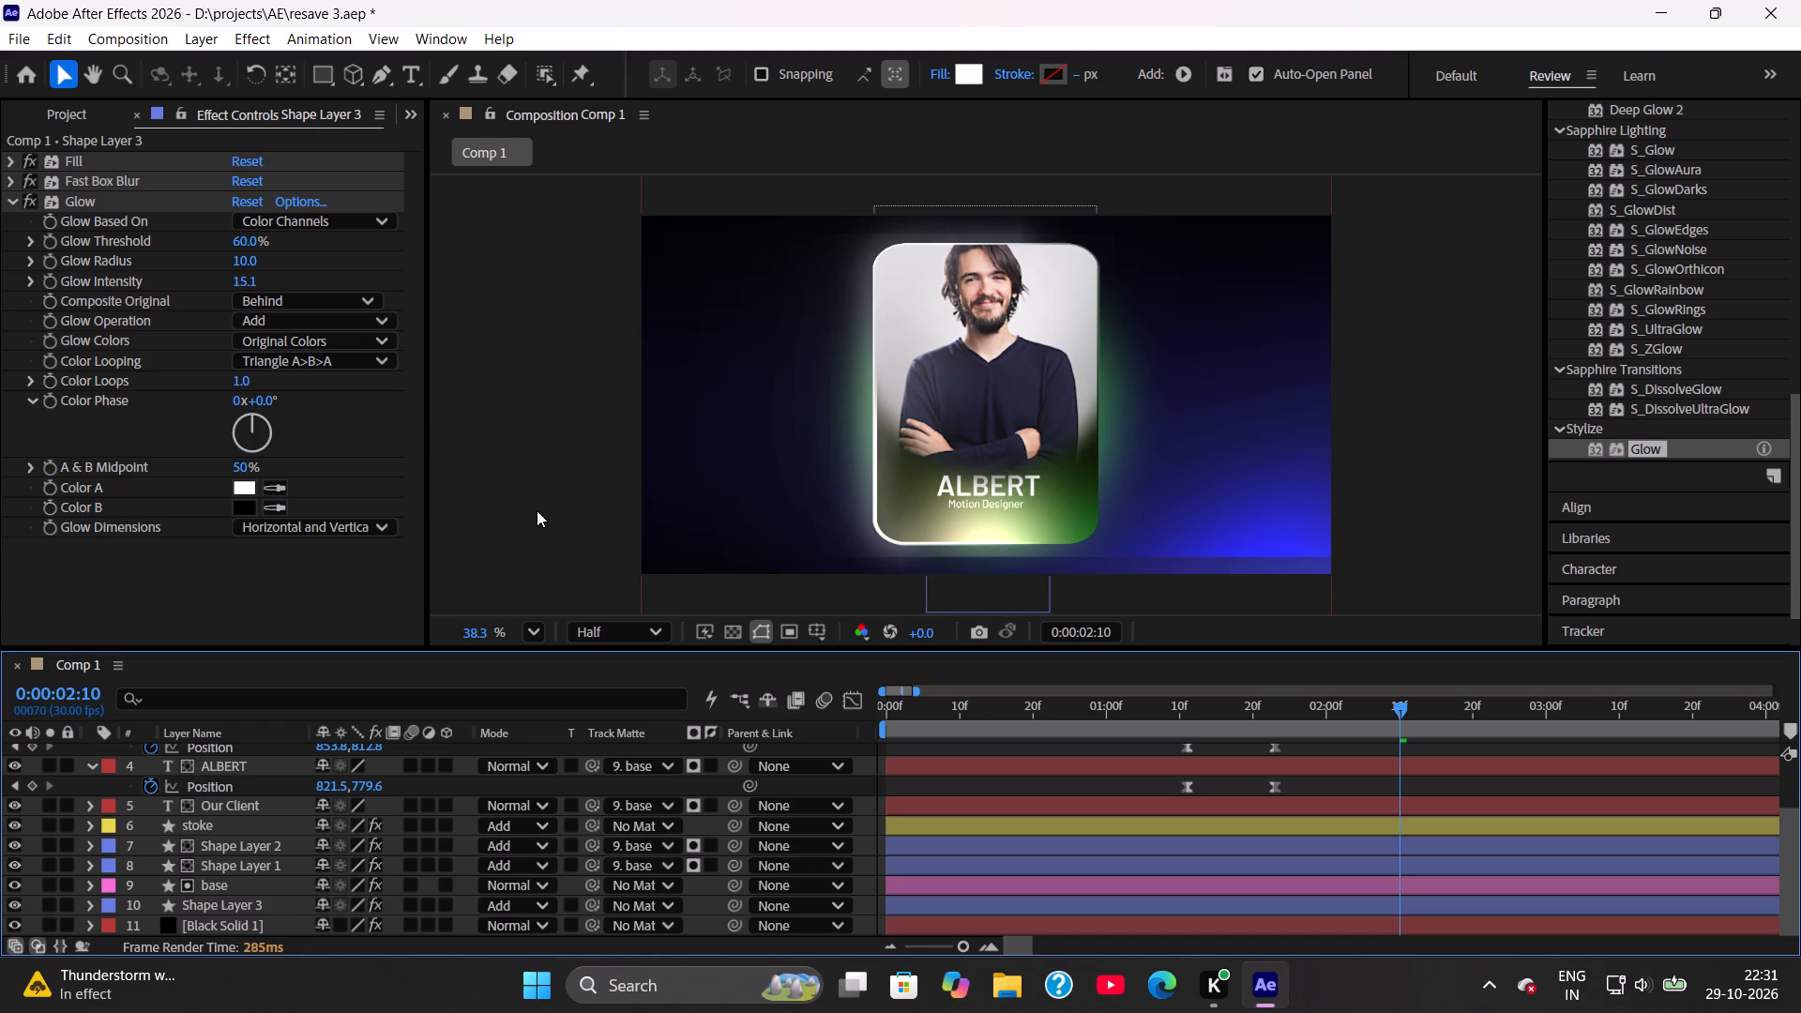
{"action": "right_click", "coordinate": [548, 503]}
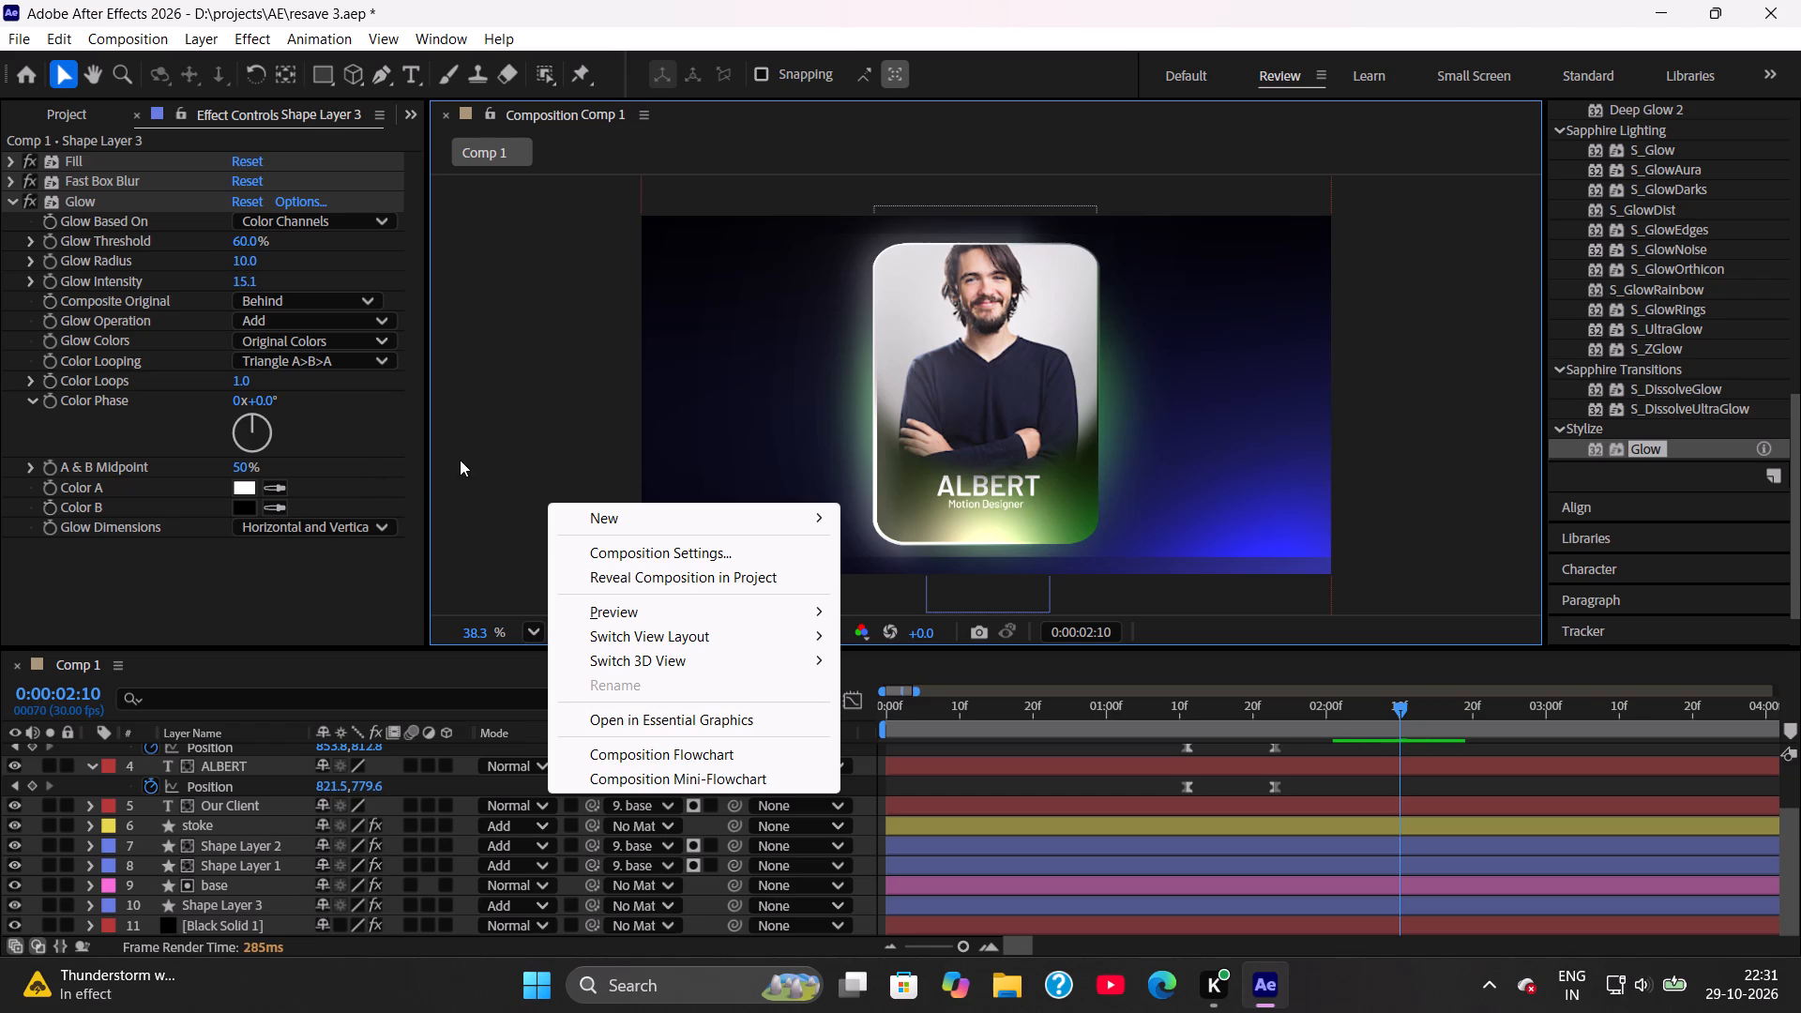
{"action": "left_click", "coordinate": [686, 517]}
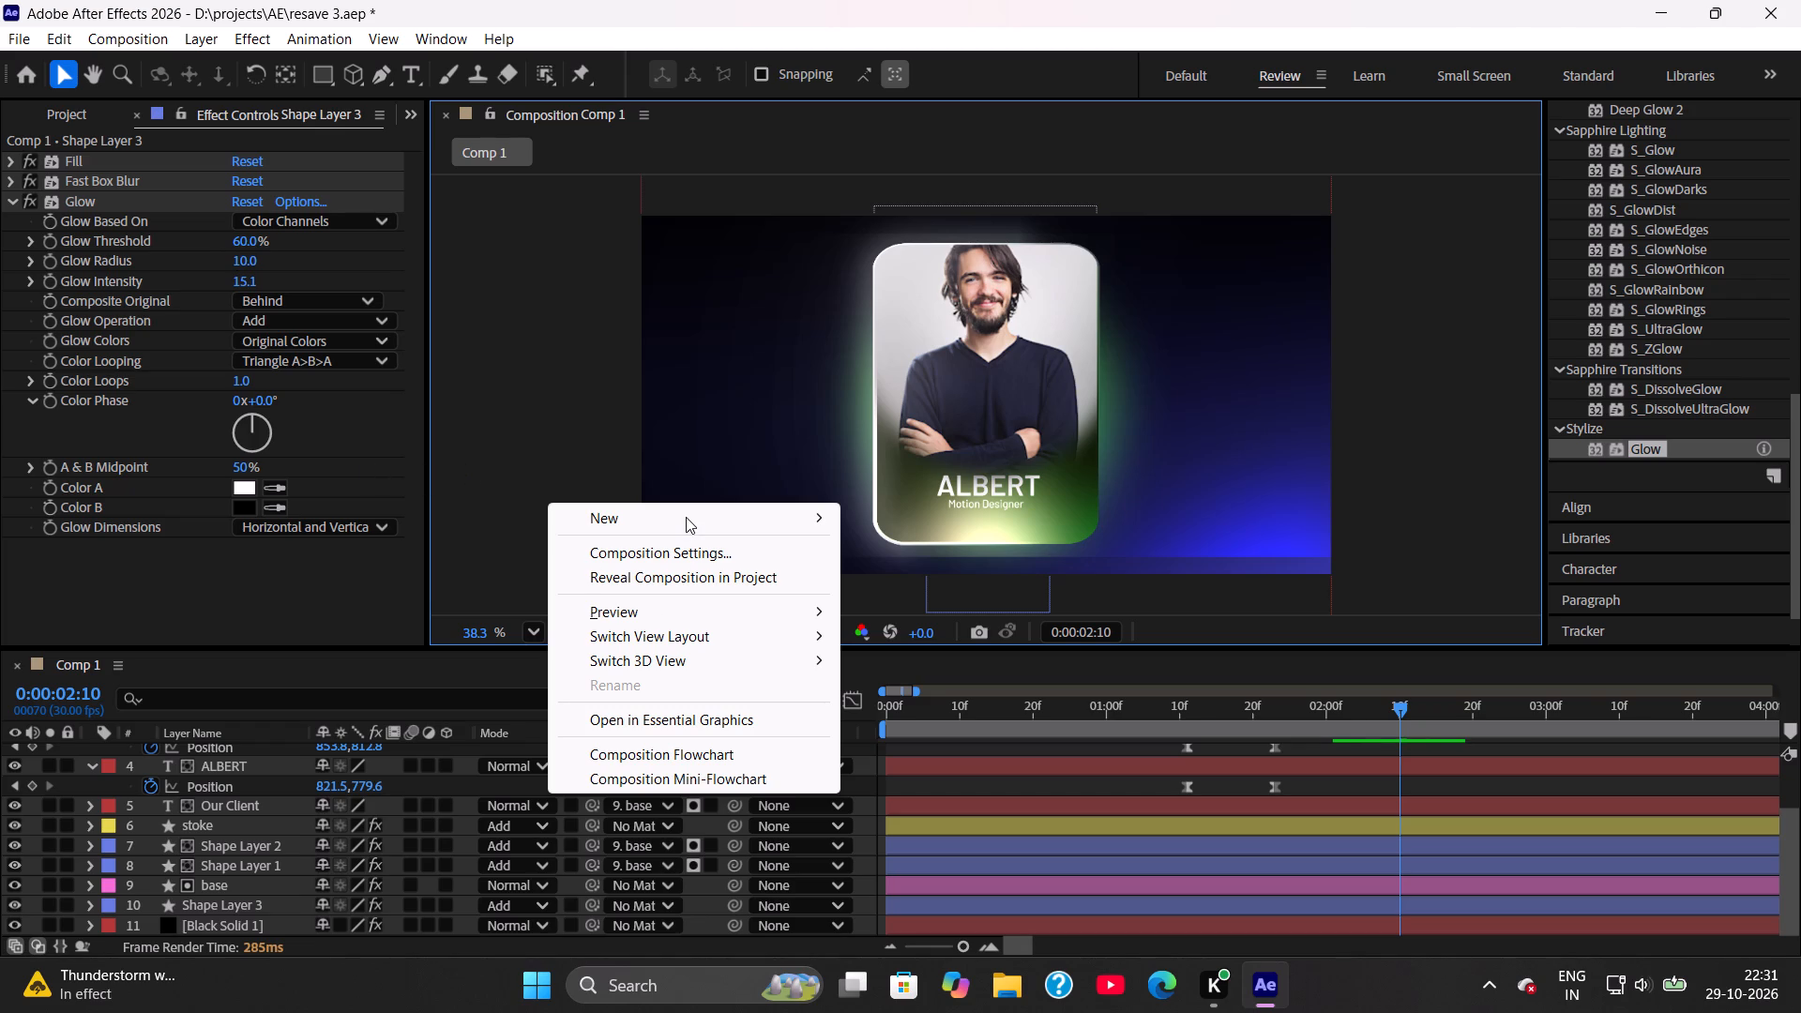
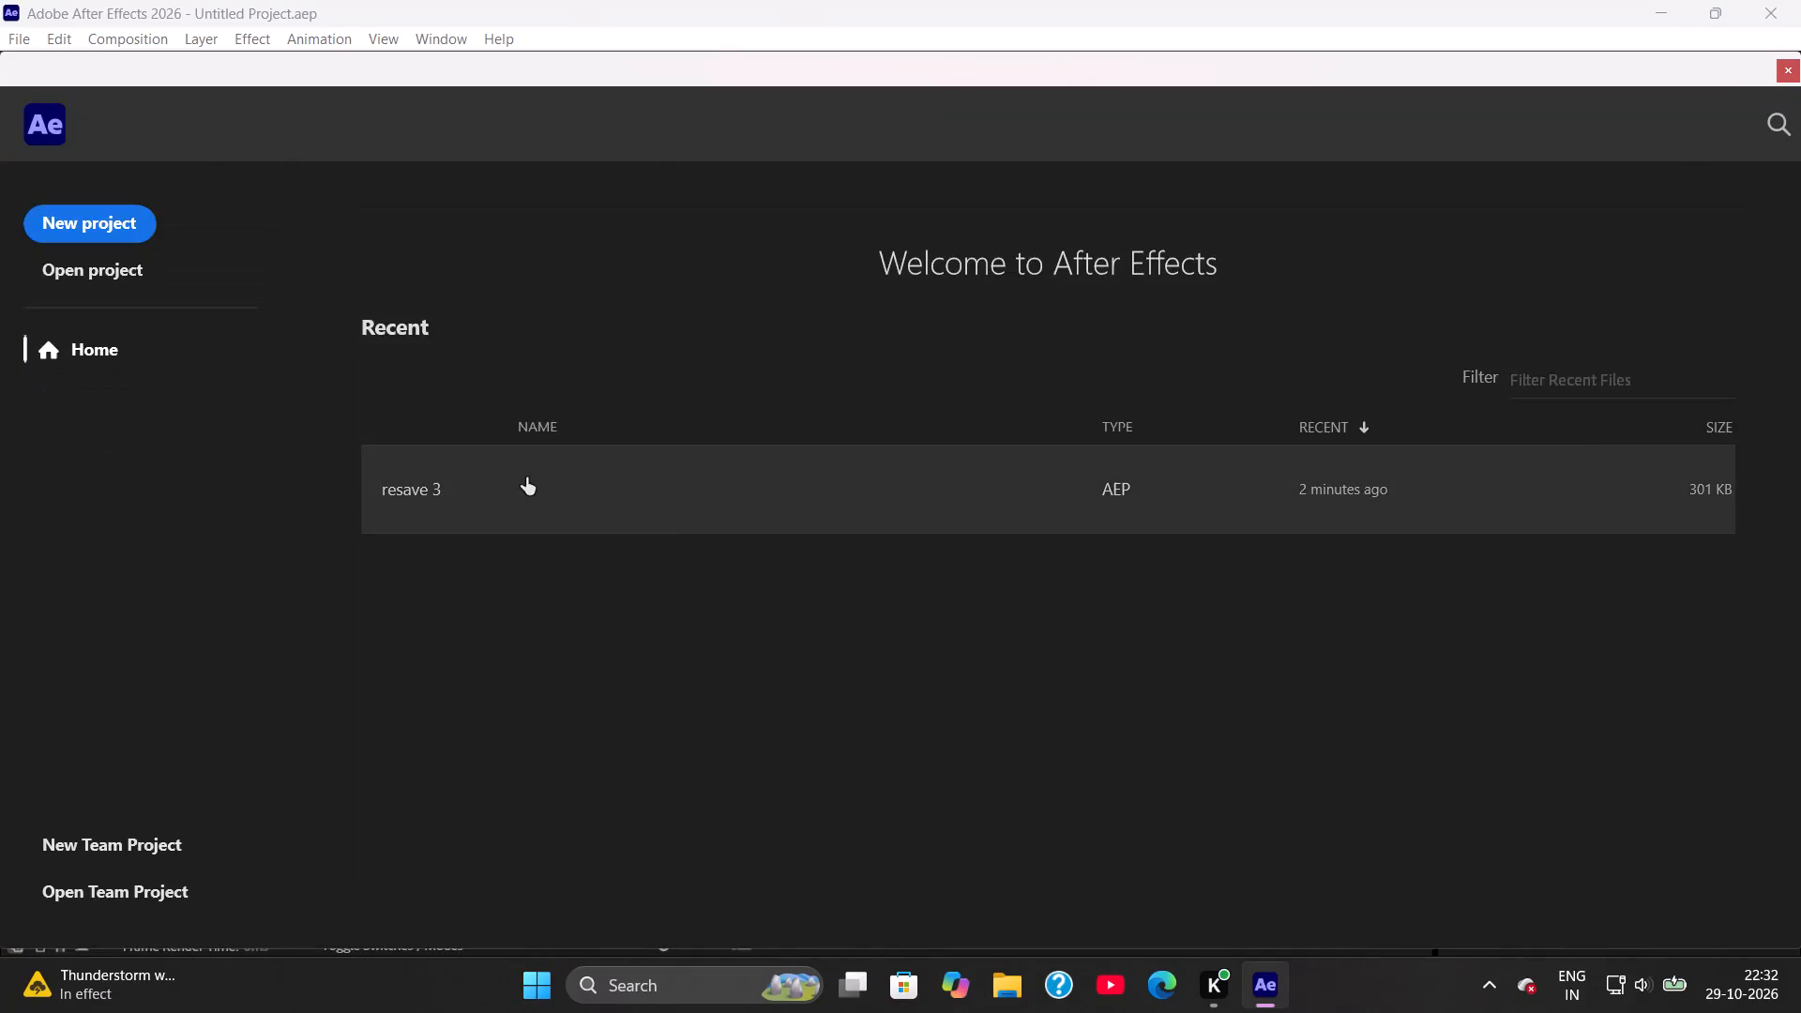
Reopen the recent project resave 3.
{"action": "left_click", "coordinate": [526, 477]}
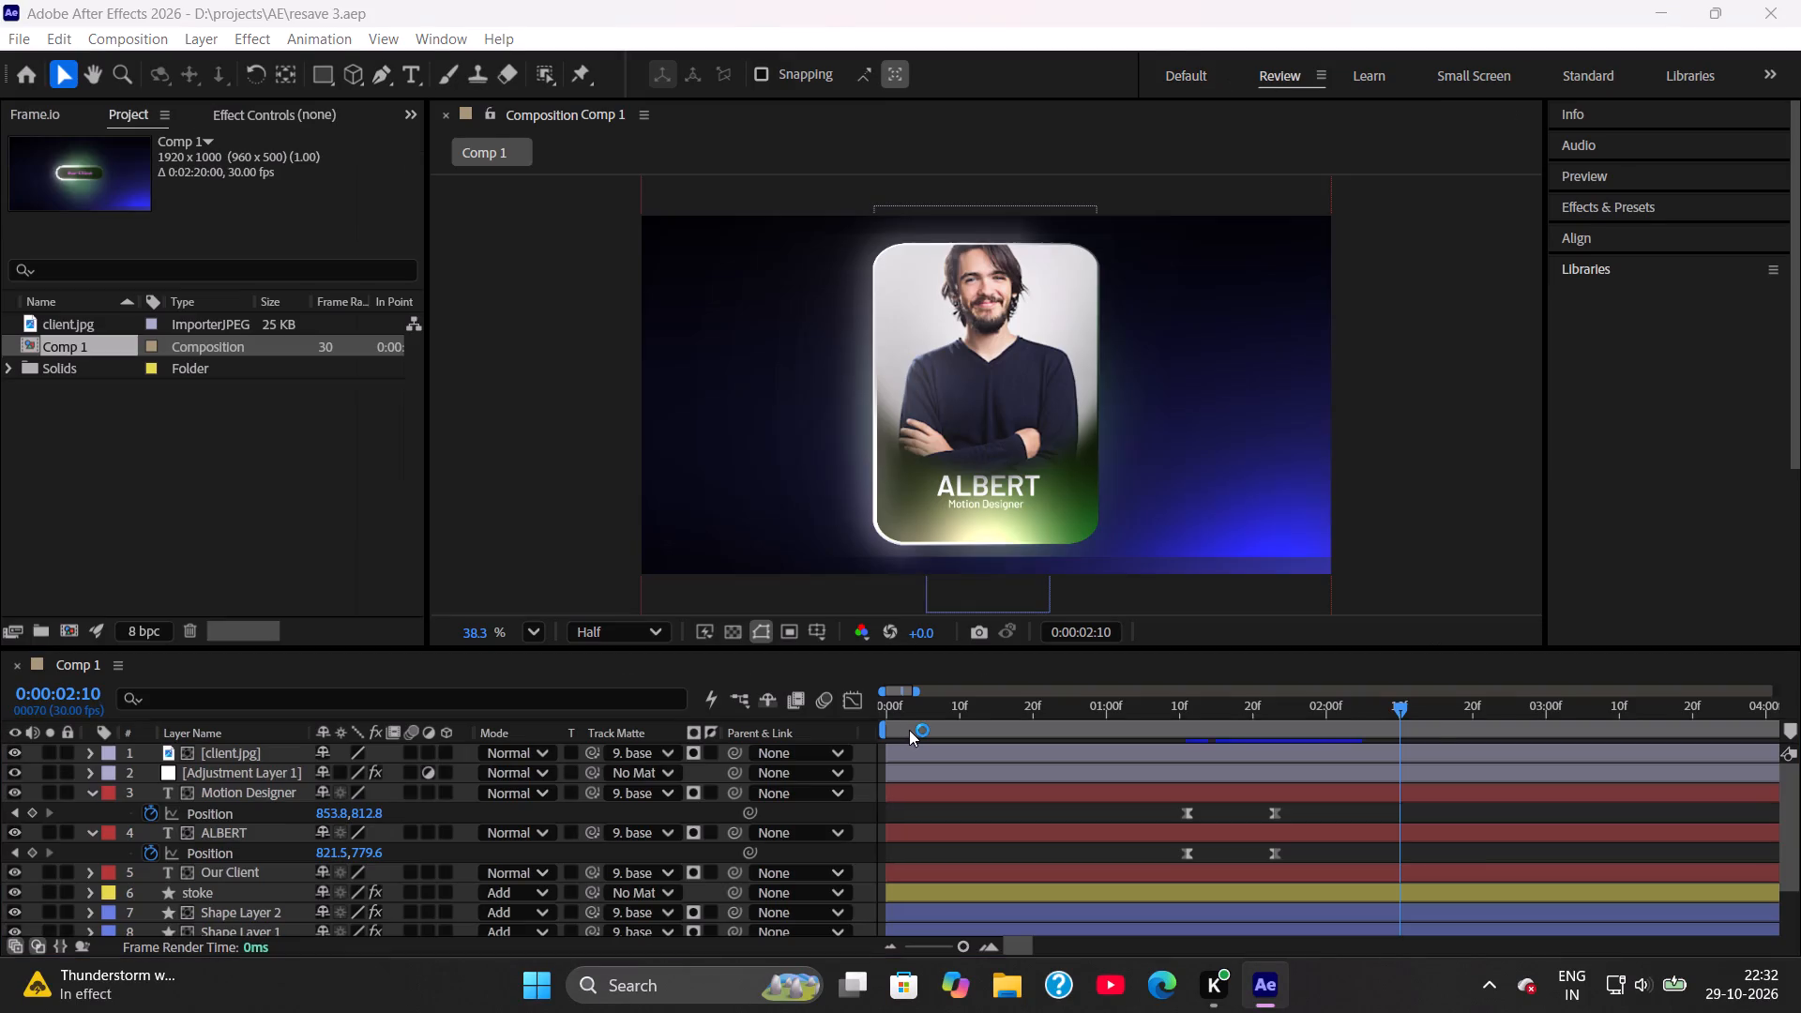
Change the Fill effect colour of Shape Layer 3 to a brighter green, RGB 87, 163, 66, and save the project.
{"action": "left_click", "coordinate": [270, 106]}
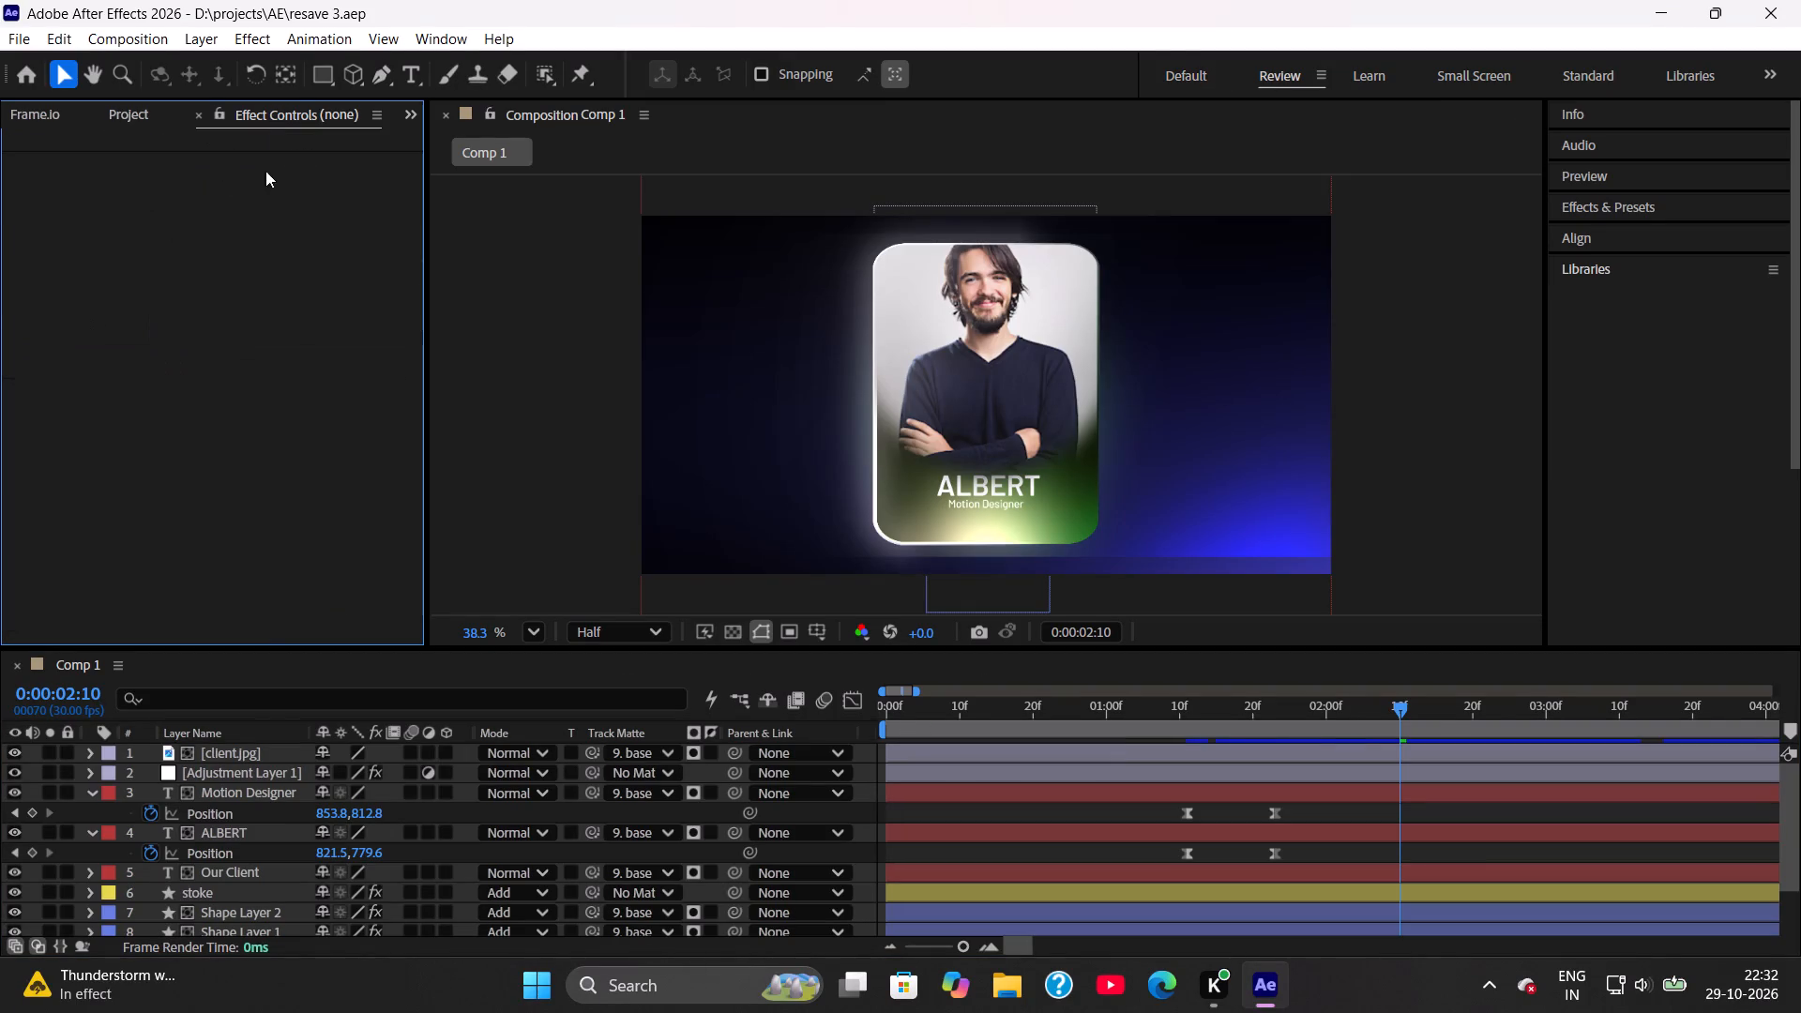
{"action": "scroll", "coordinate": [249, 885], "scroll_direction": "down", "scroll_amount": 1}
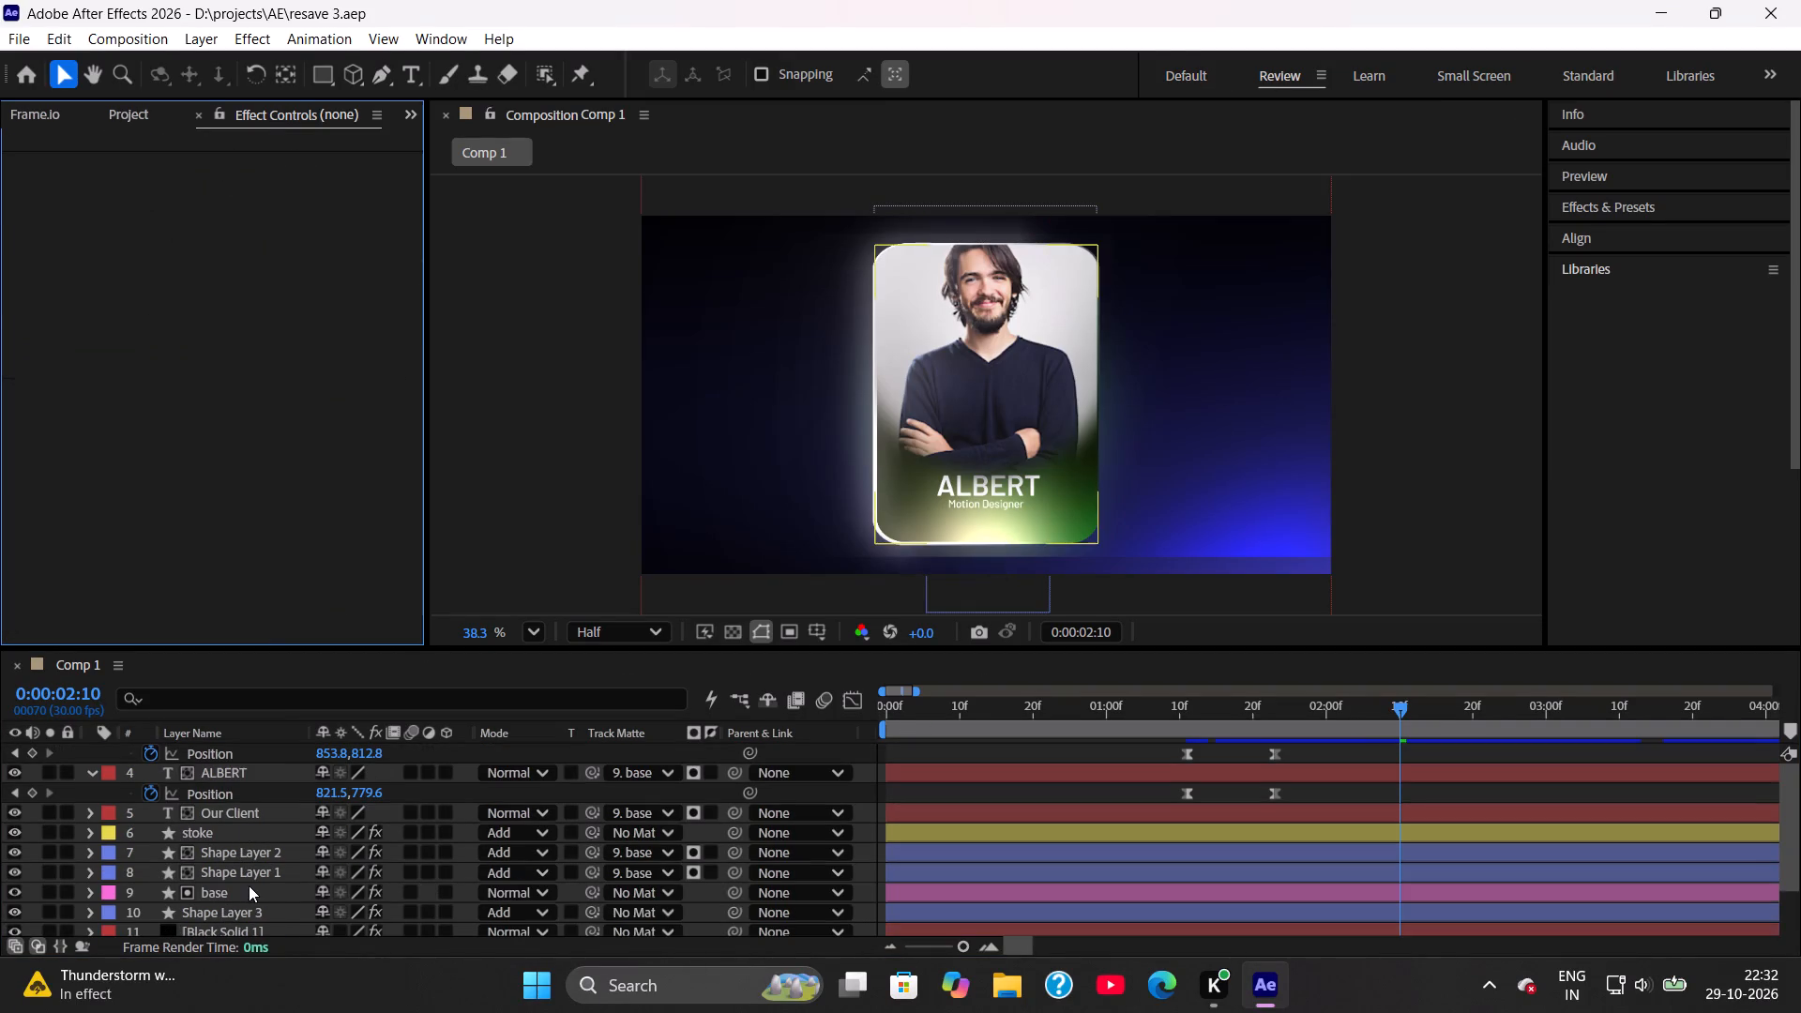
{"action": "left_click", "coordinate": [261, 915]}
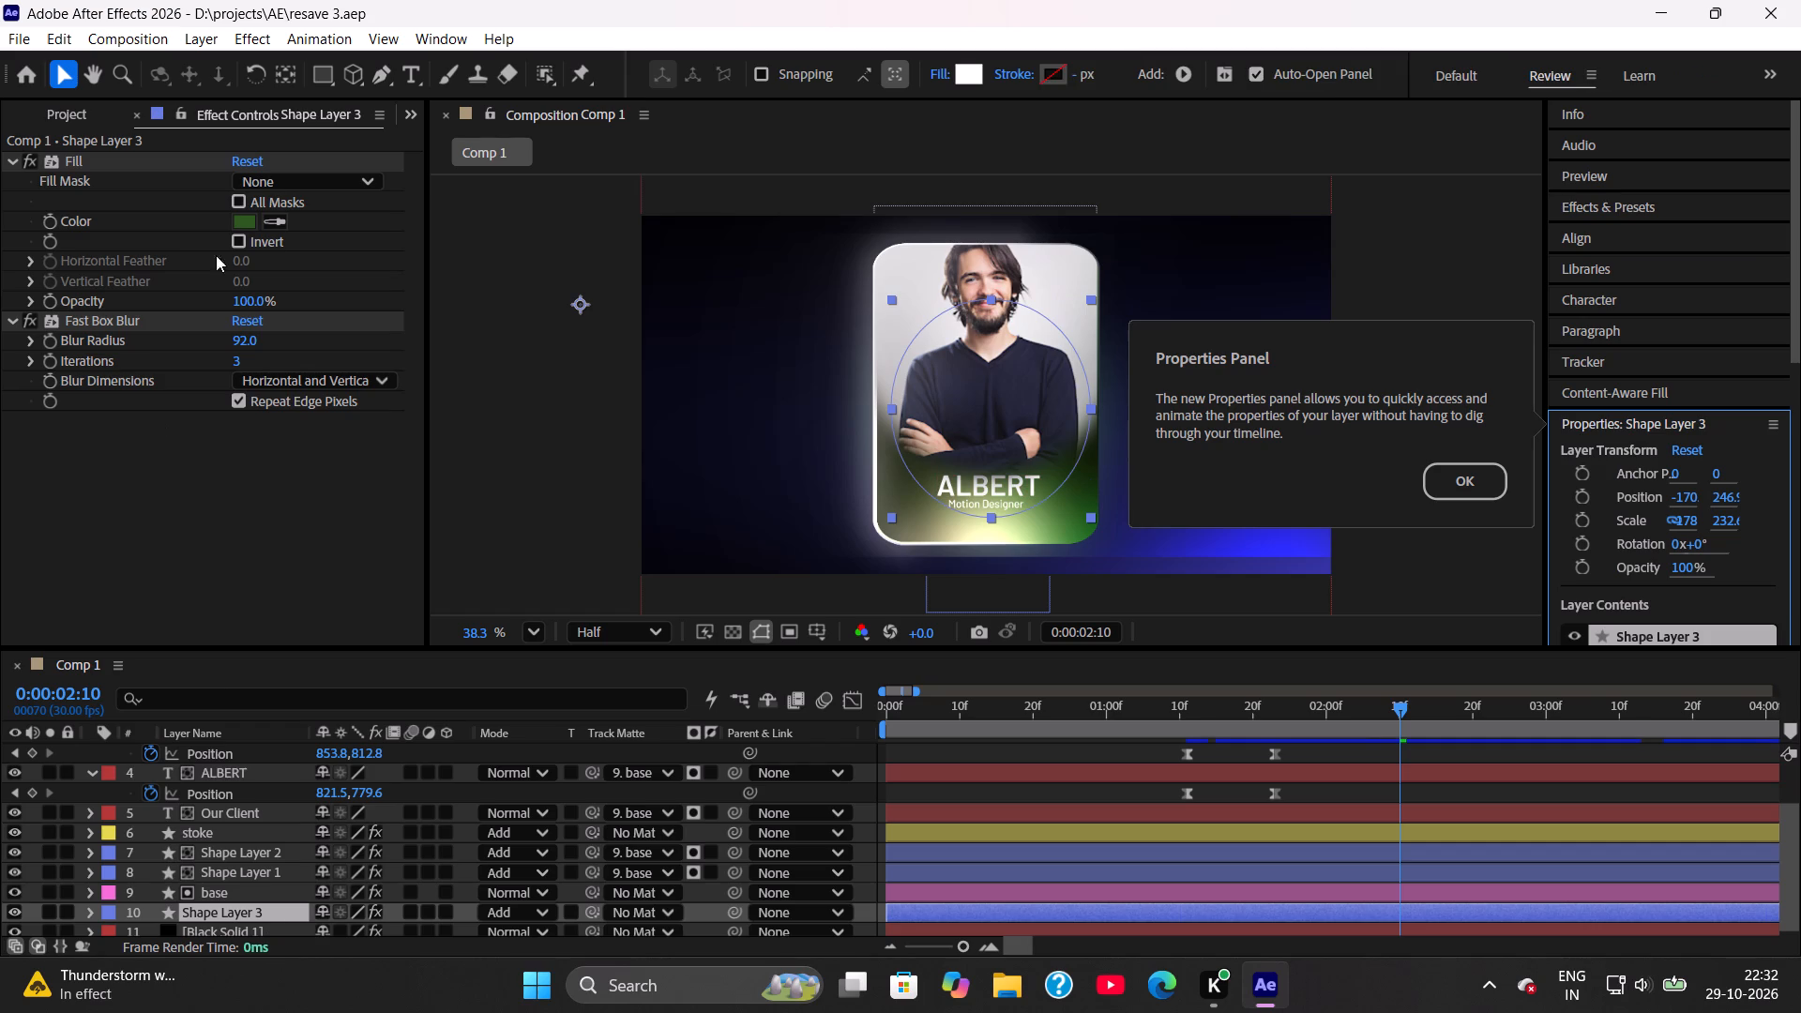
{"action": "left_click", "coordinate": [246, 219]}
{"action": "left_click_drag", "start_coordinate": [908, 303], "coordinate": [442, 349]}
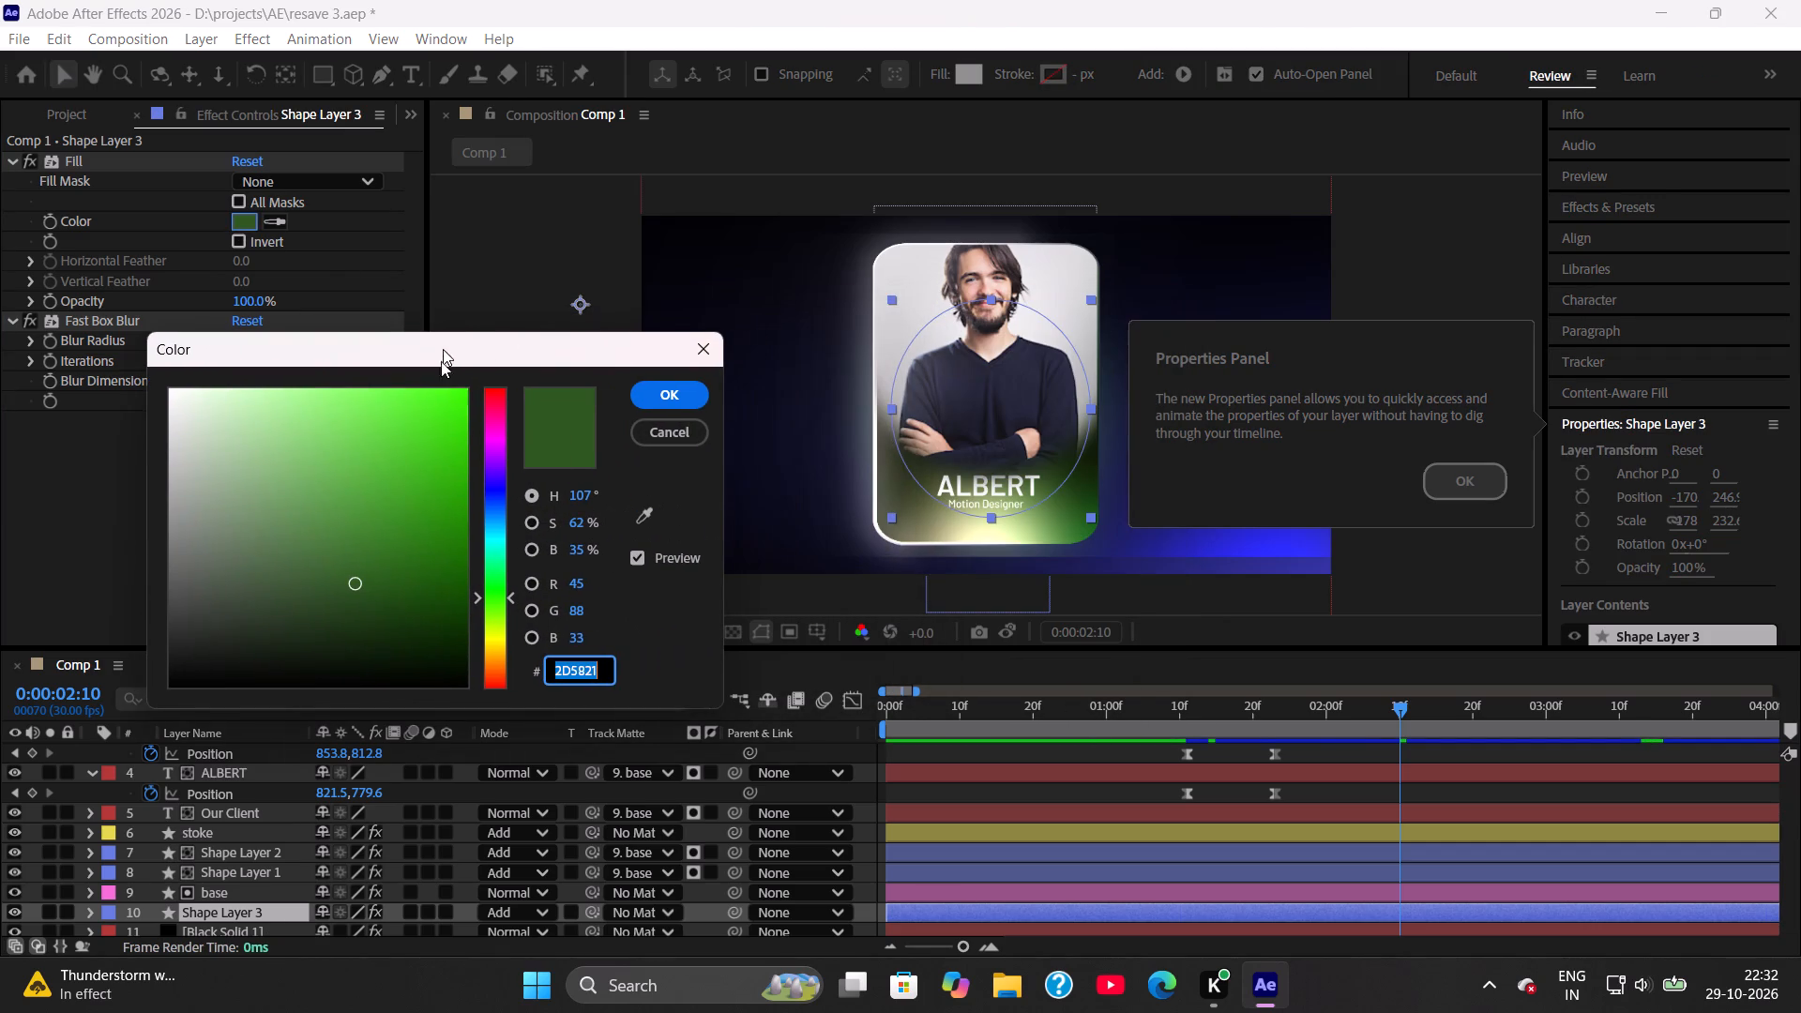
{"action": "left_click", "coordinate": [346, 561]}
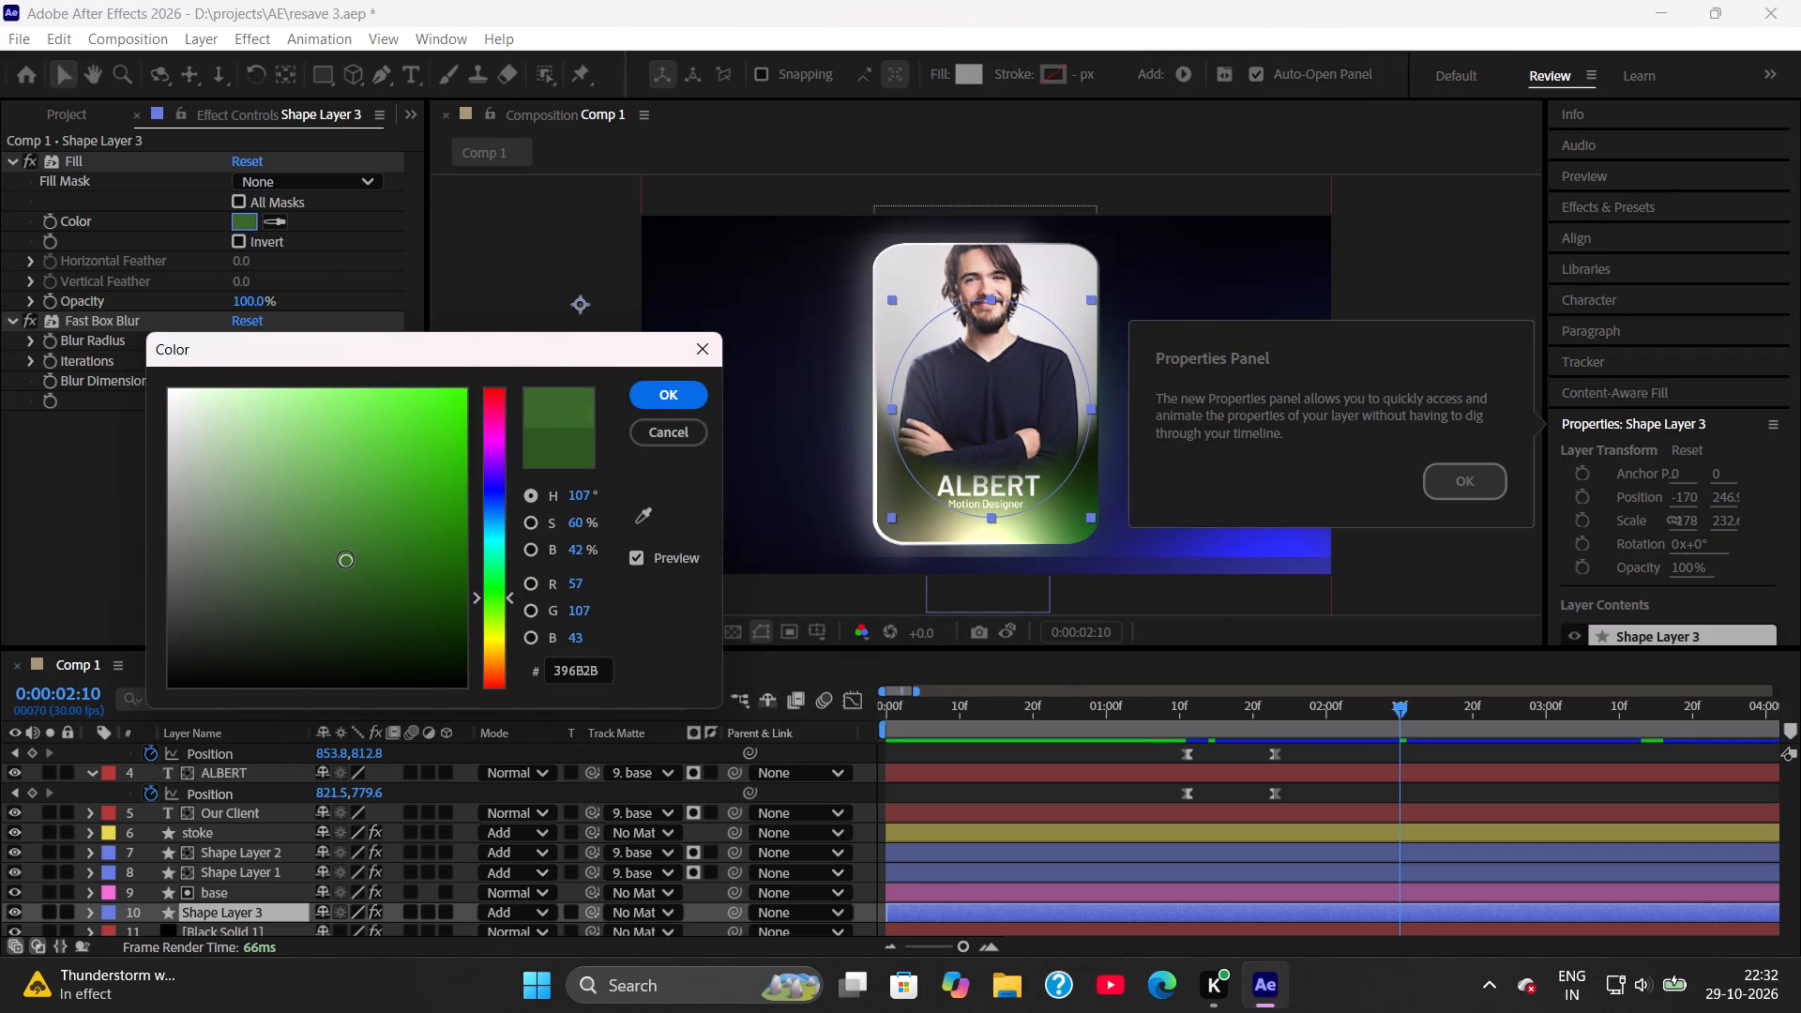
{"action": "left_click", "coordinate": [349, 553]}
{"action": "left_click", "coordinate": [383, 567]}
{"action": "left_click", "coordinate": [349, 573]}
{"action": "left_click", "coordinate": [362, 537]}
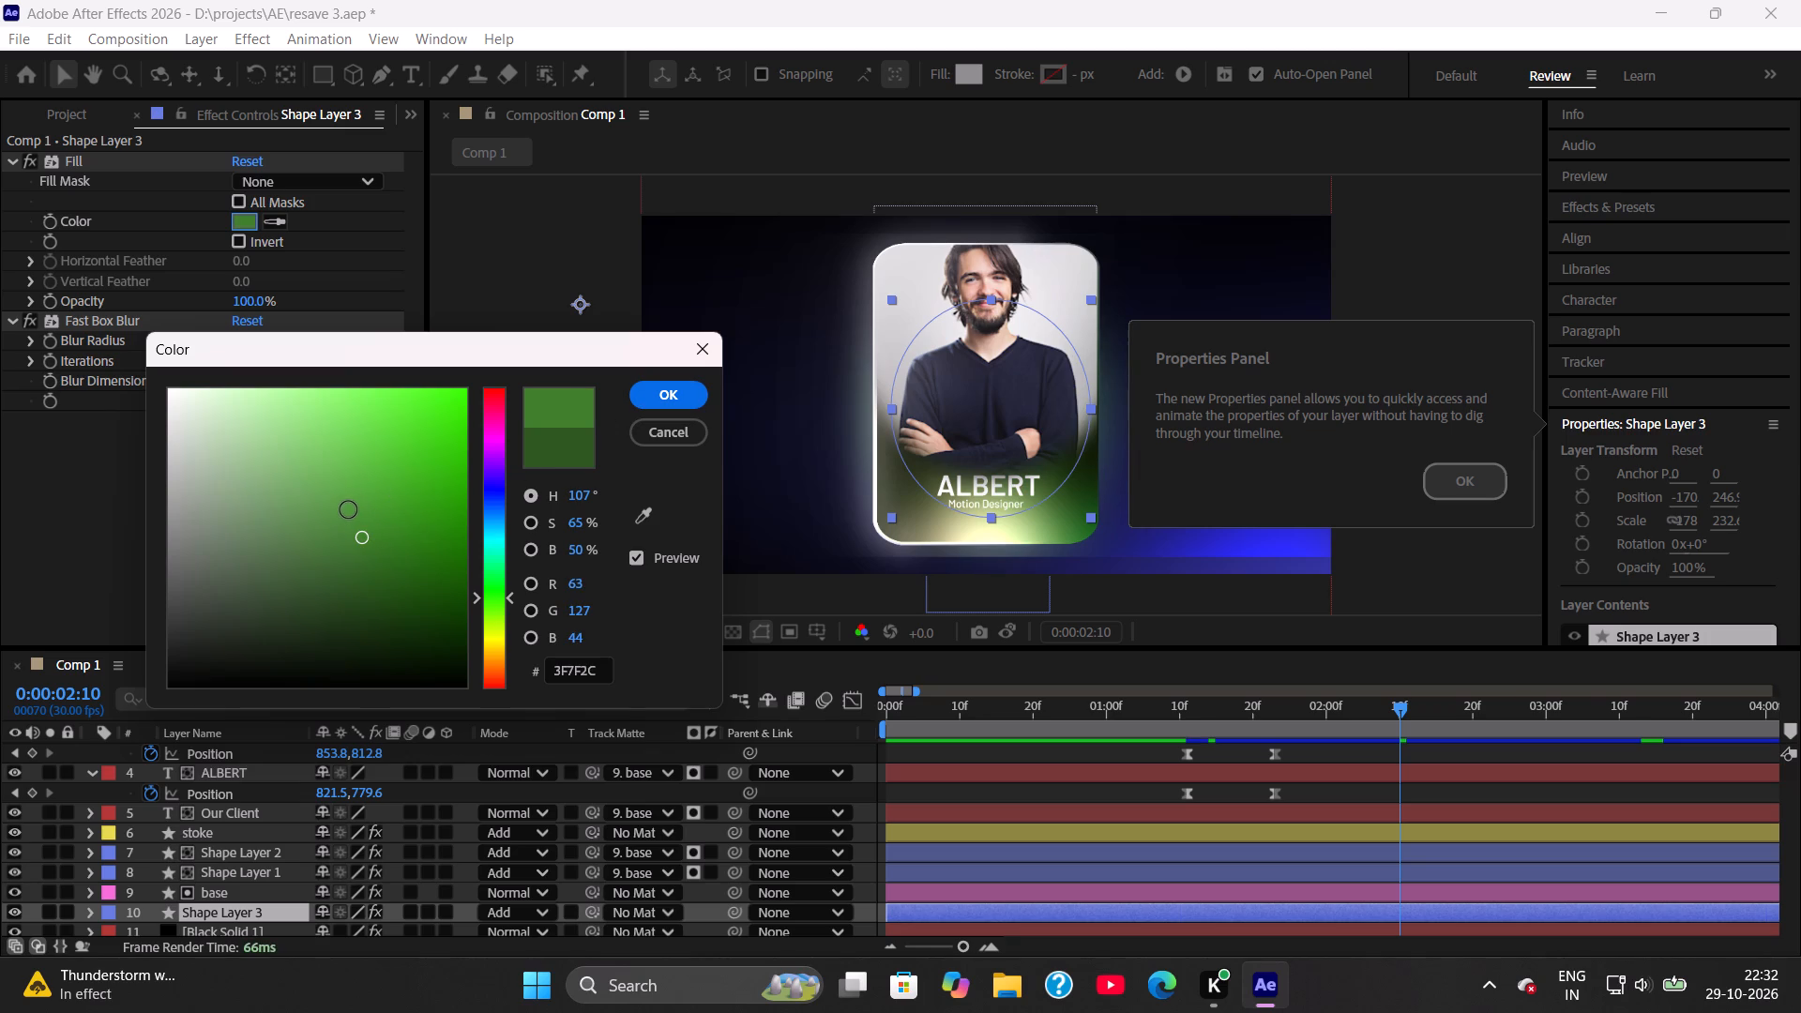
{"action": "left_click", "coordinate": [350, 513]}
{"action": "left_click", "coordinate": [345, 496]}
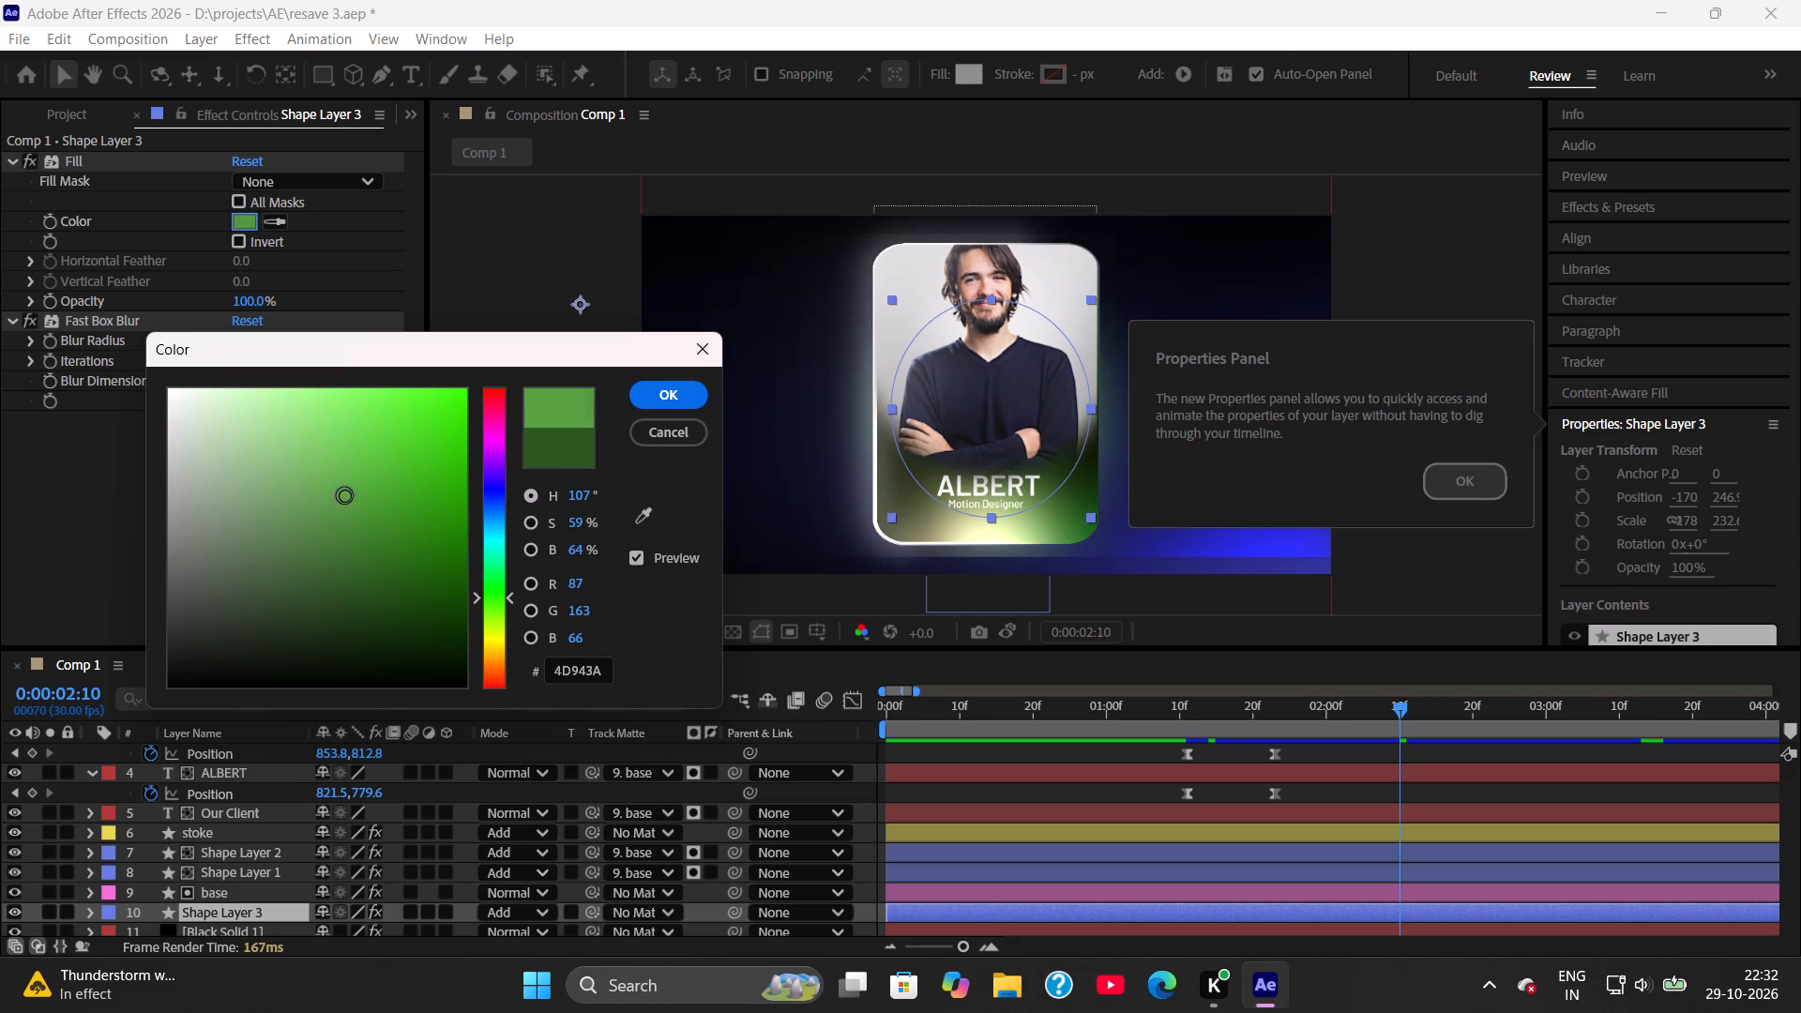
{"action": "left_click", "coordinate": [677, 391]}
{"action": "left_click", "coordinate": [1452, 490]}
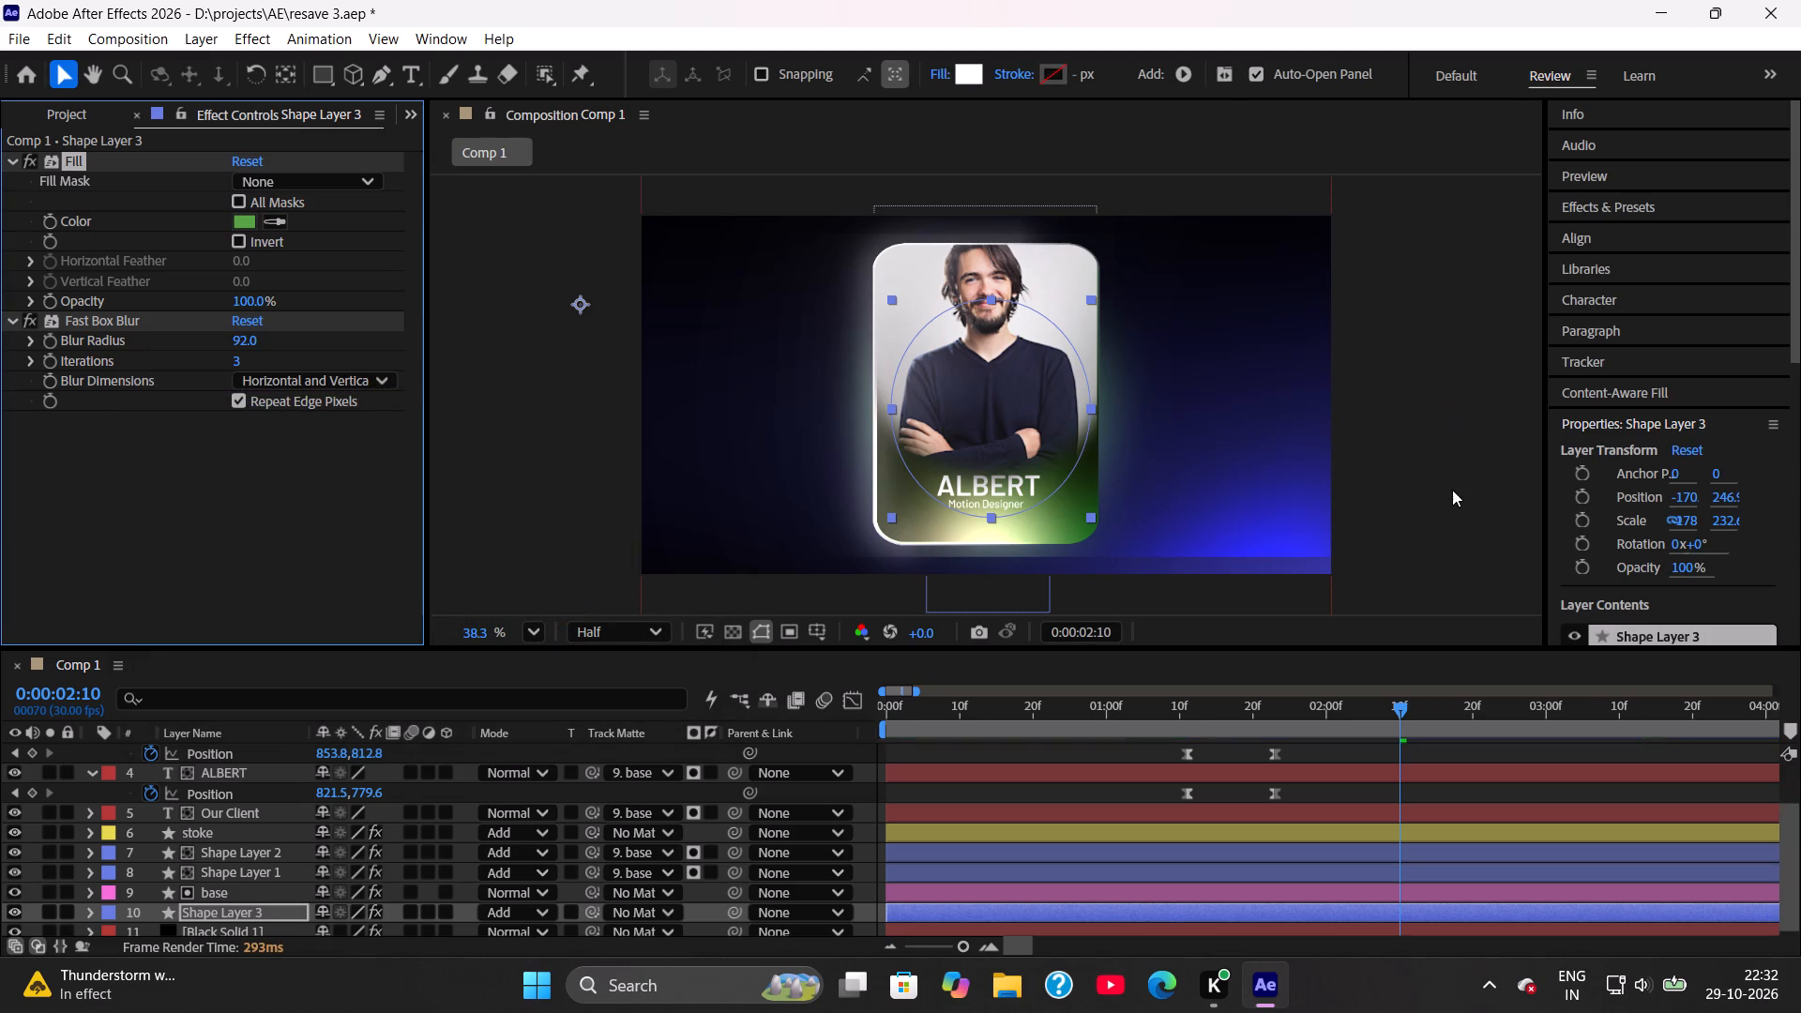
{"action": "key", "text": "ctrl+s"}
Find the Stylize Glow effect by searching for glow and apply it to Shape Layer 3.
{"action": "left_click", "coordinate": [1059, 909]}
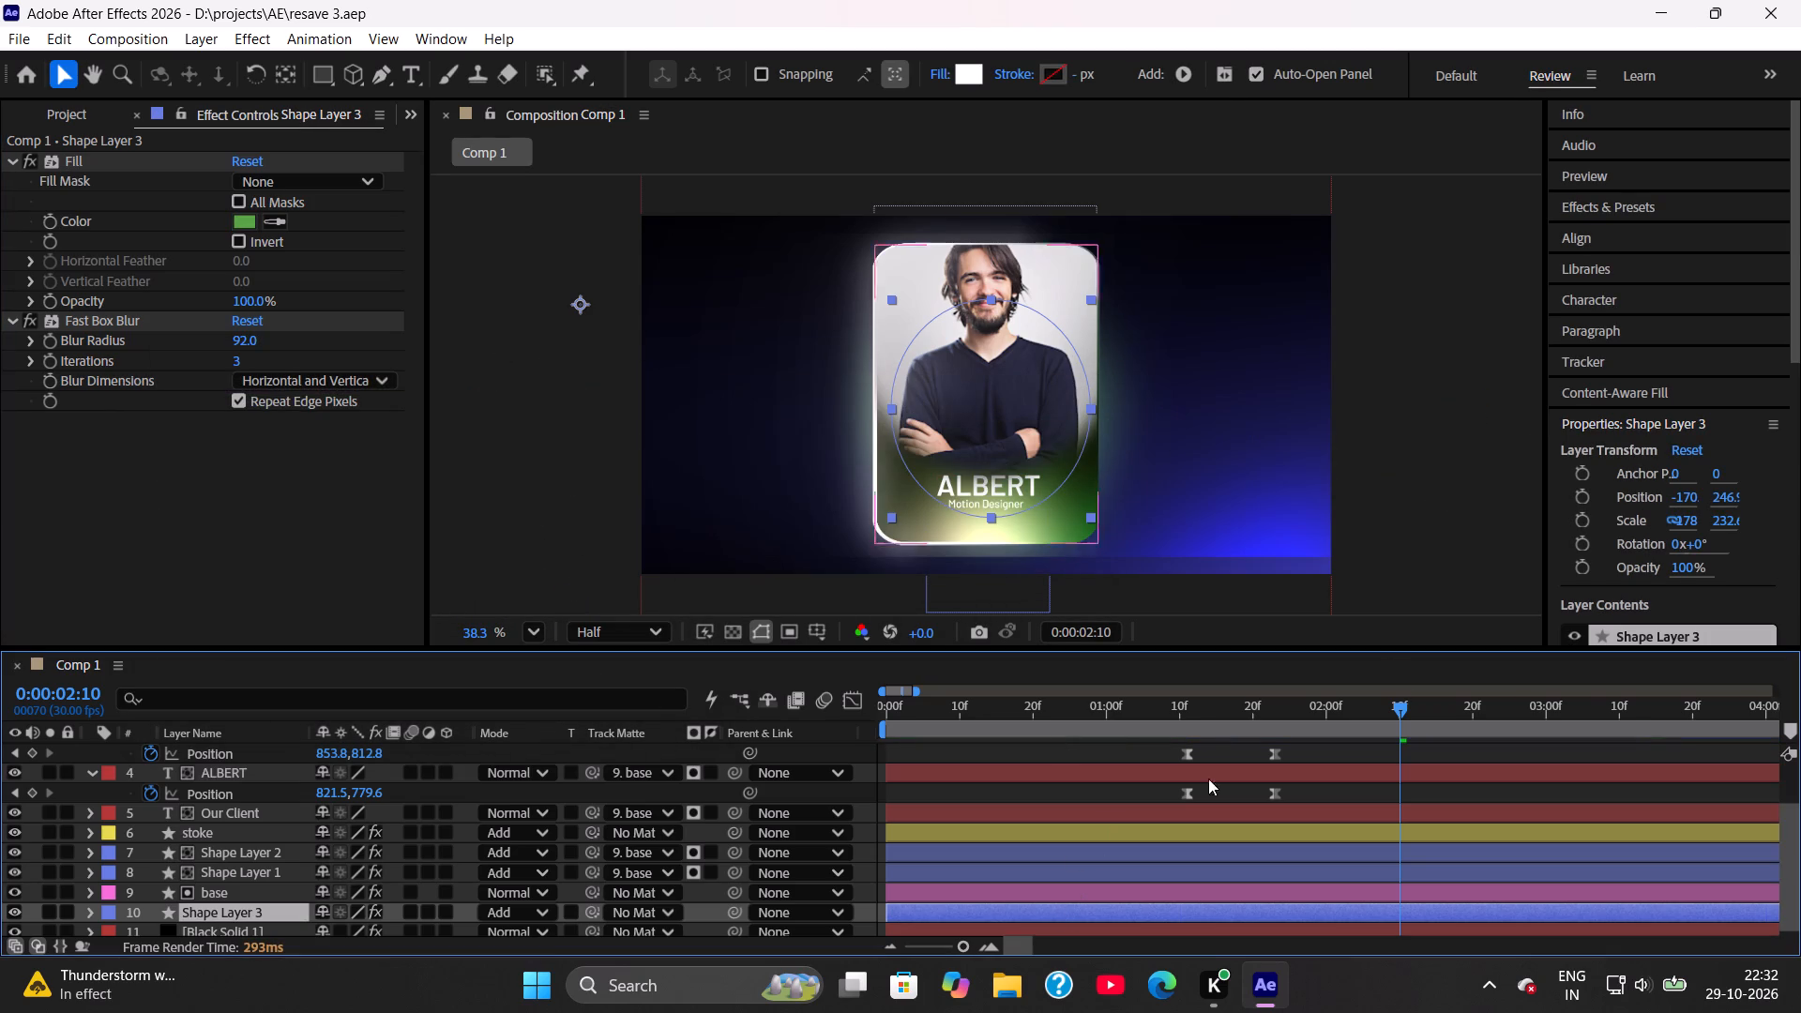
{"action": "left_click", "coordinate": [1630, 216]}
{"action": "left_click", "coordinate": [1598, 239]}
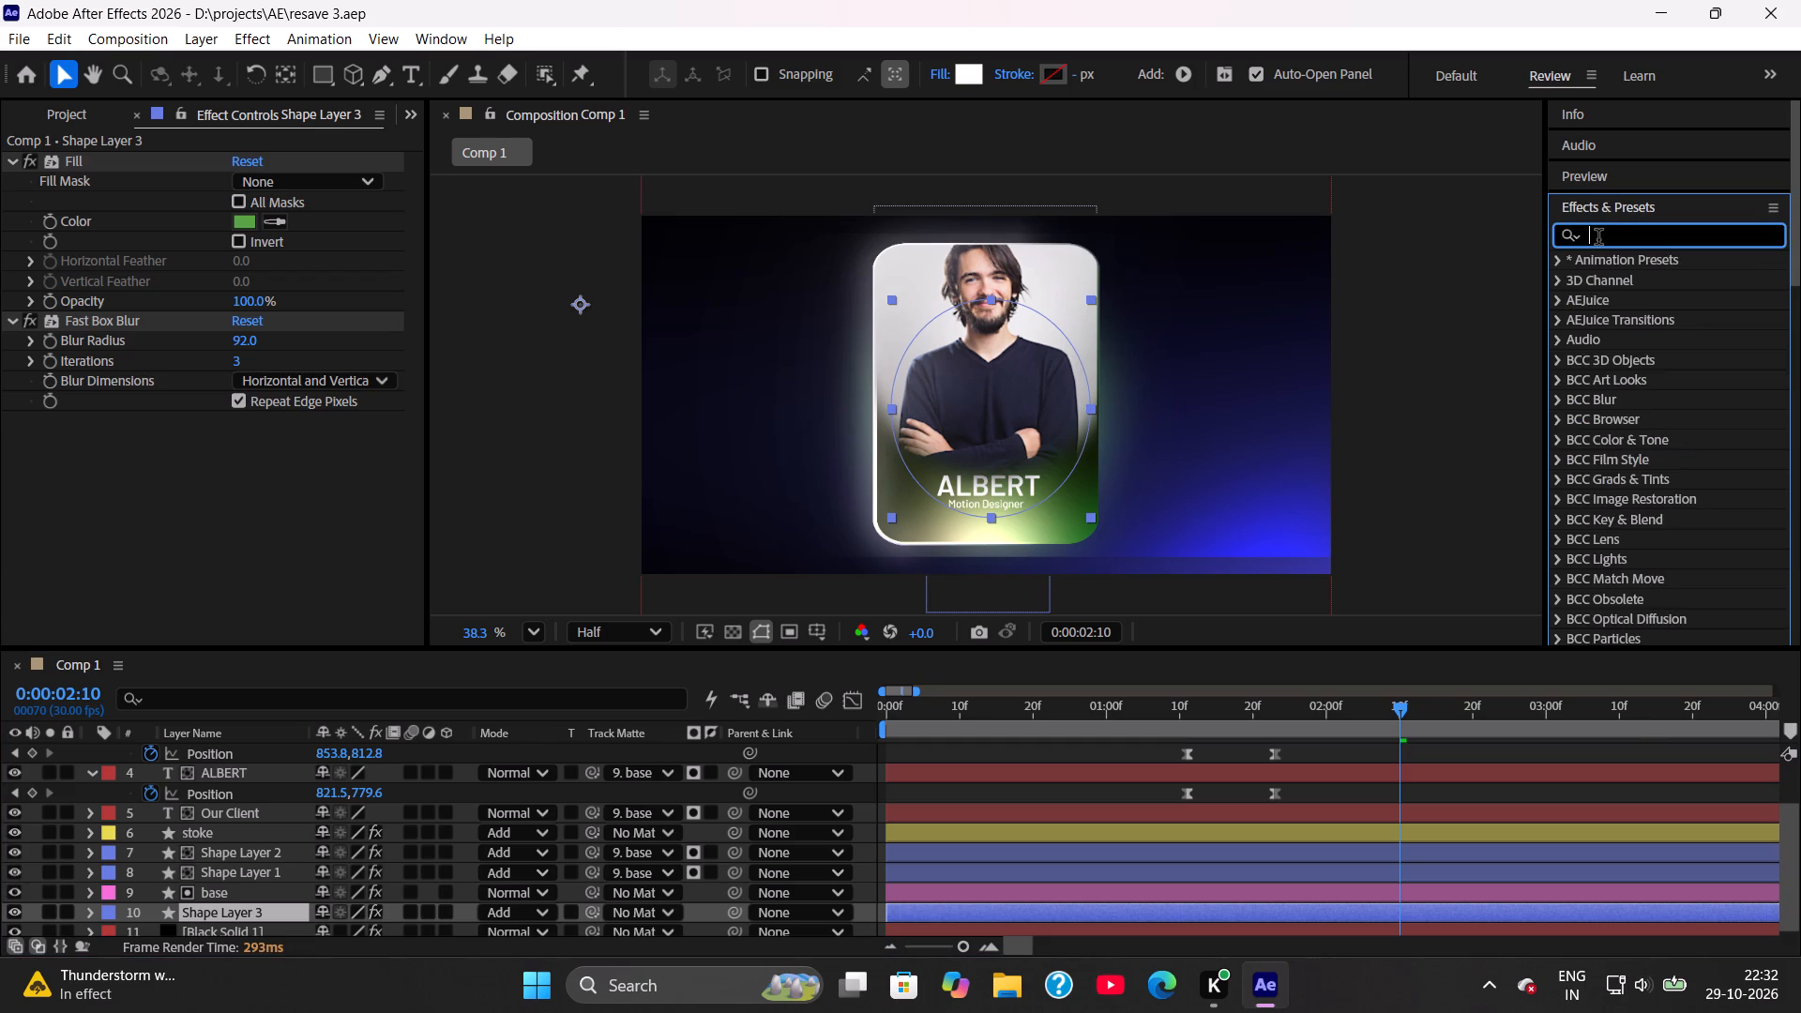
{"action": "type", "text": "glow"}
{"action": "scroll", "coordinate": [1612, 287], "scroll_direction": "down", "scroll_amount": 4}
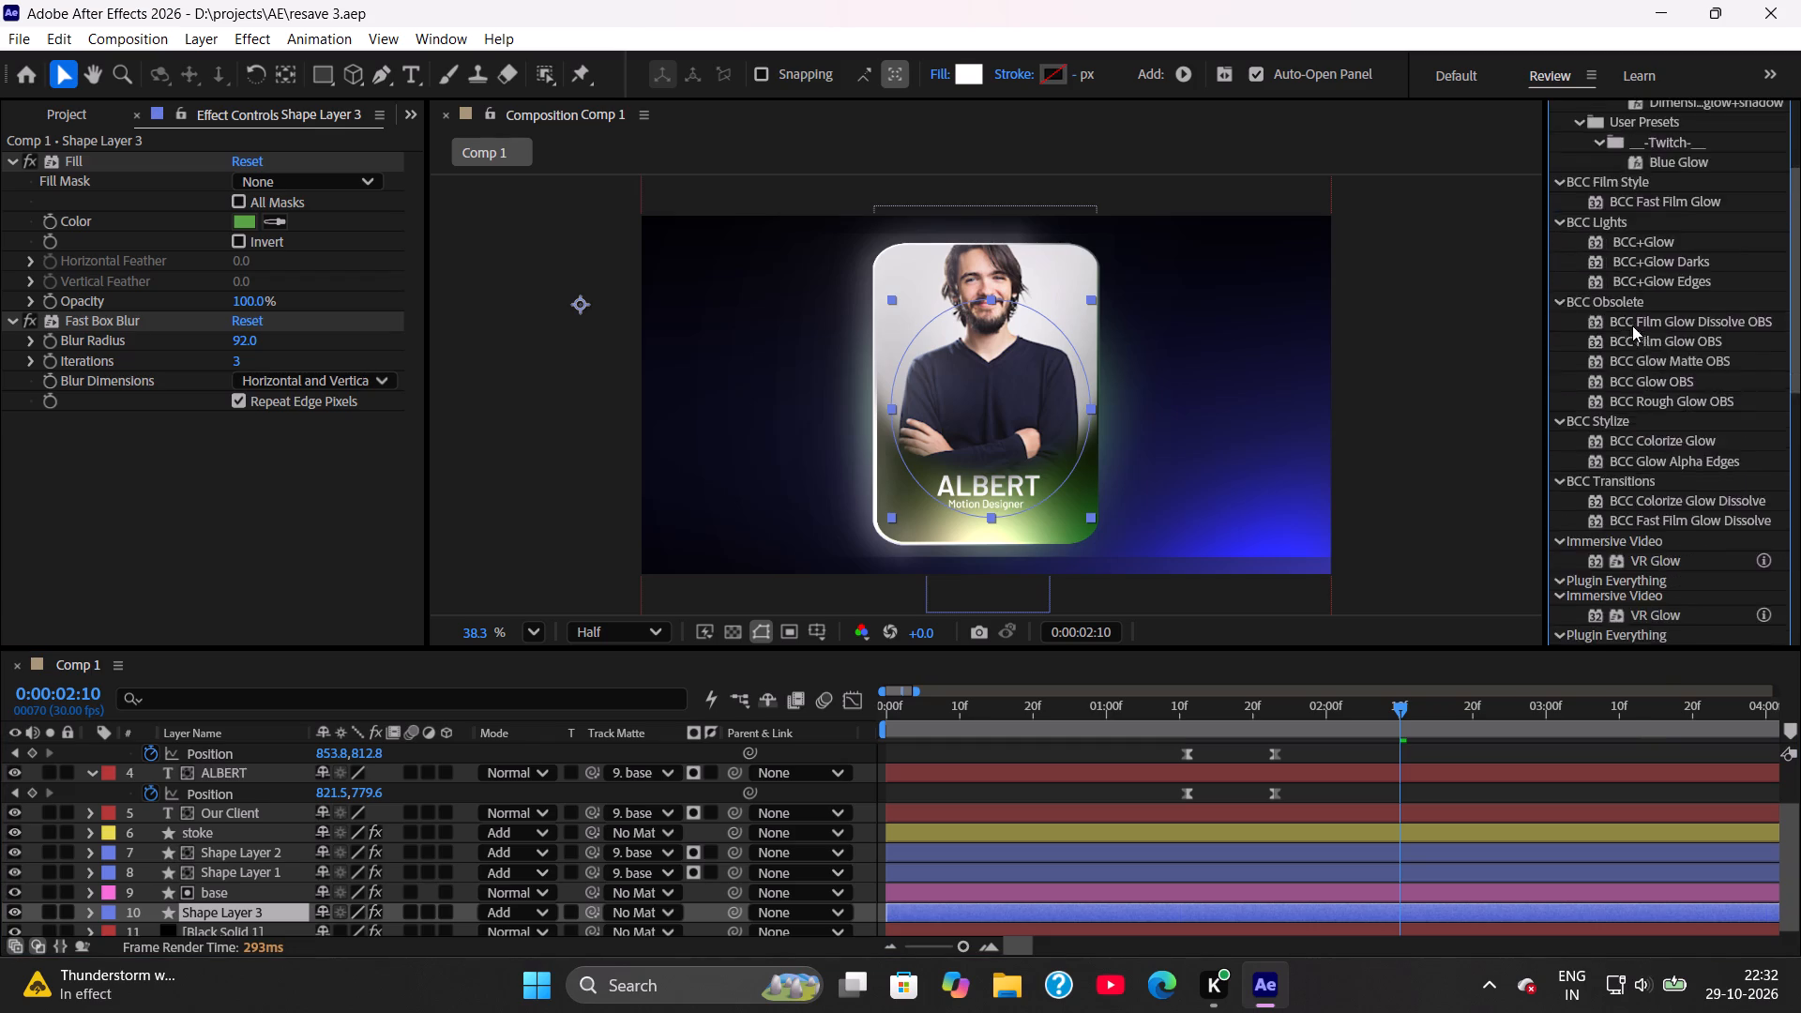
{"action": "scroll", "coordinate": [1632, 325], "scroll_direction": "down", "scroll_amount": 7}
{"action": "double_click", "coordinate": [1641, 553]}
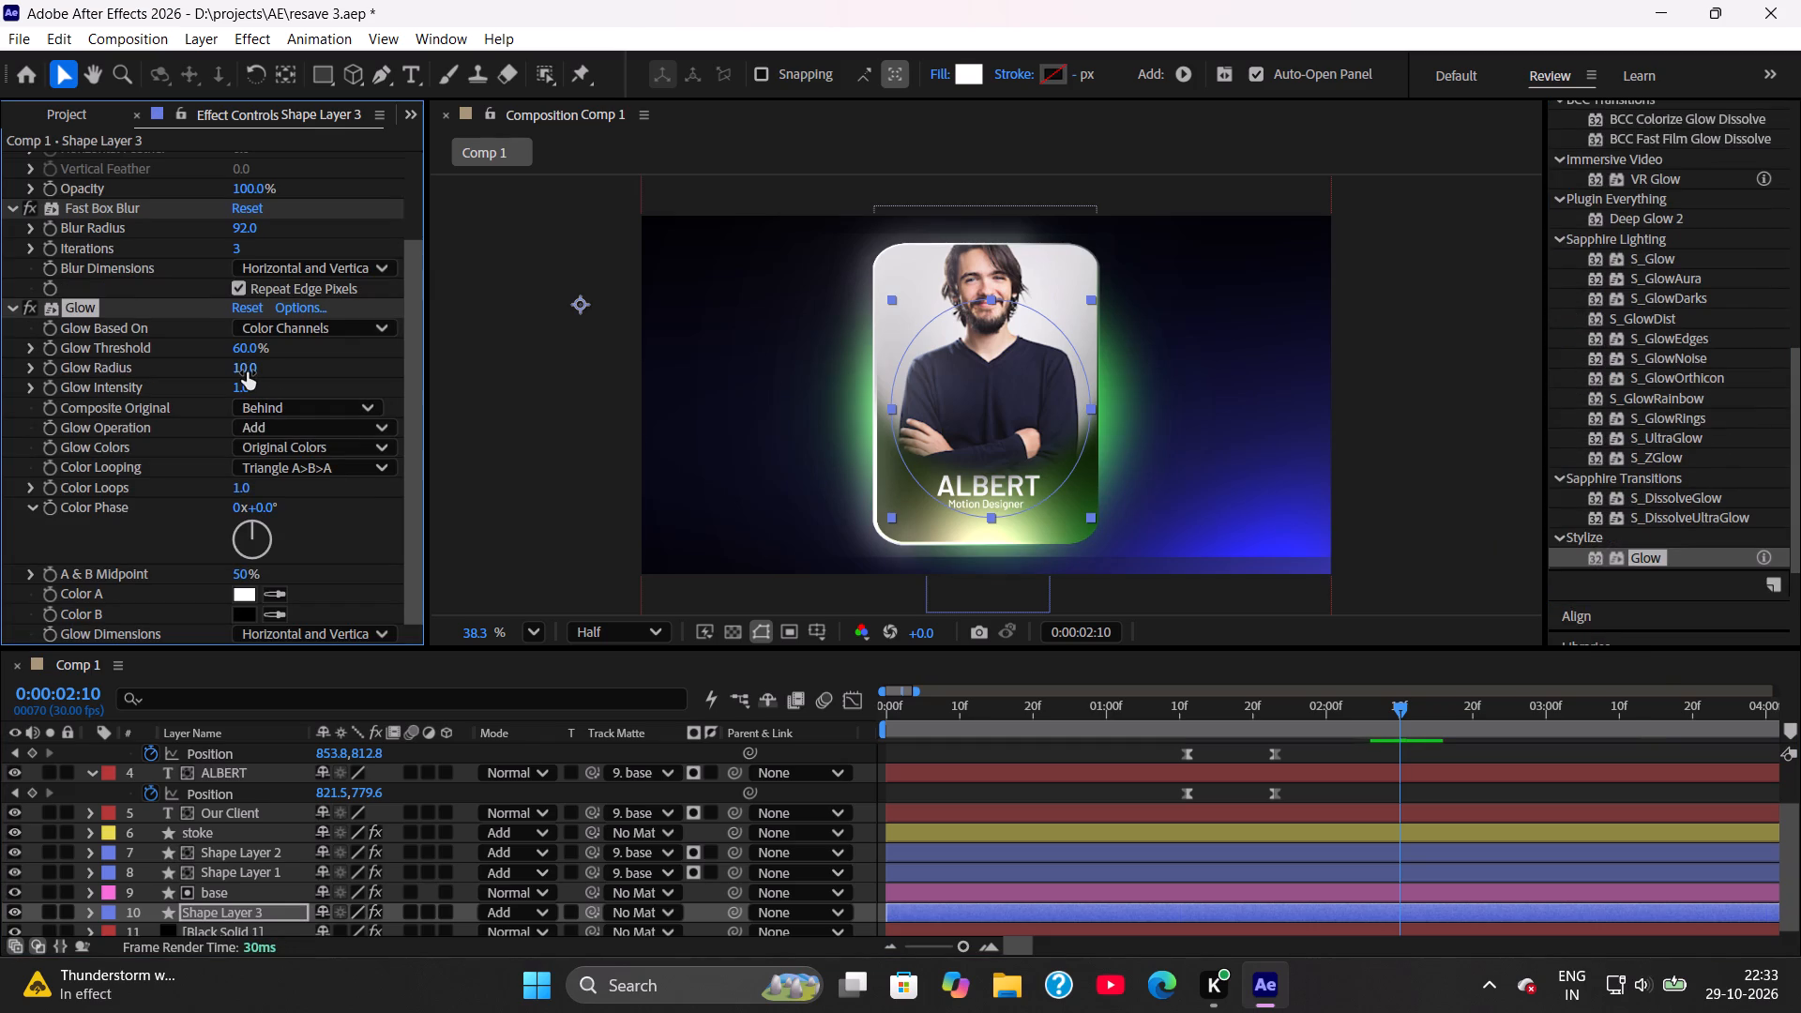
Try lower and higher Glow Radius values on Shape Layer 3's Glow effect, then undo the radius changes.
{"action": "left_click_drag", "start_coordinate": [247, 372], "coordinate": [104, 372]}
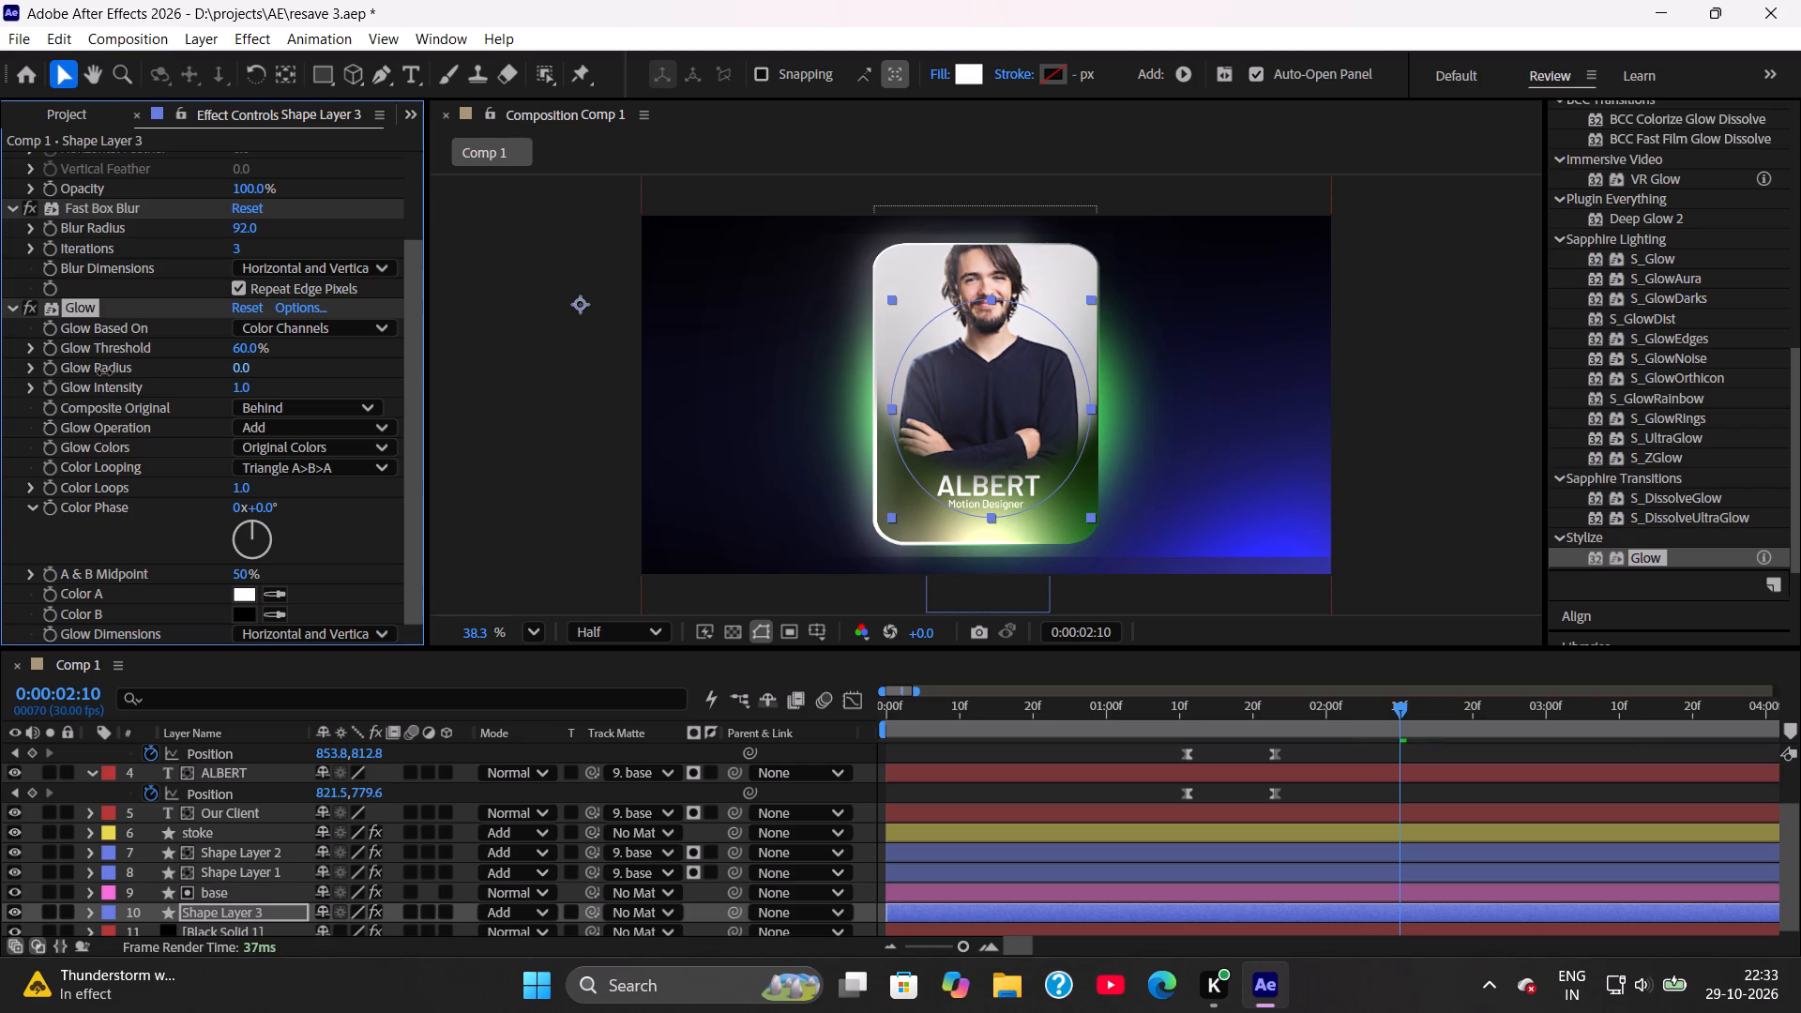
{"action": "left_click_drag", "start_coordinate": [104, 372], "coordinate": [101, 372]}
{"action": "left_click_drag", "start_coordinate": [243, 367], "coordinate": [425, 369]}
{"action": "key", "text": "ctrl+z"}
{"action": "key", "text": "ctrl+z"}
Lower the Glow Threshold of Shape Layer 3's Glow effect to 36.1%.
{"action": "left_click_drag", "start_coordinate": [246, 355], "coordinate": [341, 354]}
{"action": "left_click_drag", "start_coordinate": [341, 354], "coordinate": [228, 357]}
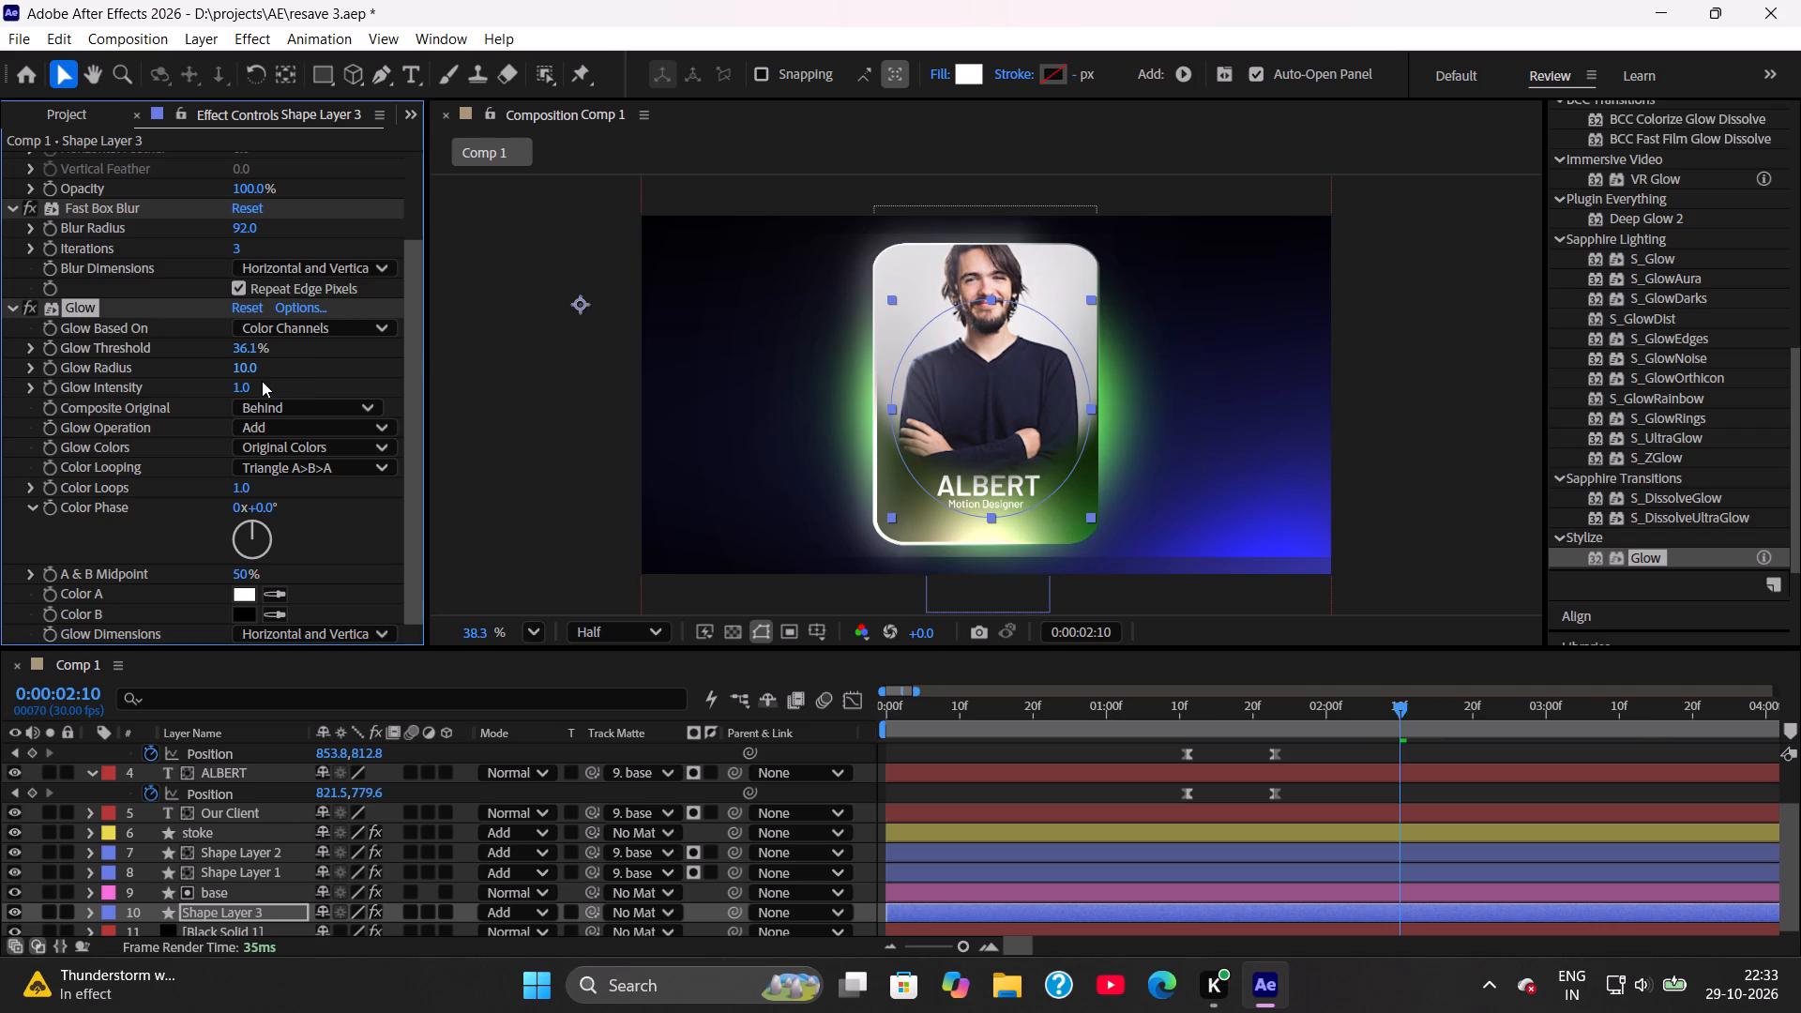
Try several Glow Intensity values on Shape Layer 3's Glow effect and set the intensity to 5.
{"action": "left_click_drag", "start_coordinate": [247, 392], "coordinate": [1800, 395]}
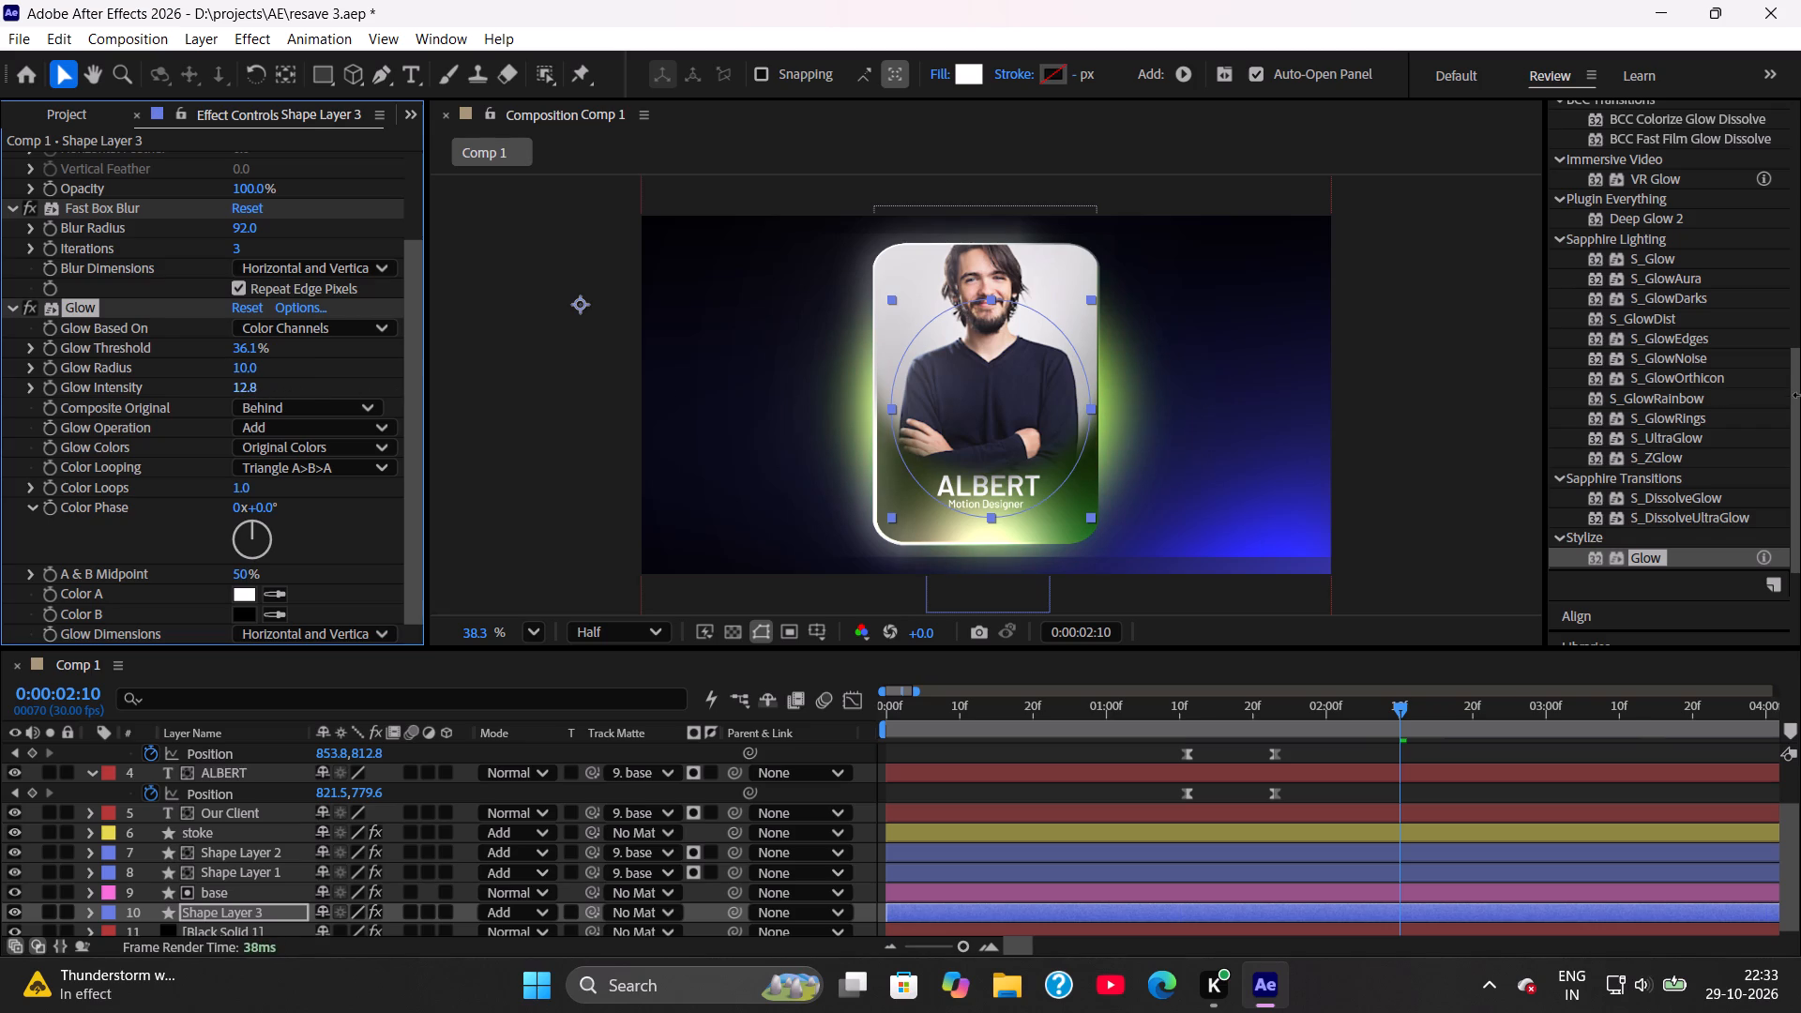
{"action": "left_click_drag", "start_coordinate": [1800, 395], "coordinate": [504, 409]}
{"action": "left_click_drag", "start_coordinate": [504, 409], "coordinate": [942, 413]}
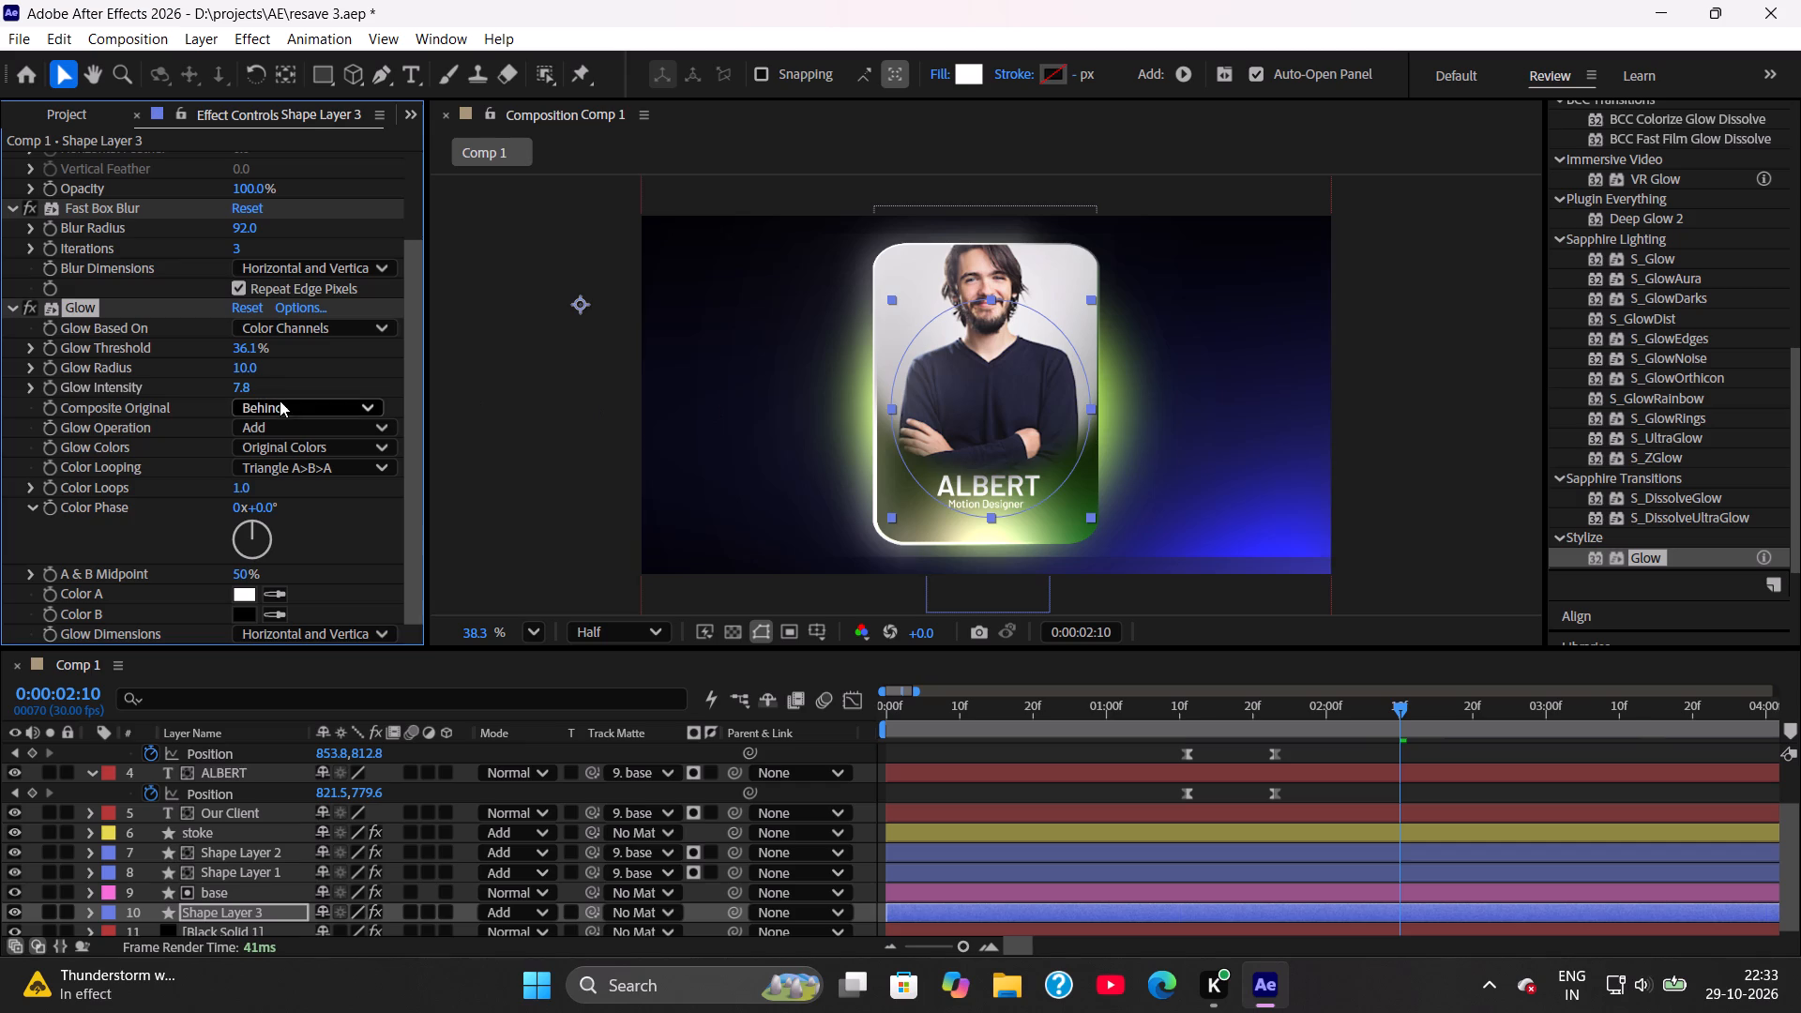
{"action": "left_click", "coordinate": [245, 395]}
{"action": "key", "text": "5"}
{"action": "left_click", "coordinate": [292, 384]}
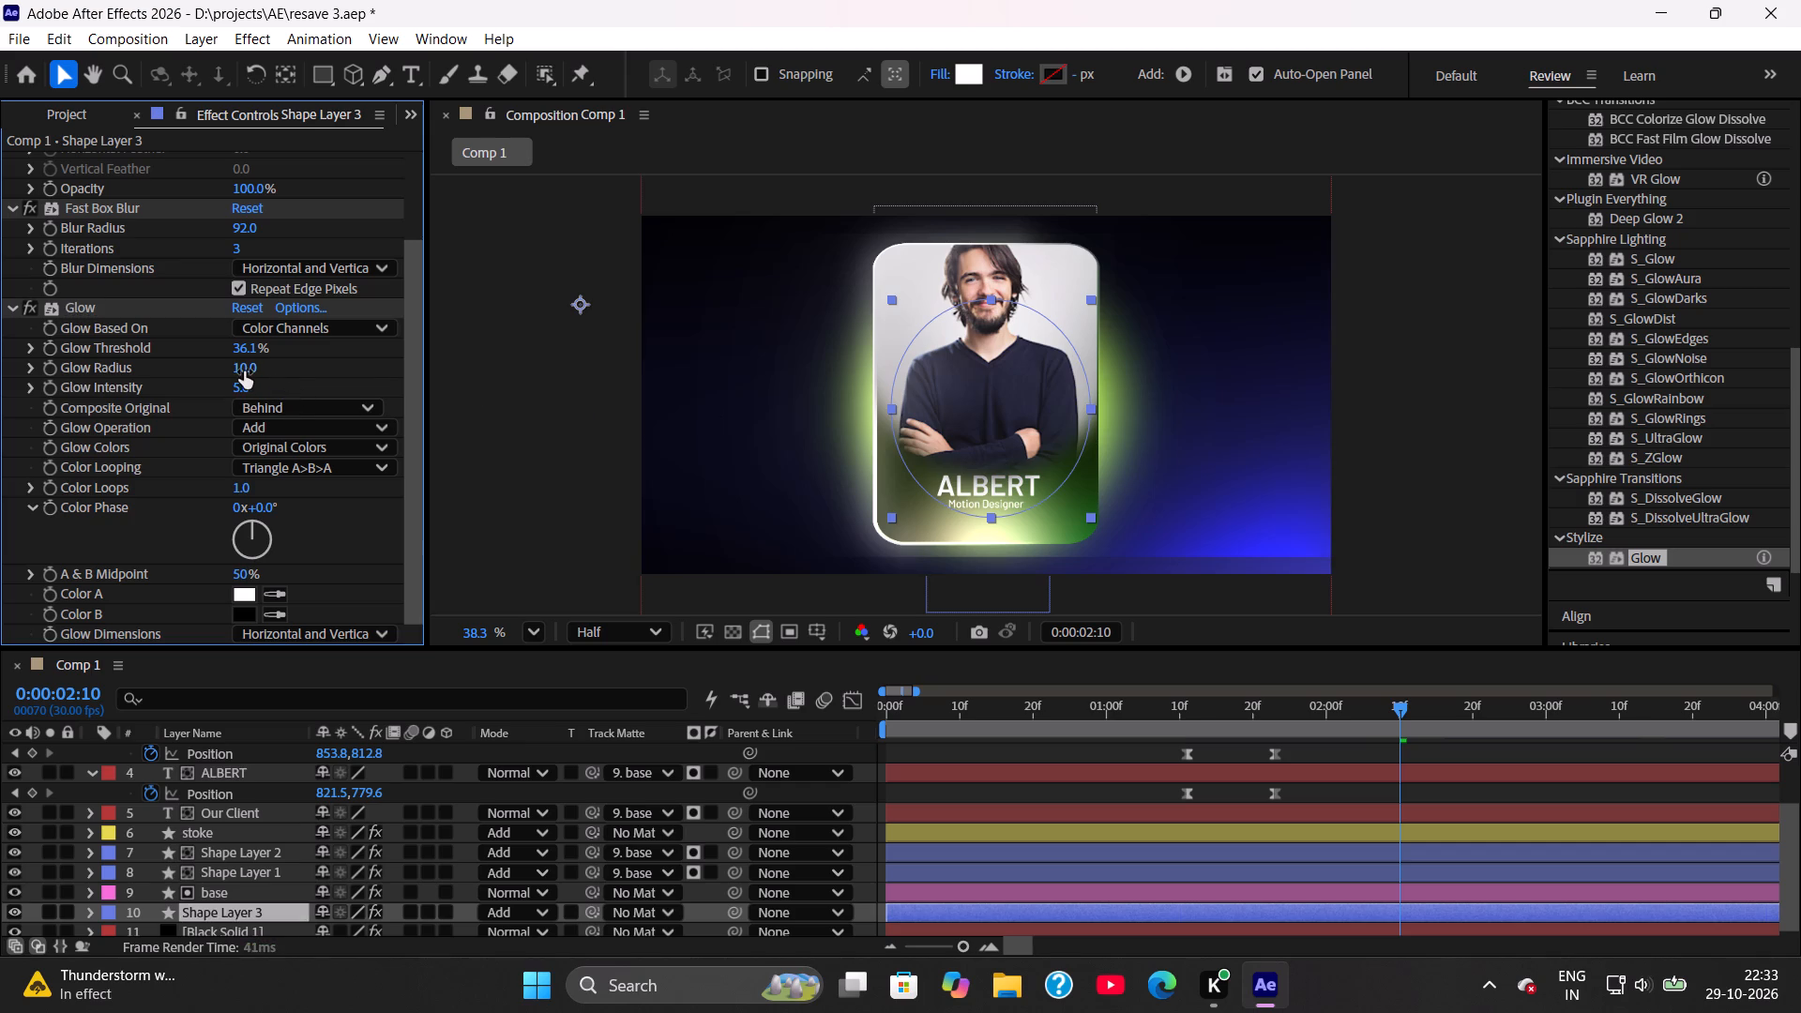
Set the Glow effect on Shape Layer 3 to a Glow Radius of 67 and a Glow Threshold of 61.6%.
{"action": "left_click_drag", "start_coordinate": [244, 371], "coordinate": [60, 376]}
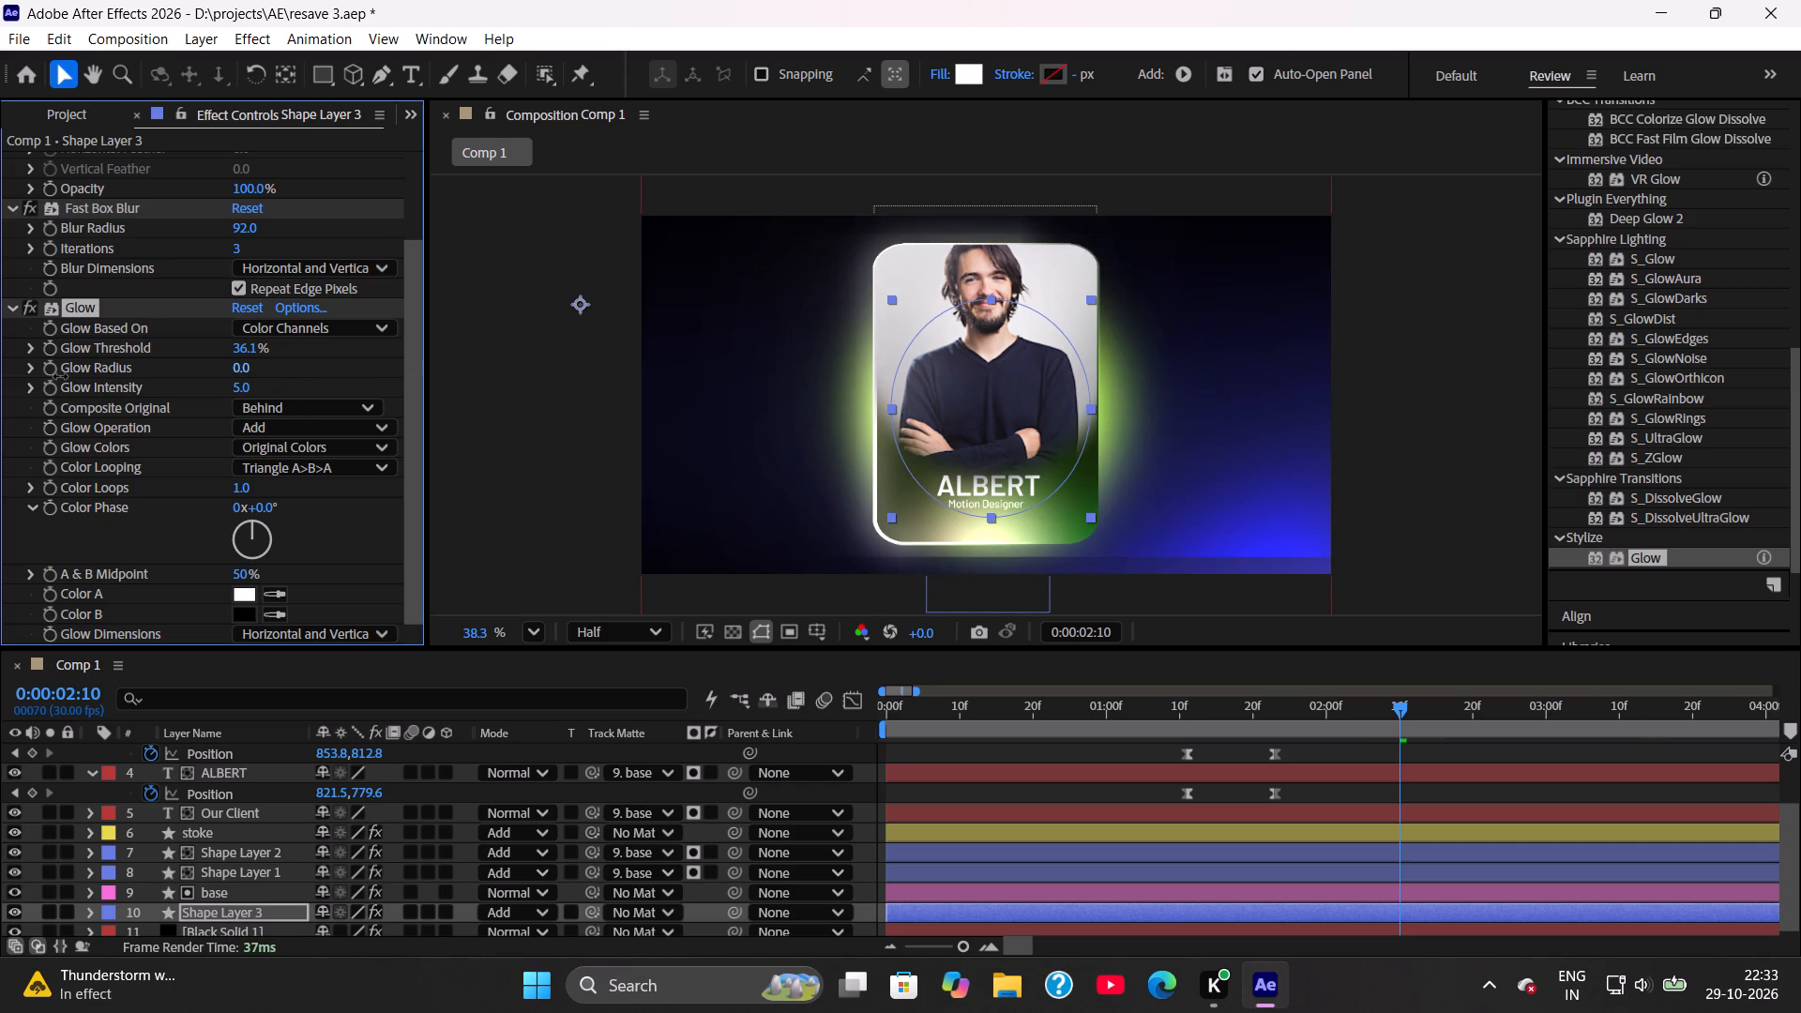
{"action": "left_click_drag", "start_coordinate": [60, 376], "coordinate": [137, 375]}
{"action": "left_click_drag", "start_coordinate": [245, 354], "coordinate": [248, 355]}
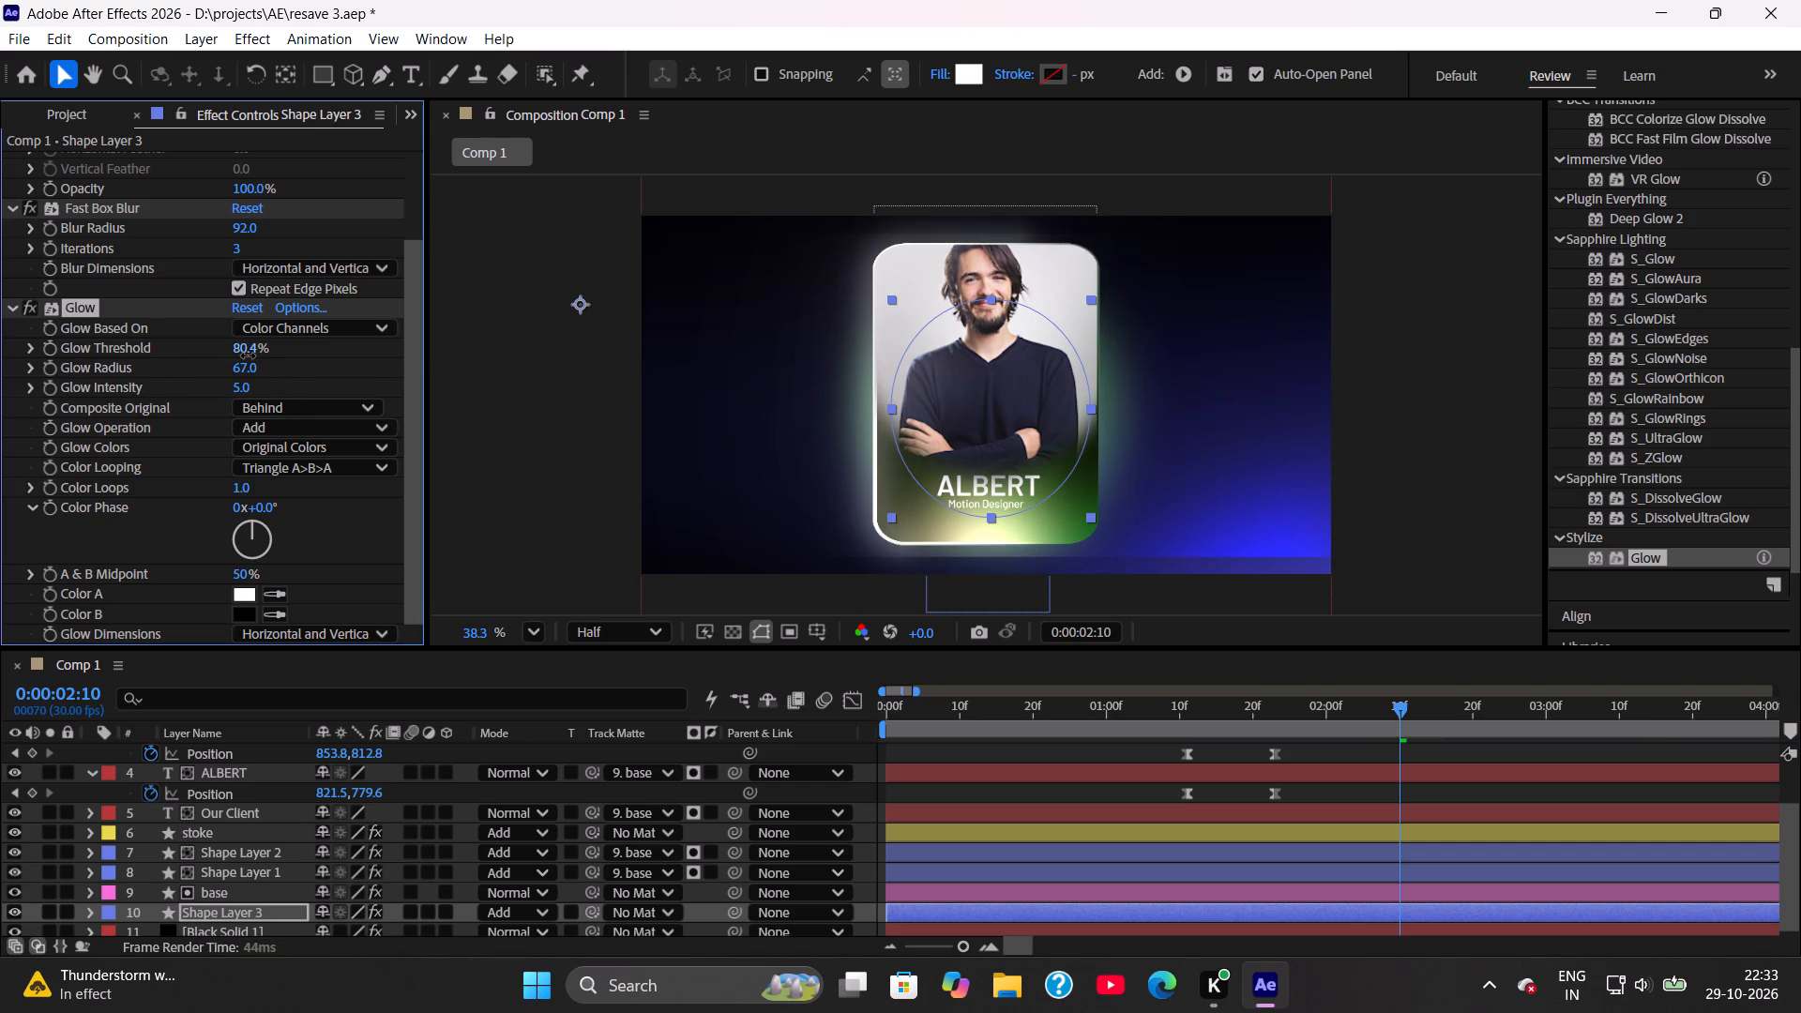
{"action": "left_click_drag", "start_coordinate": [248, 355], "coordinate": [191, 355]}
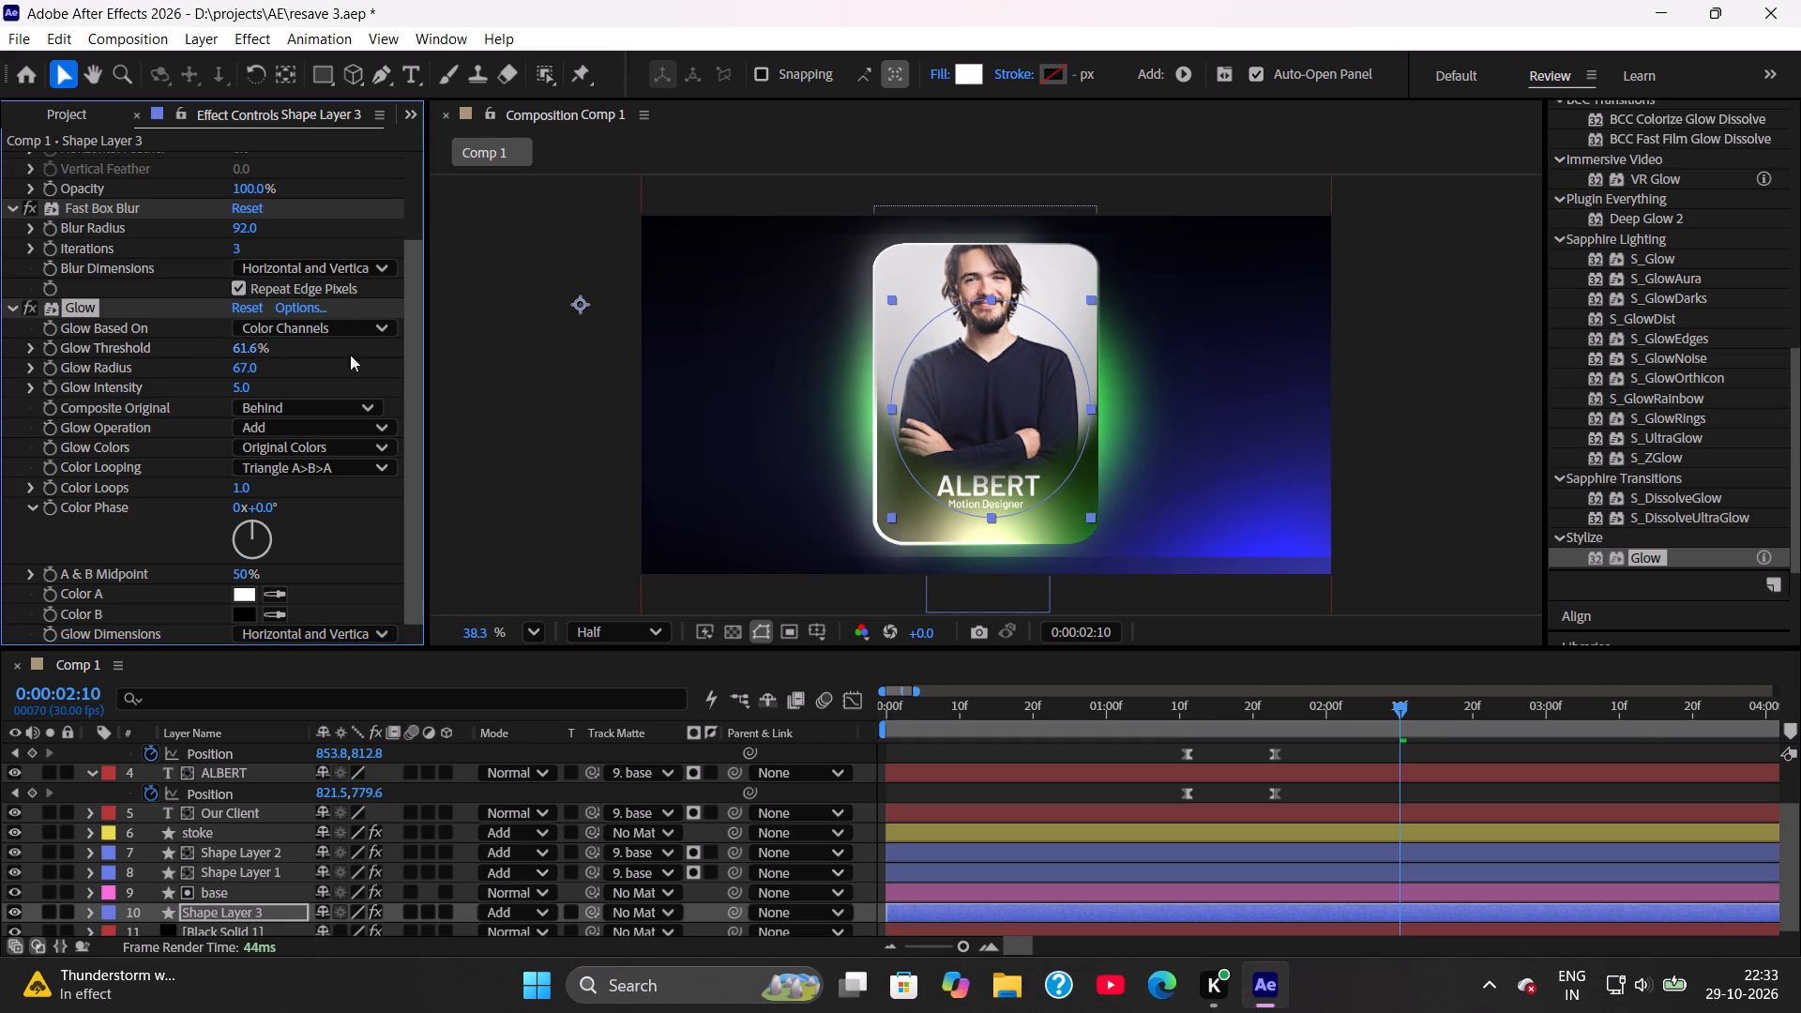
{"action": "left_click", "coordinate": [1013, 408]}
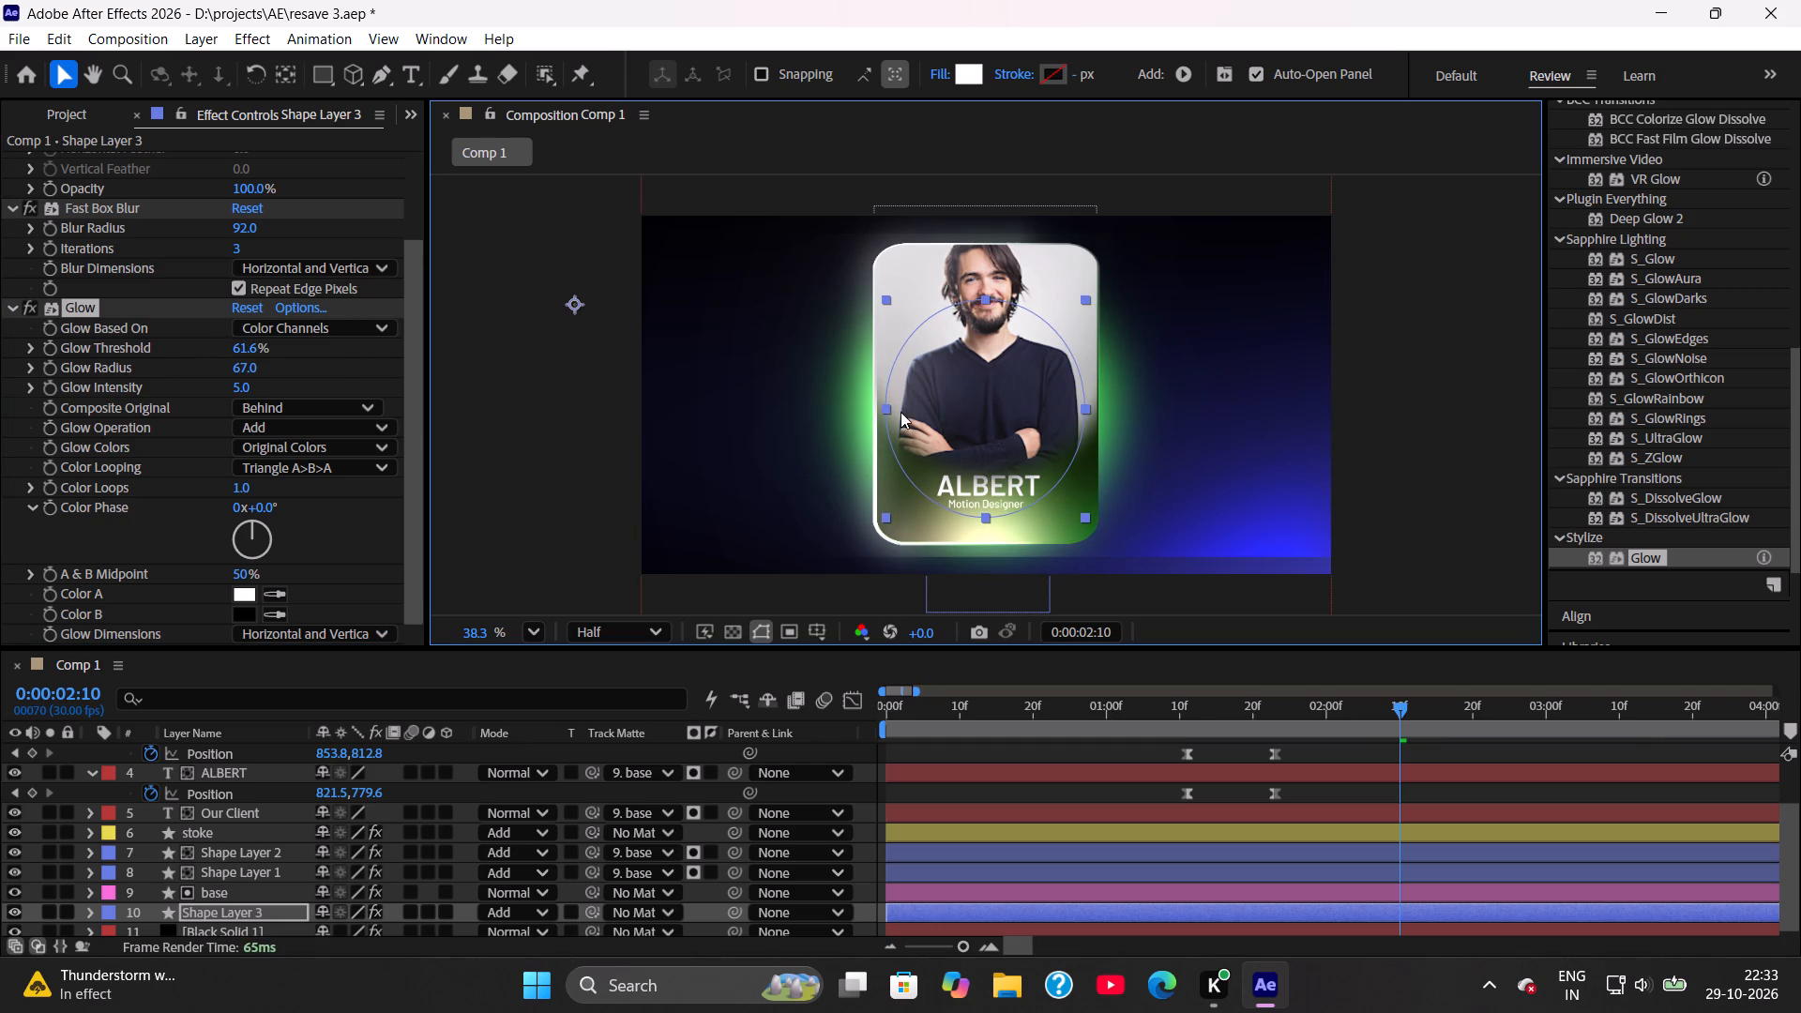
Try a Glow Intensity of 1 on Shape Layer 3, set it back to 5, and save the project.
{"action": "left_click", "coordinate": [249, 393]}
{"action": "key", "text": "1"}
{"action": "key", "text": "Return"}
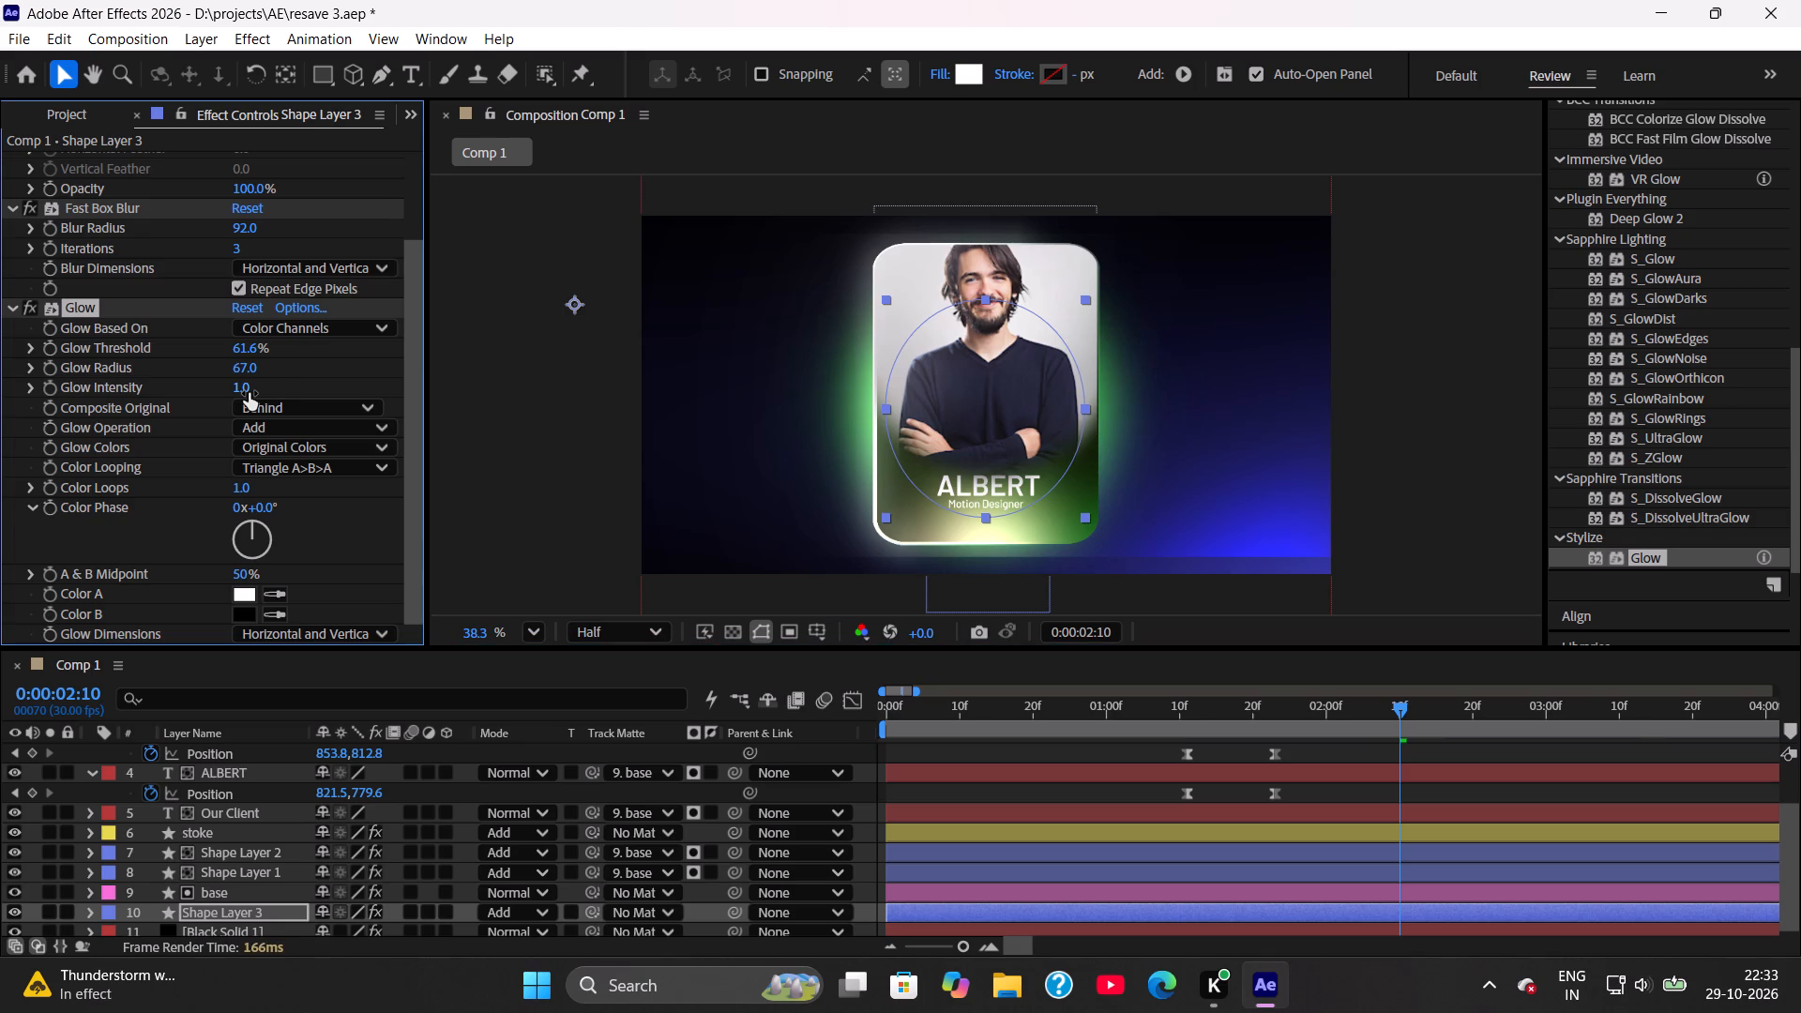
{"action": "left_click", "coordinate": [249, 393]}
{"action": "key", "text": "5"}
{"action": "key", "text": "Return"}
{"action": "key", "text": "ctrl+s"}
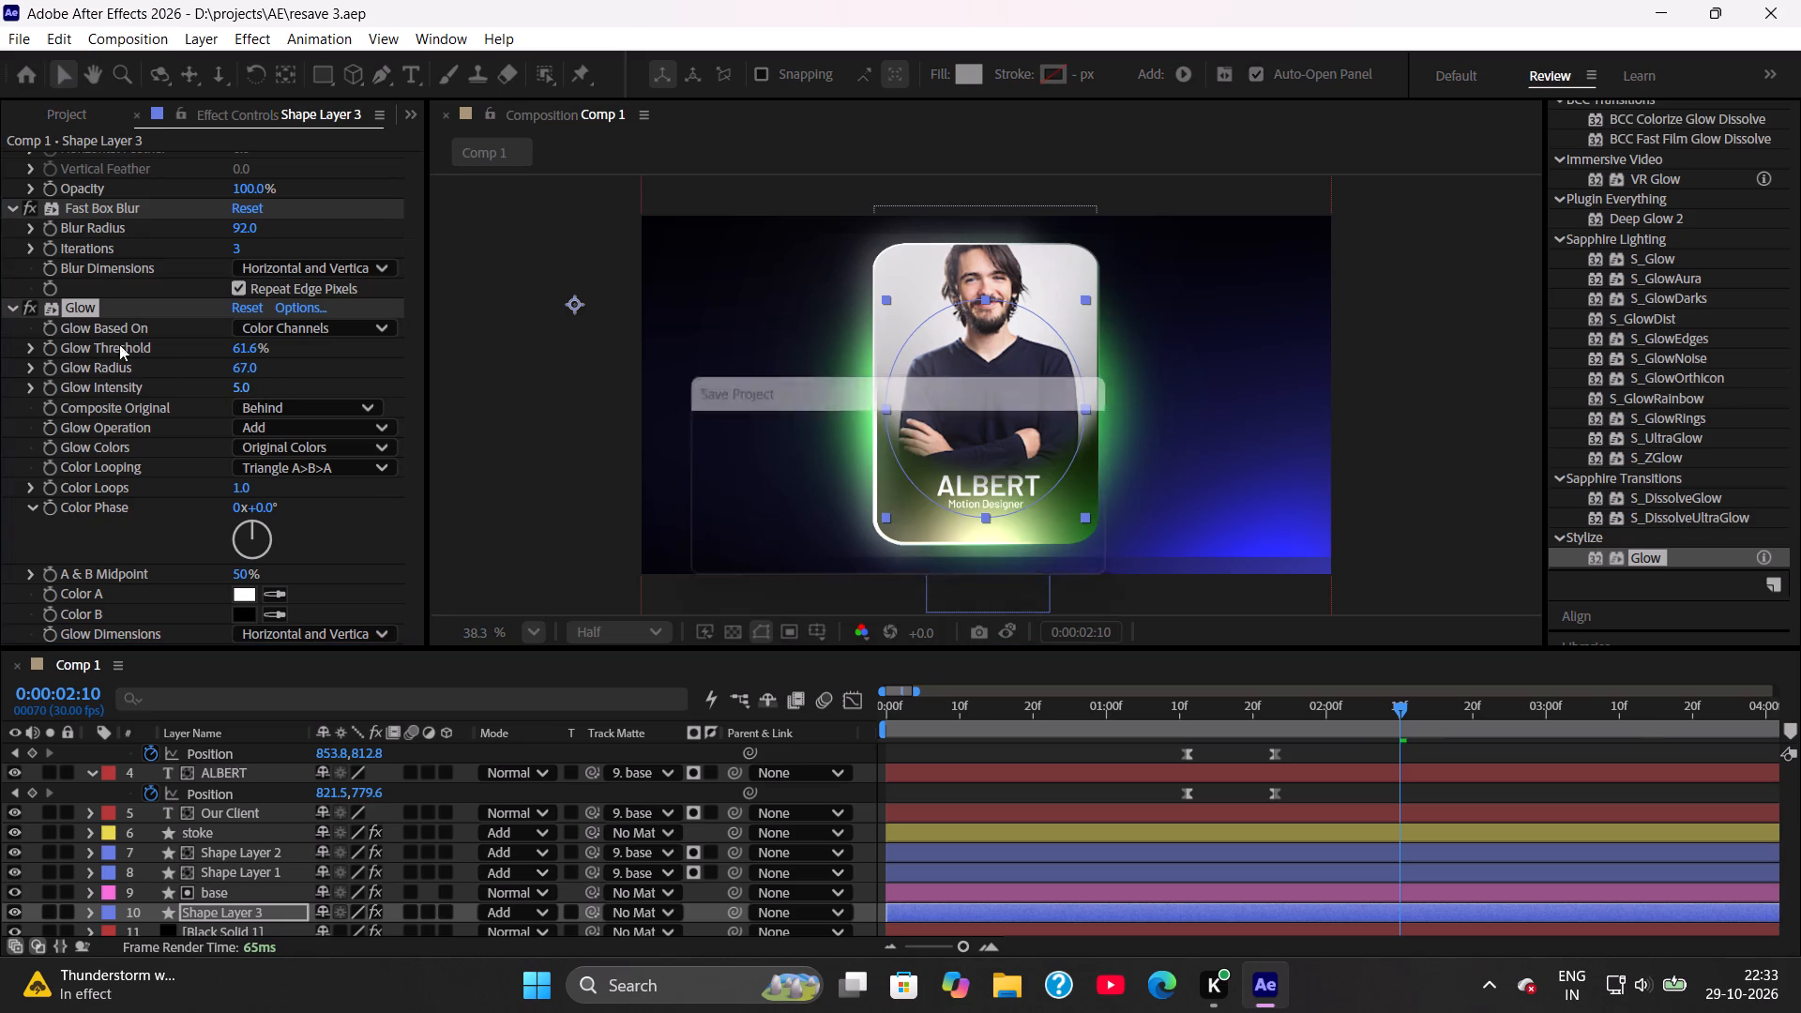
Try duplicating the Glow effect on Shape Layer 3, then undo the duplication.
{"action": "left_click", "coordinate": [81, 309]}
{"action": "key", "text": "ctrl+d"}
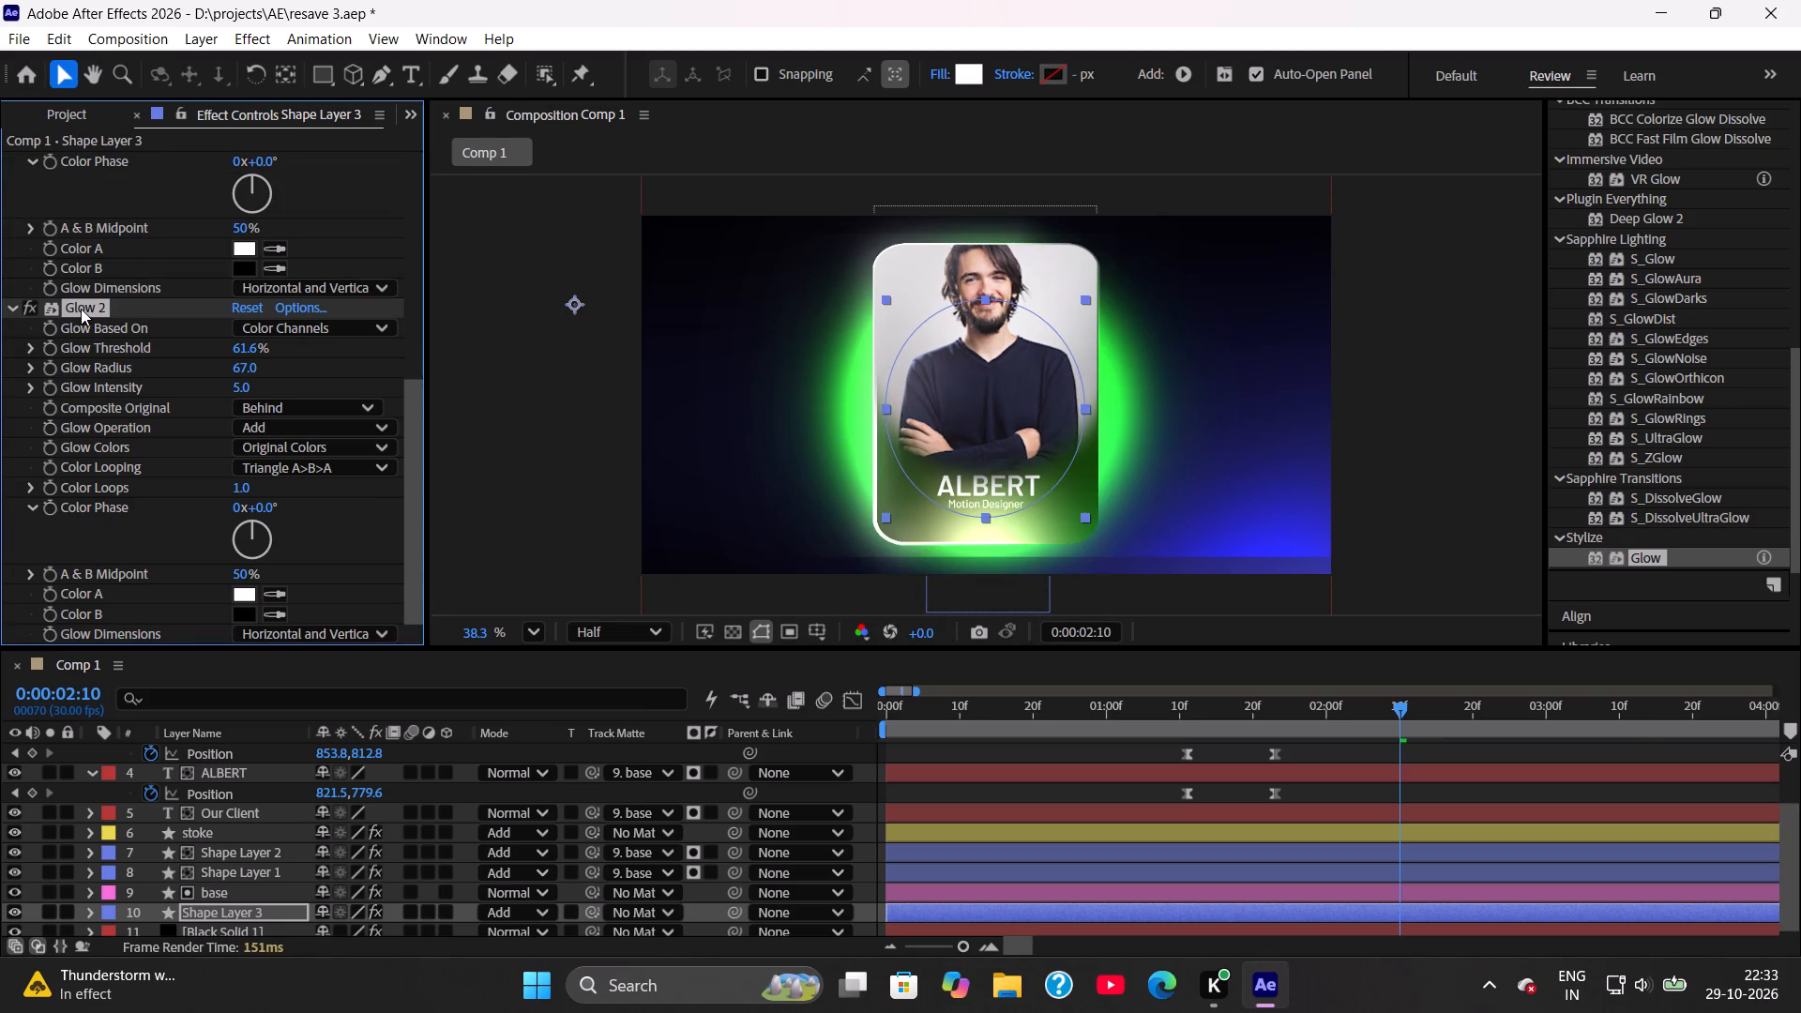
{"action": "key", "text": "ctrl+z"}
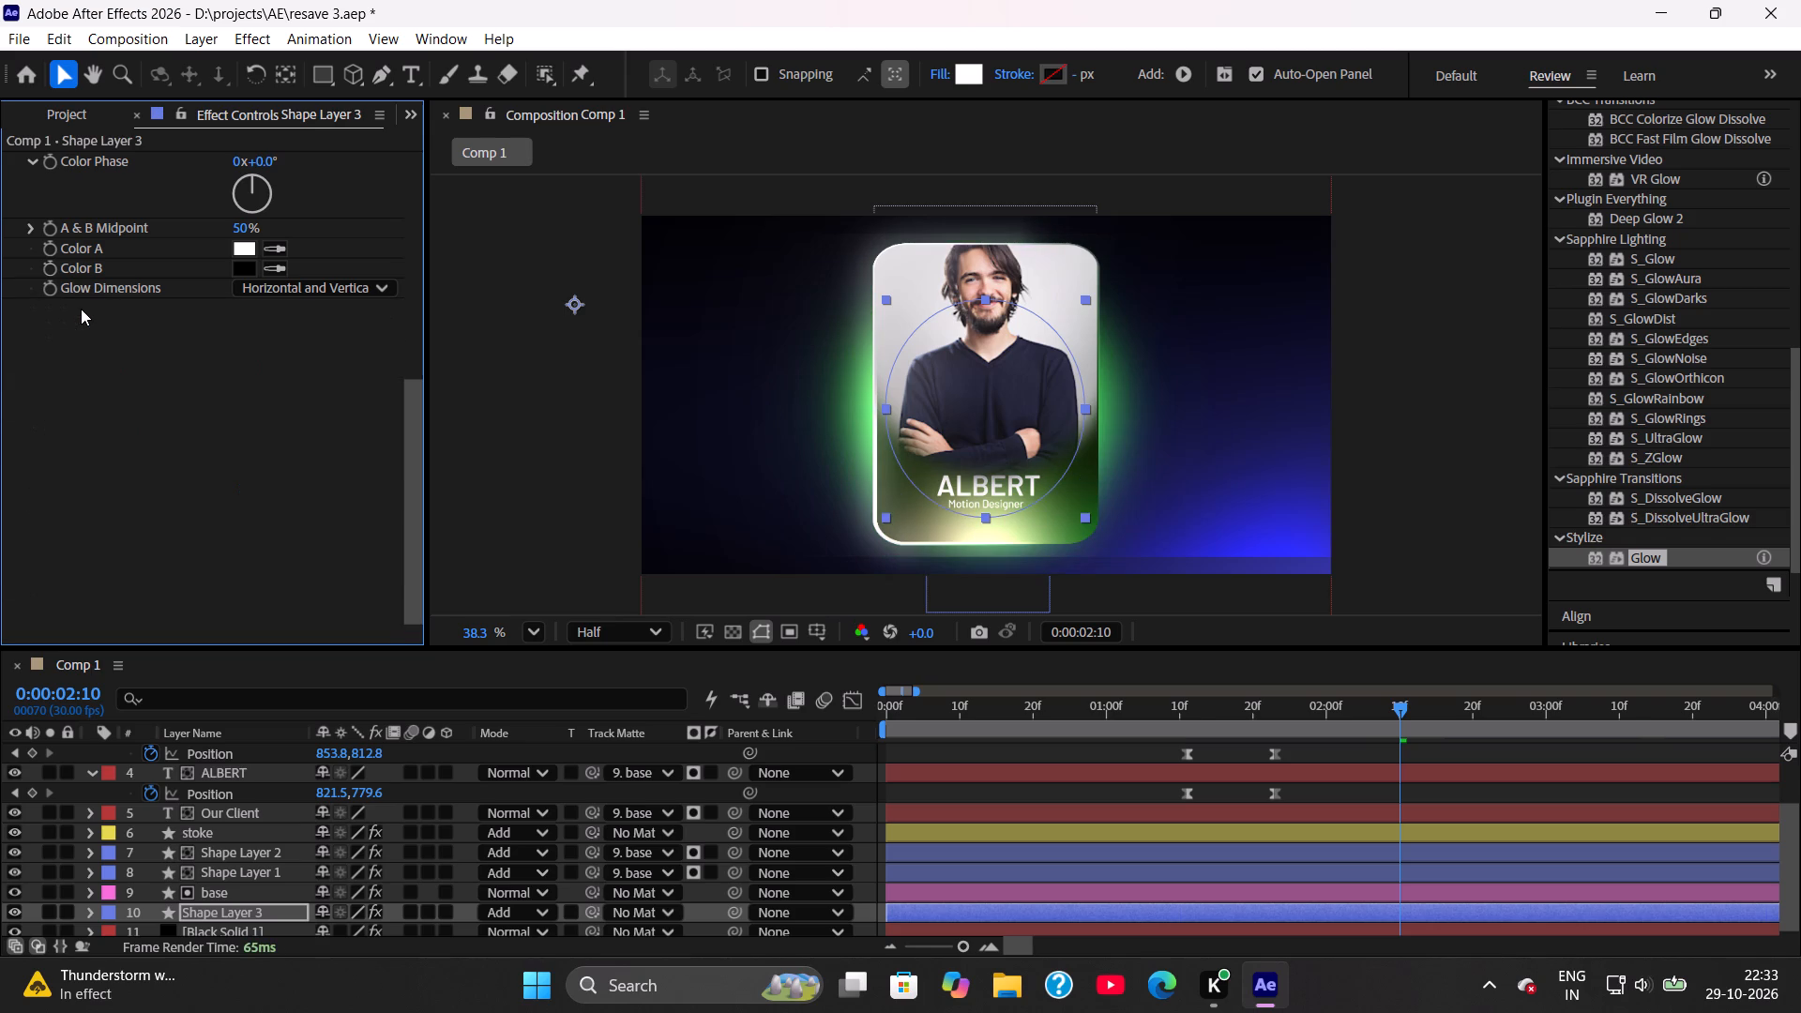
Save the project and deselect all layers in Comp 1.
{"action": "scroll", "coordinate": [110, 326], "scroll_direction": "up", "scroll_amount": 8}
{"action": "key", "text": "ctrl+s"}
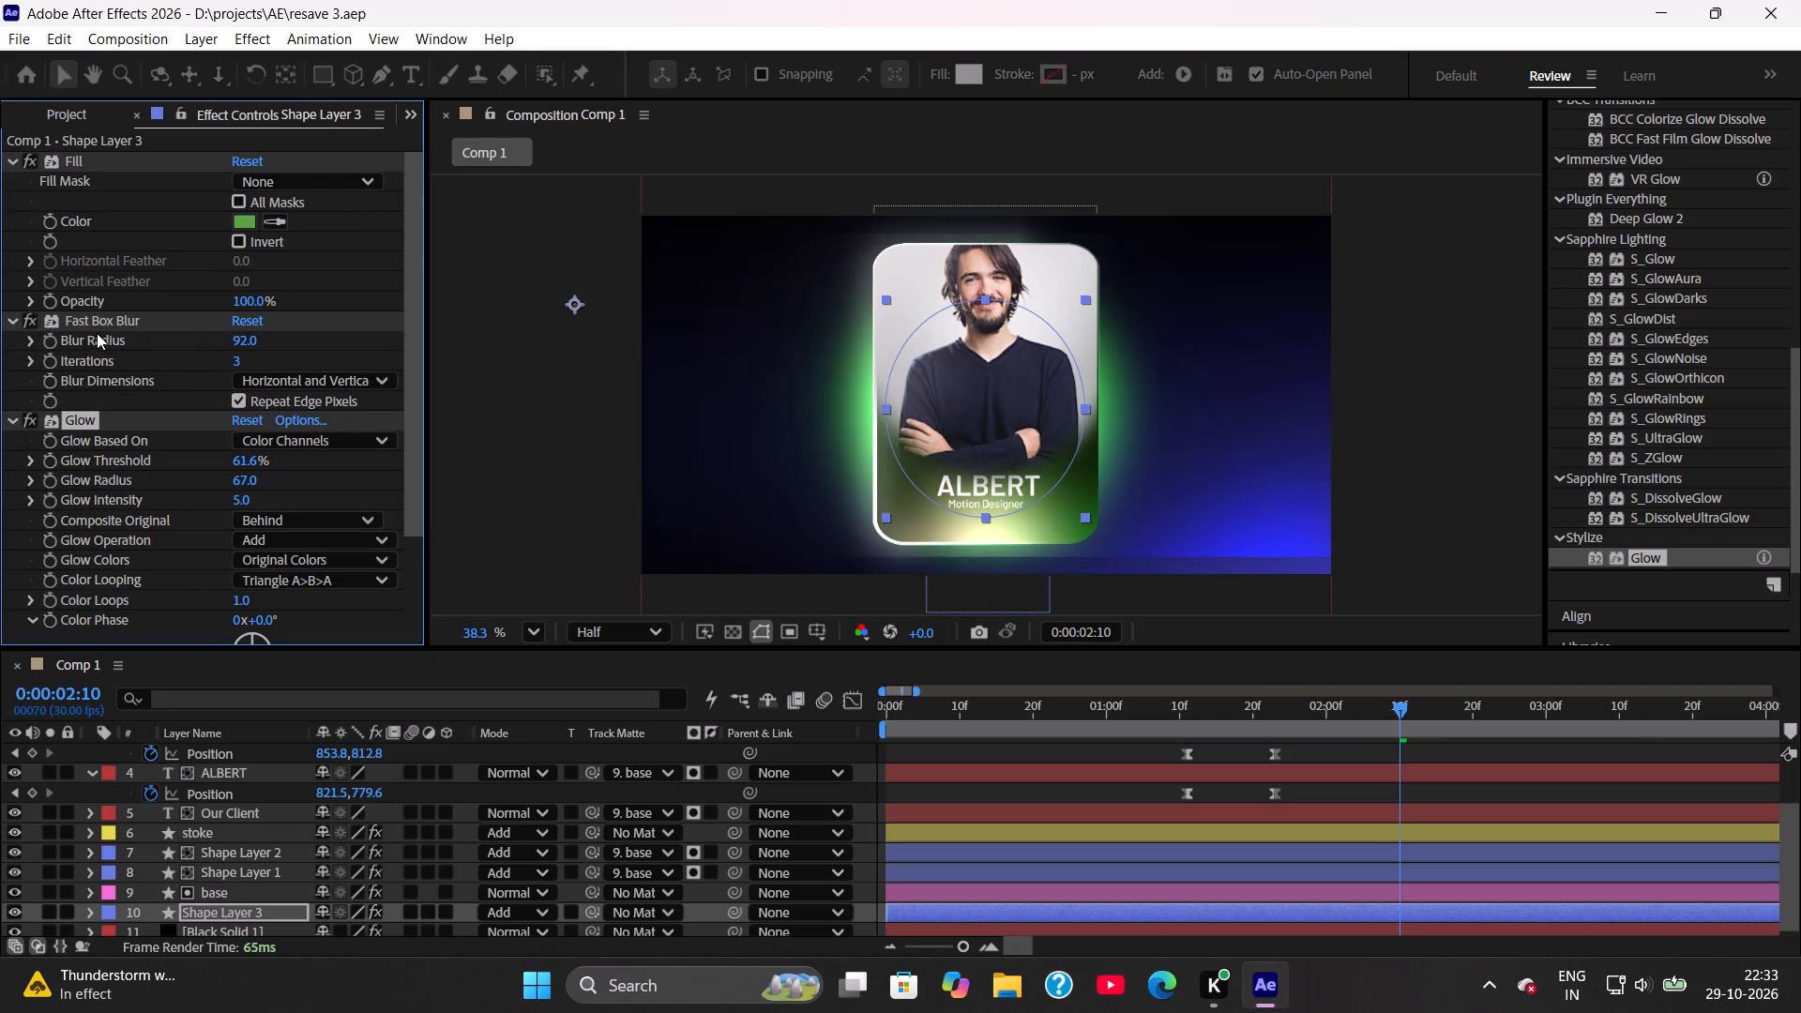
{"action": "scroll", "coordinate": [134, 328], "scroll_direction": "up", "scroll_amount": 4}
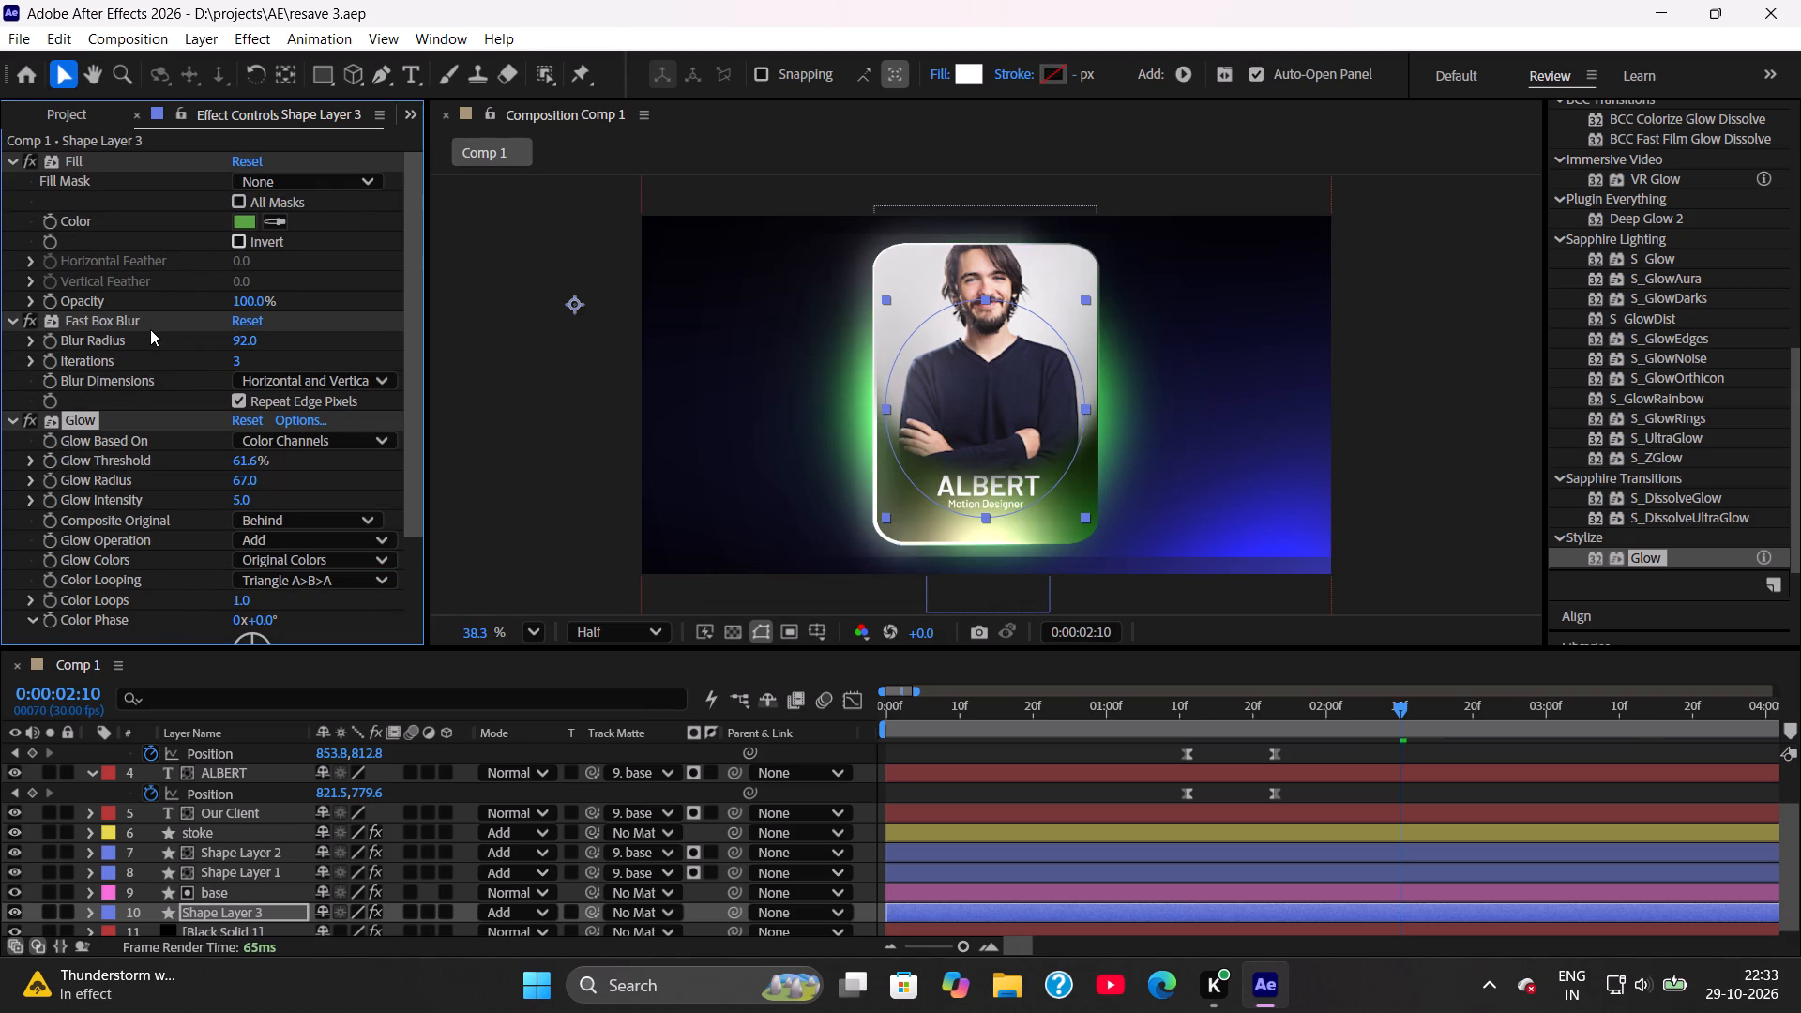
{"action": "left_click", "coordinate": [1003, 750]}
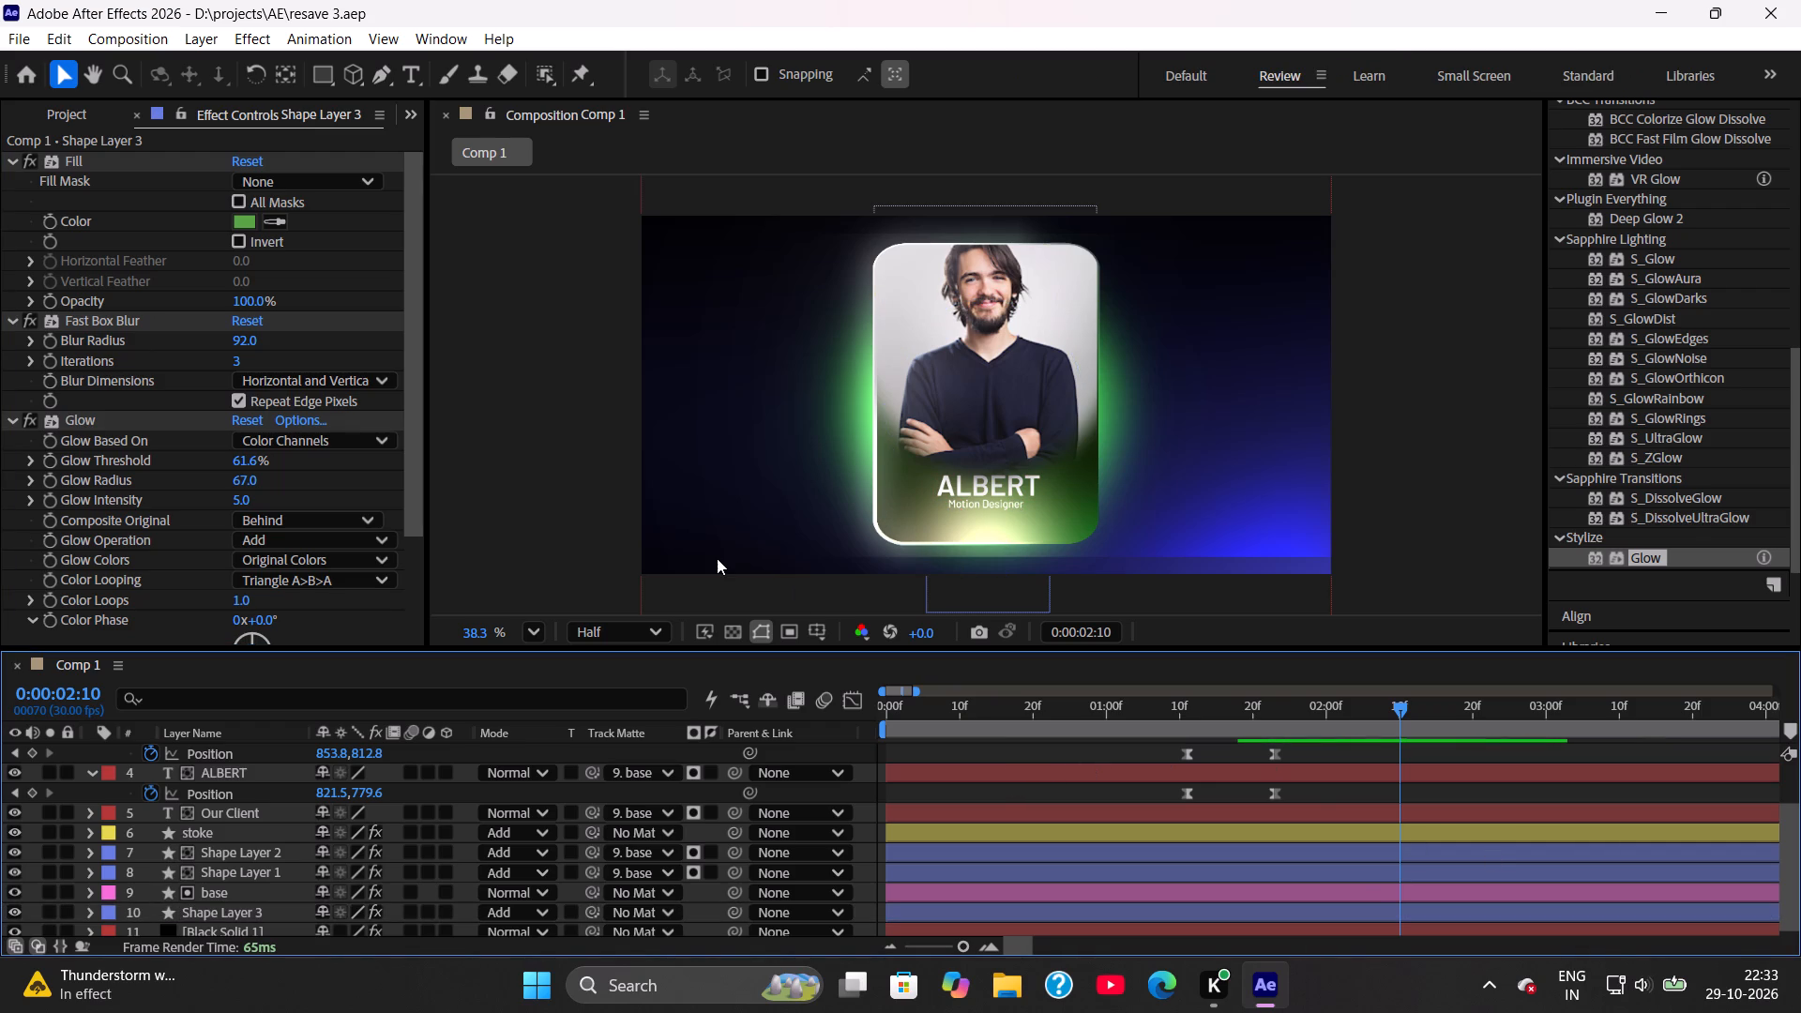
Collapse the Motion Designer and ALBERT text layers in the Comp 1 timeline and save the project.
{"action": "key", "text": "ctrl+s"}
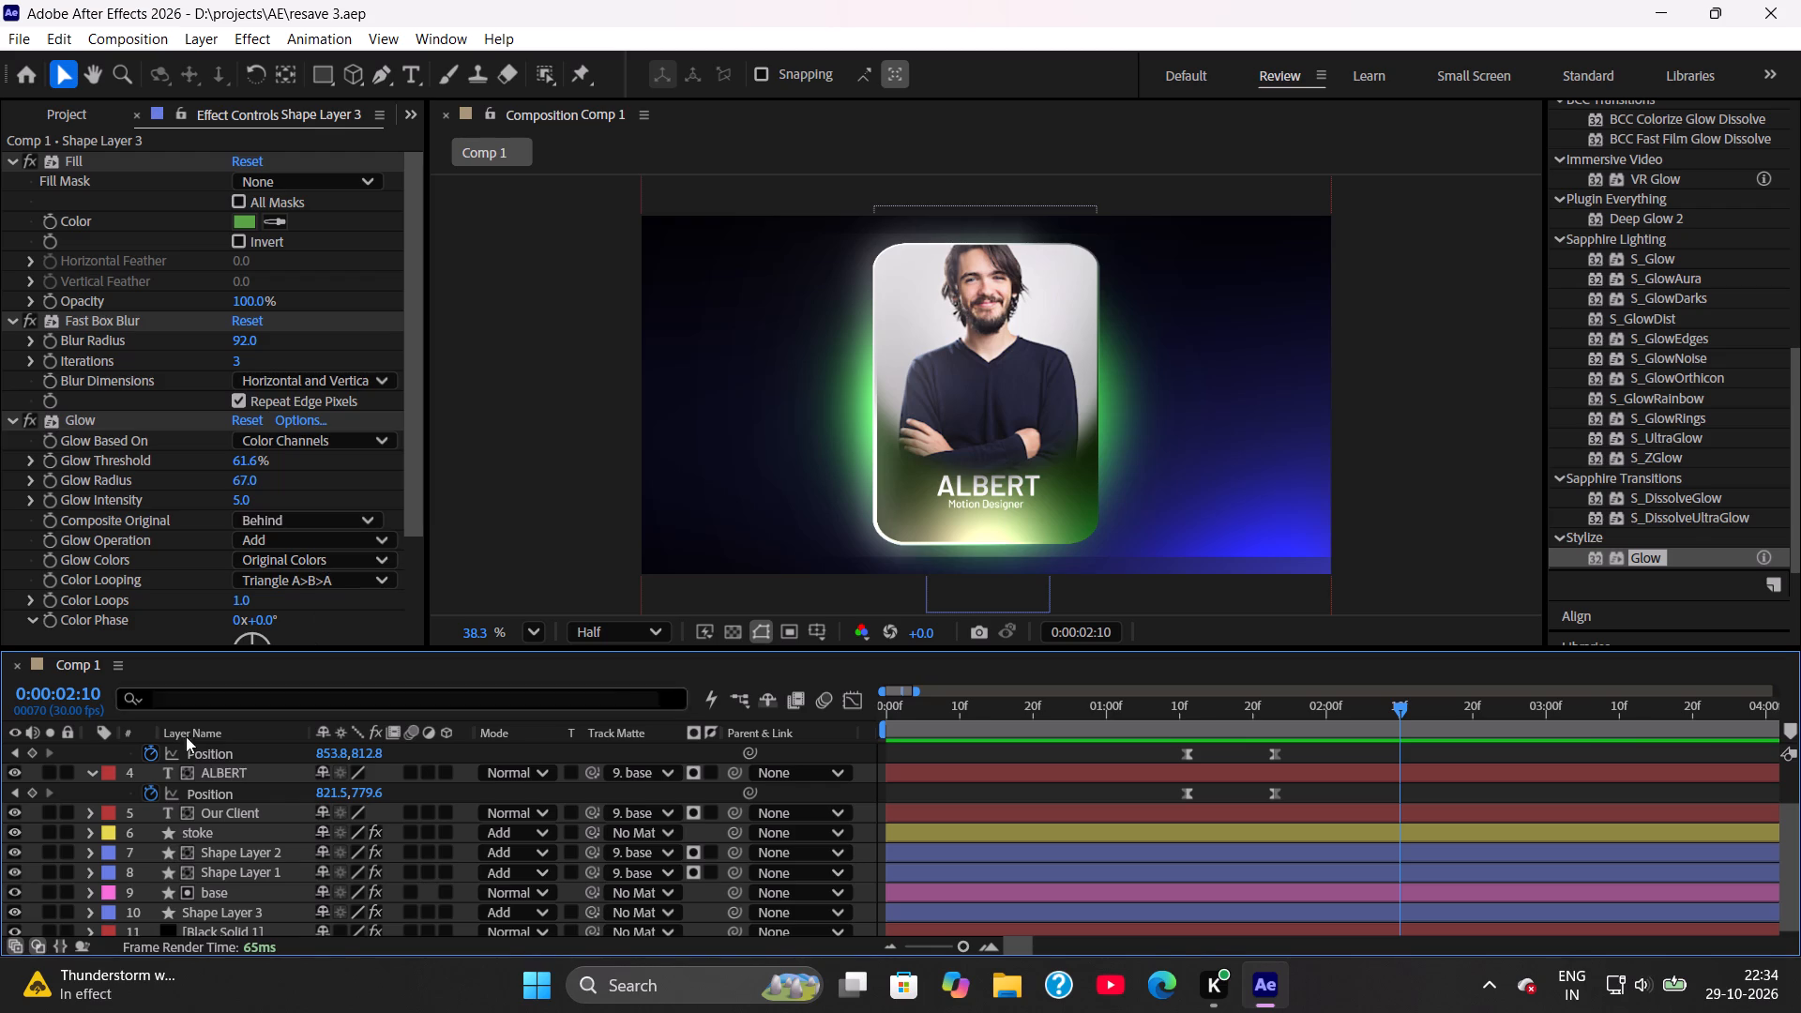
{"action": "scroll", "coordinate": [138, 815], "scroll_direction": "up", "scroll_amount": 3}
{"action": "left_click", "coordinate": [92, 794]}
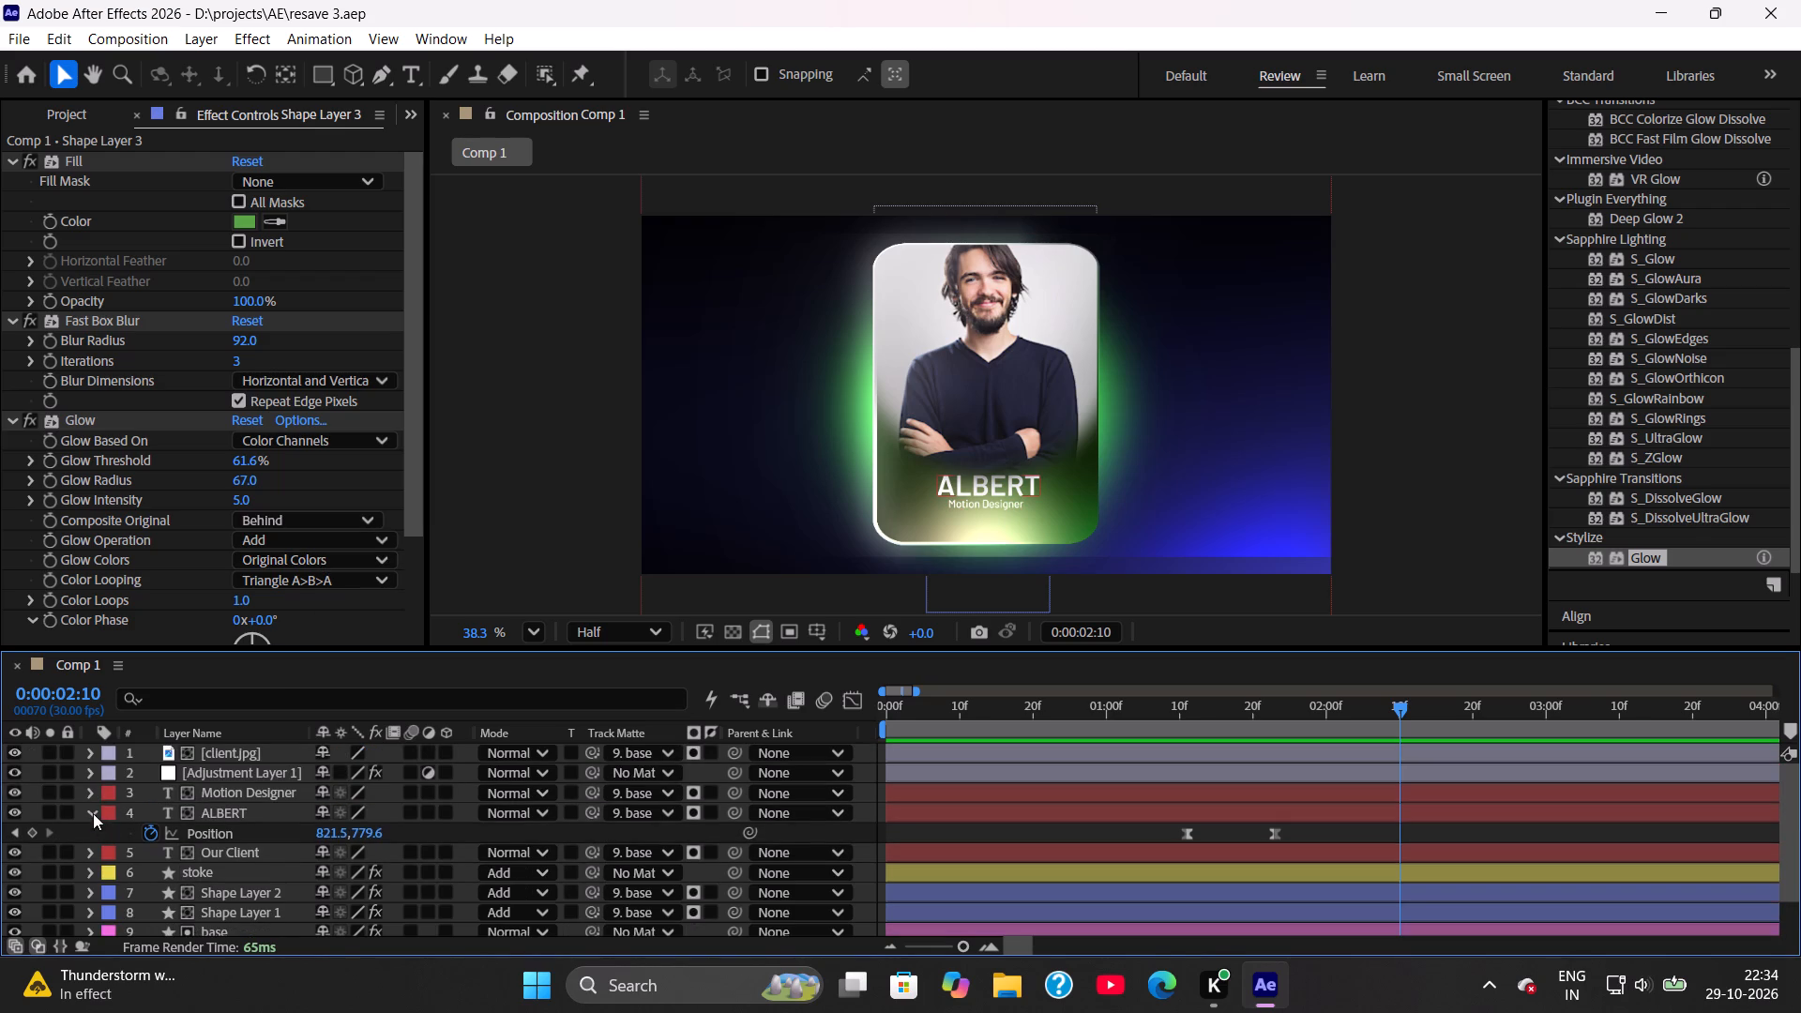
{"action": "left_click", "coordinate": [93, 813]}
{"action": "key", "text": "ctrl+s"}
Add Position keyframes to Shape Layer 1, Shape Layer 2 and Shape Layer 3 at 0:00:02:09.
{"action": "scroll", "coordinate": [321, 860], "scroll_direction": "down", "scroll_amount": 2}
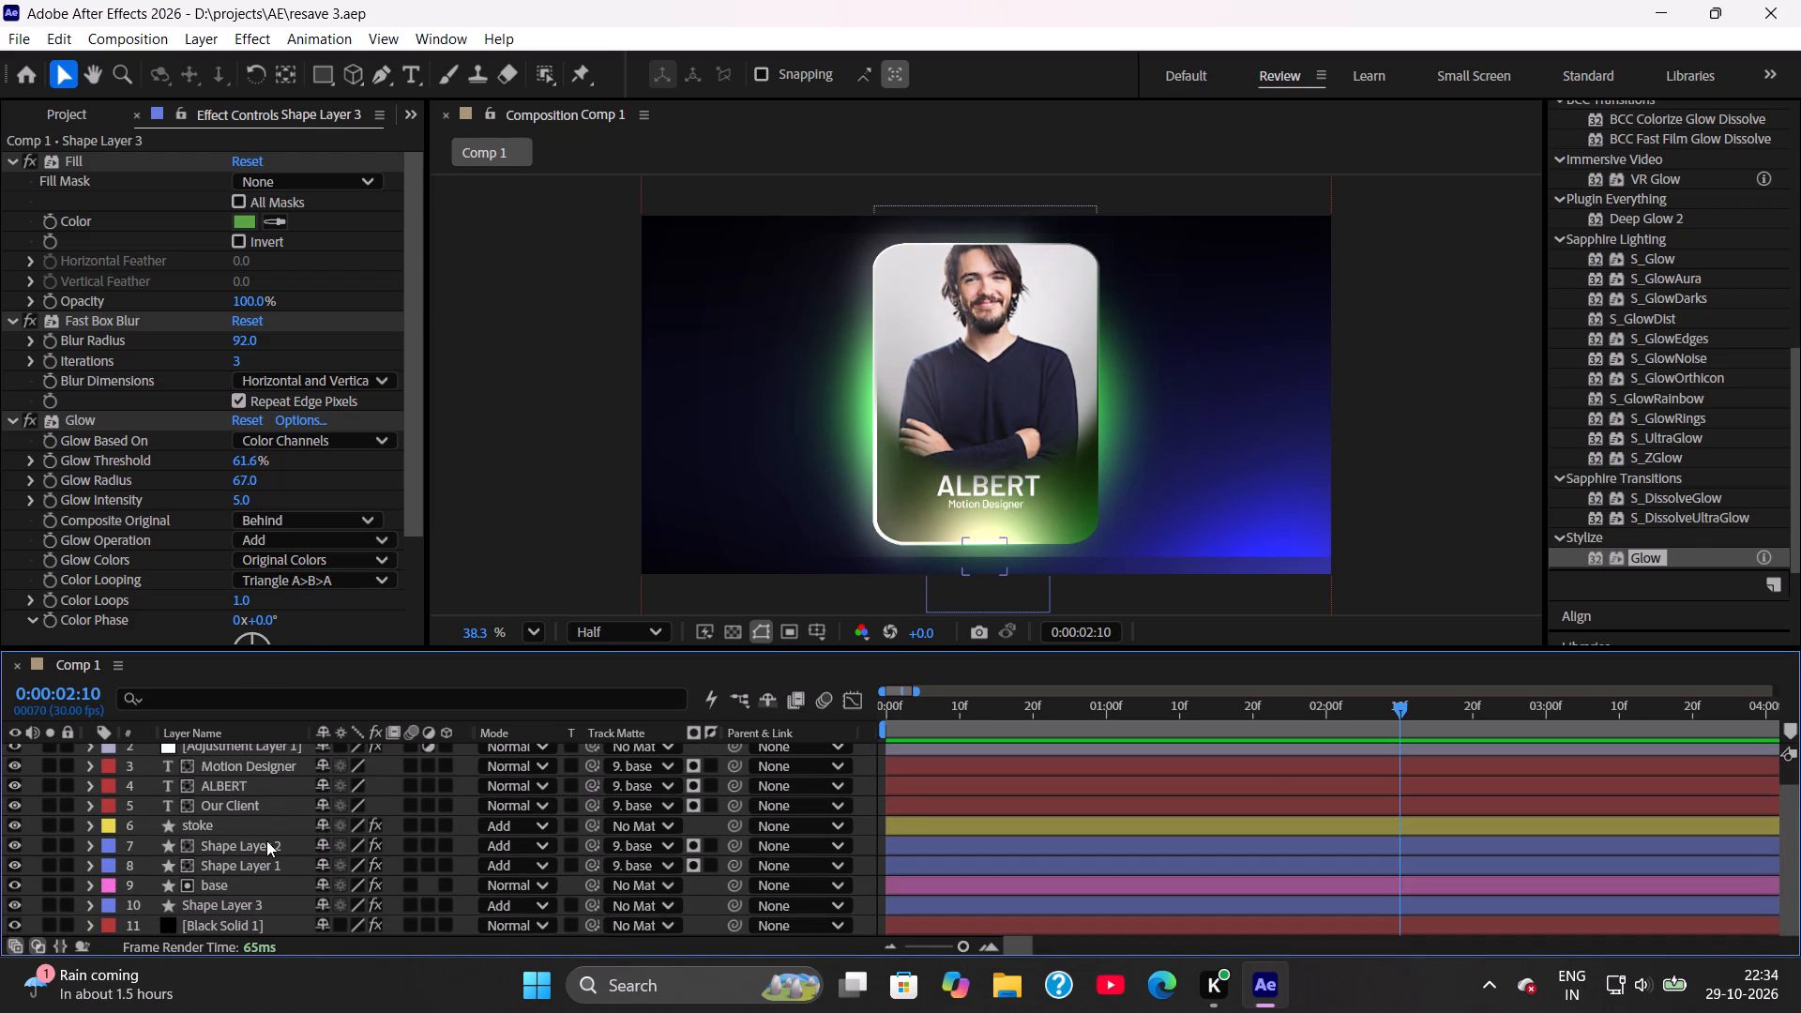
{"action": "left_click", "coordinate": [266, 840]}
{"action": "left_click", "coordinate": [270, 865]}
{"action": "left_click", "coordinate": [271, 844]}
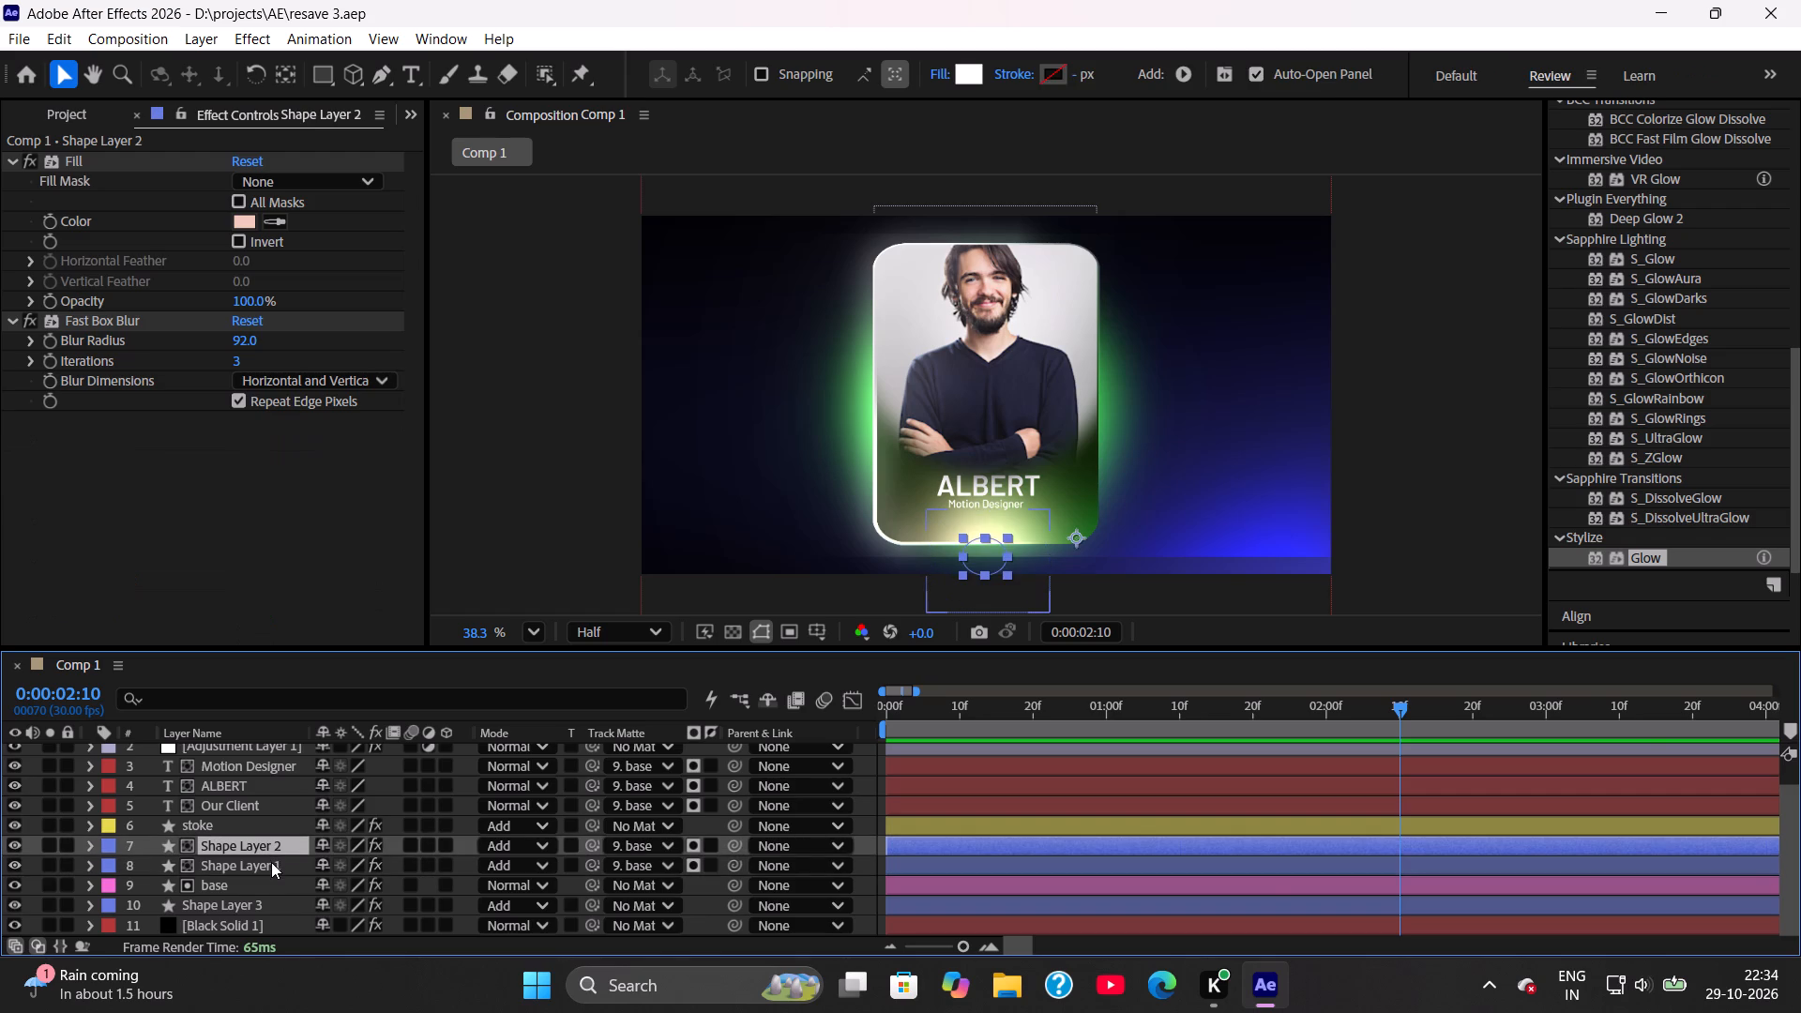
{"action": "left_click", "coordinate": [271, 862], "text": "ctrl"}
{"action": "left_click", "coordinate": [265, 904], "text": "ctrl"}
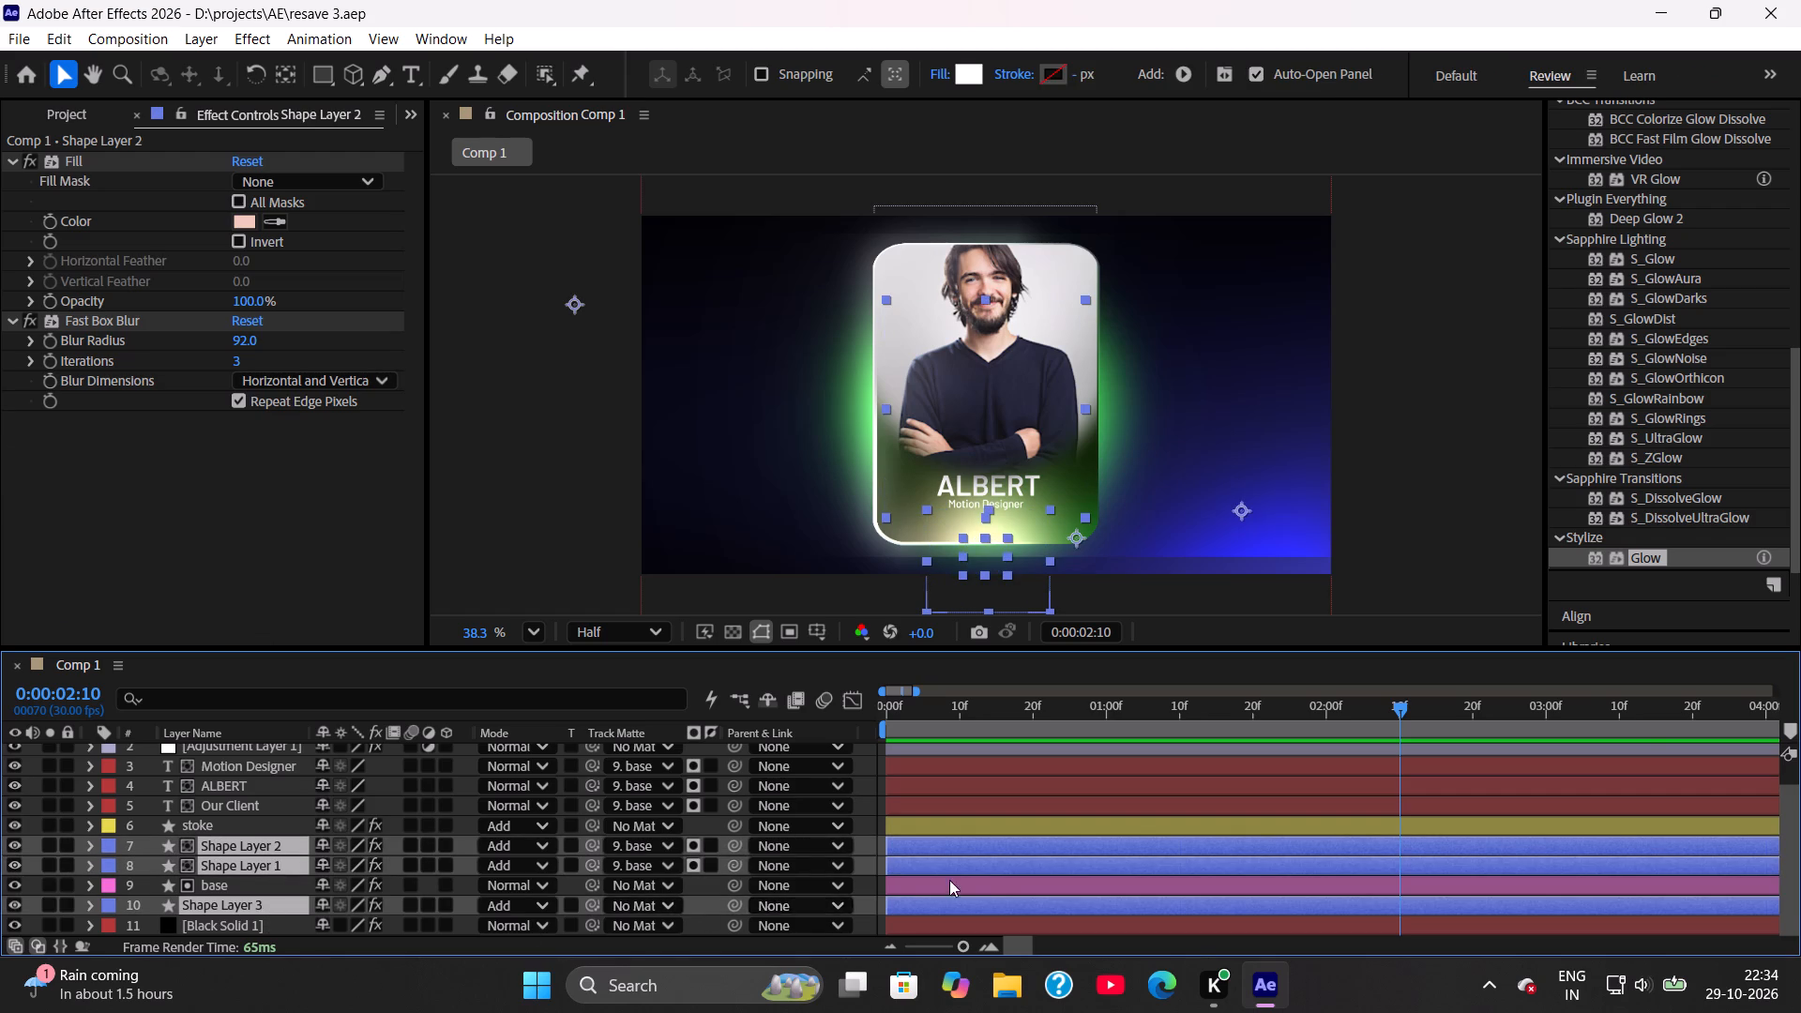
{"action": "key", "text": "p"}
{"action": "scroll", "coordinate": [1333, 724], "scroll_direction": "down", "scroll_amount": 4}
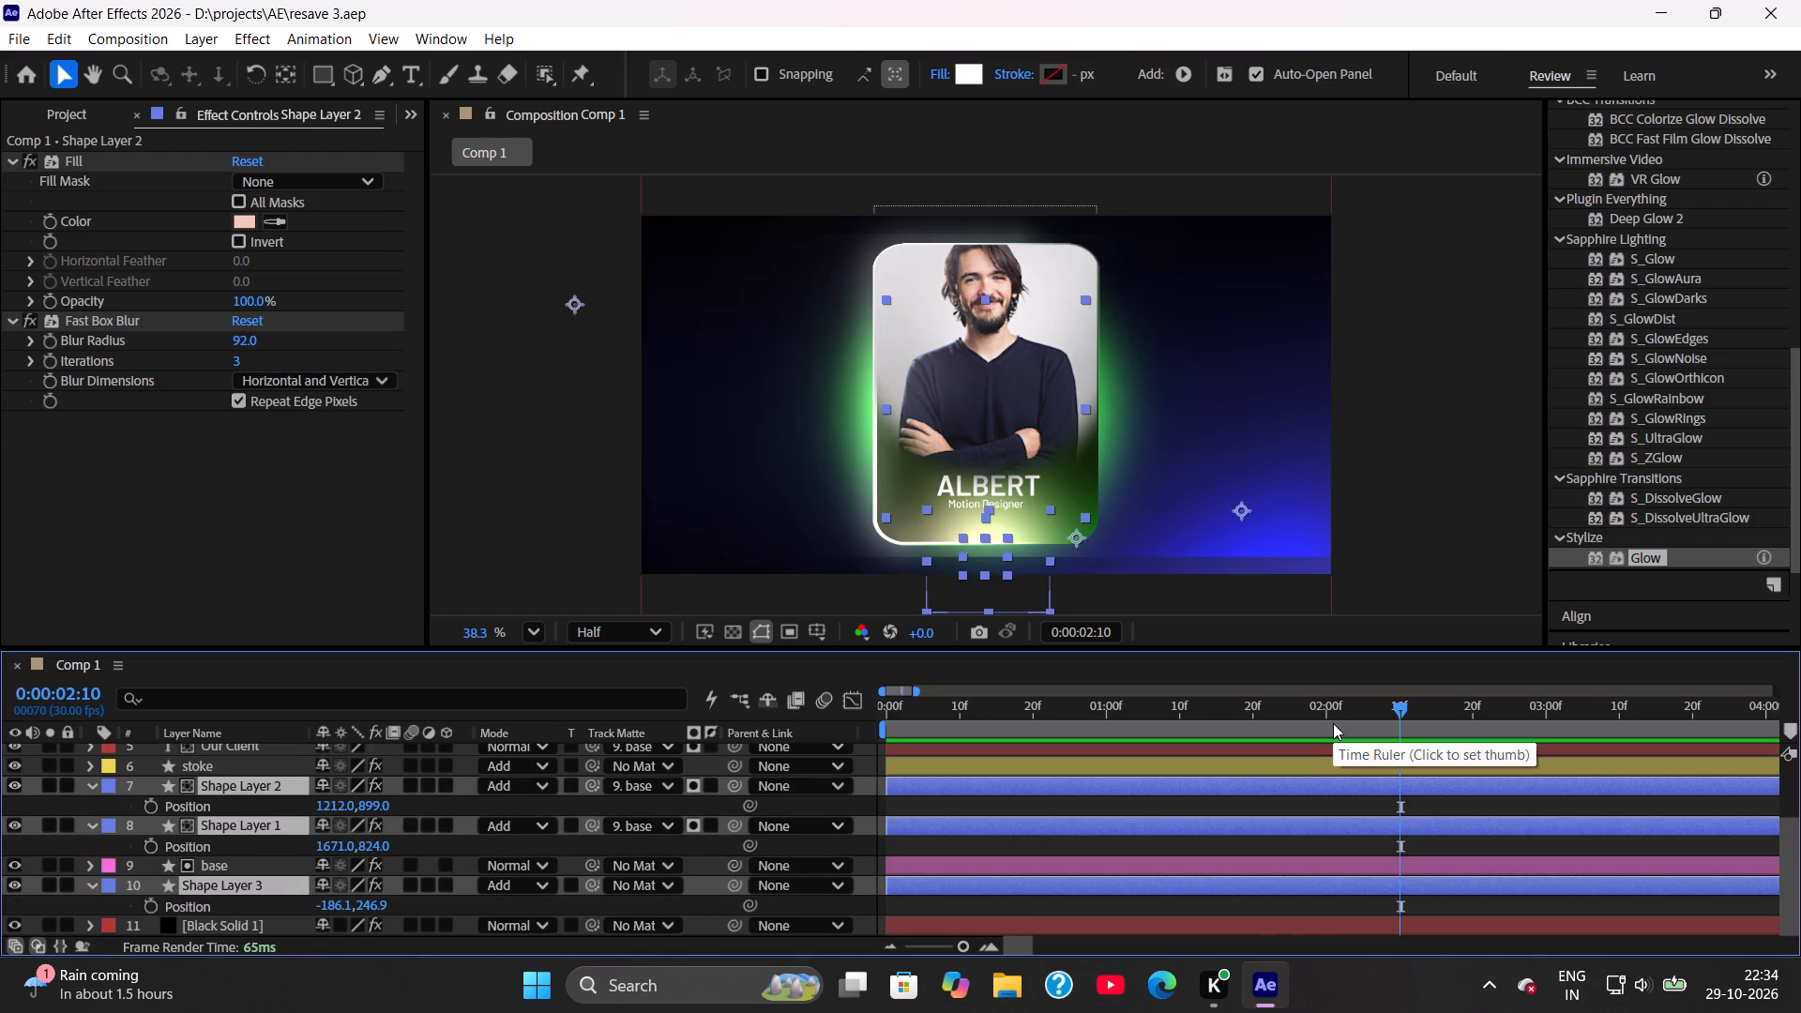
{"action": "left_click_drag", "start_coordinate": [1321, 720], "coordinate": [1385, 724]}
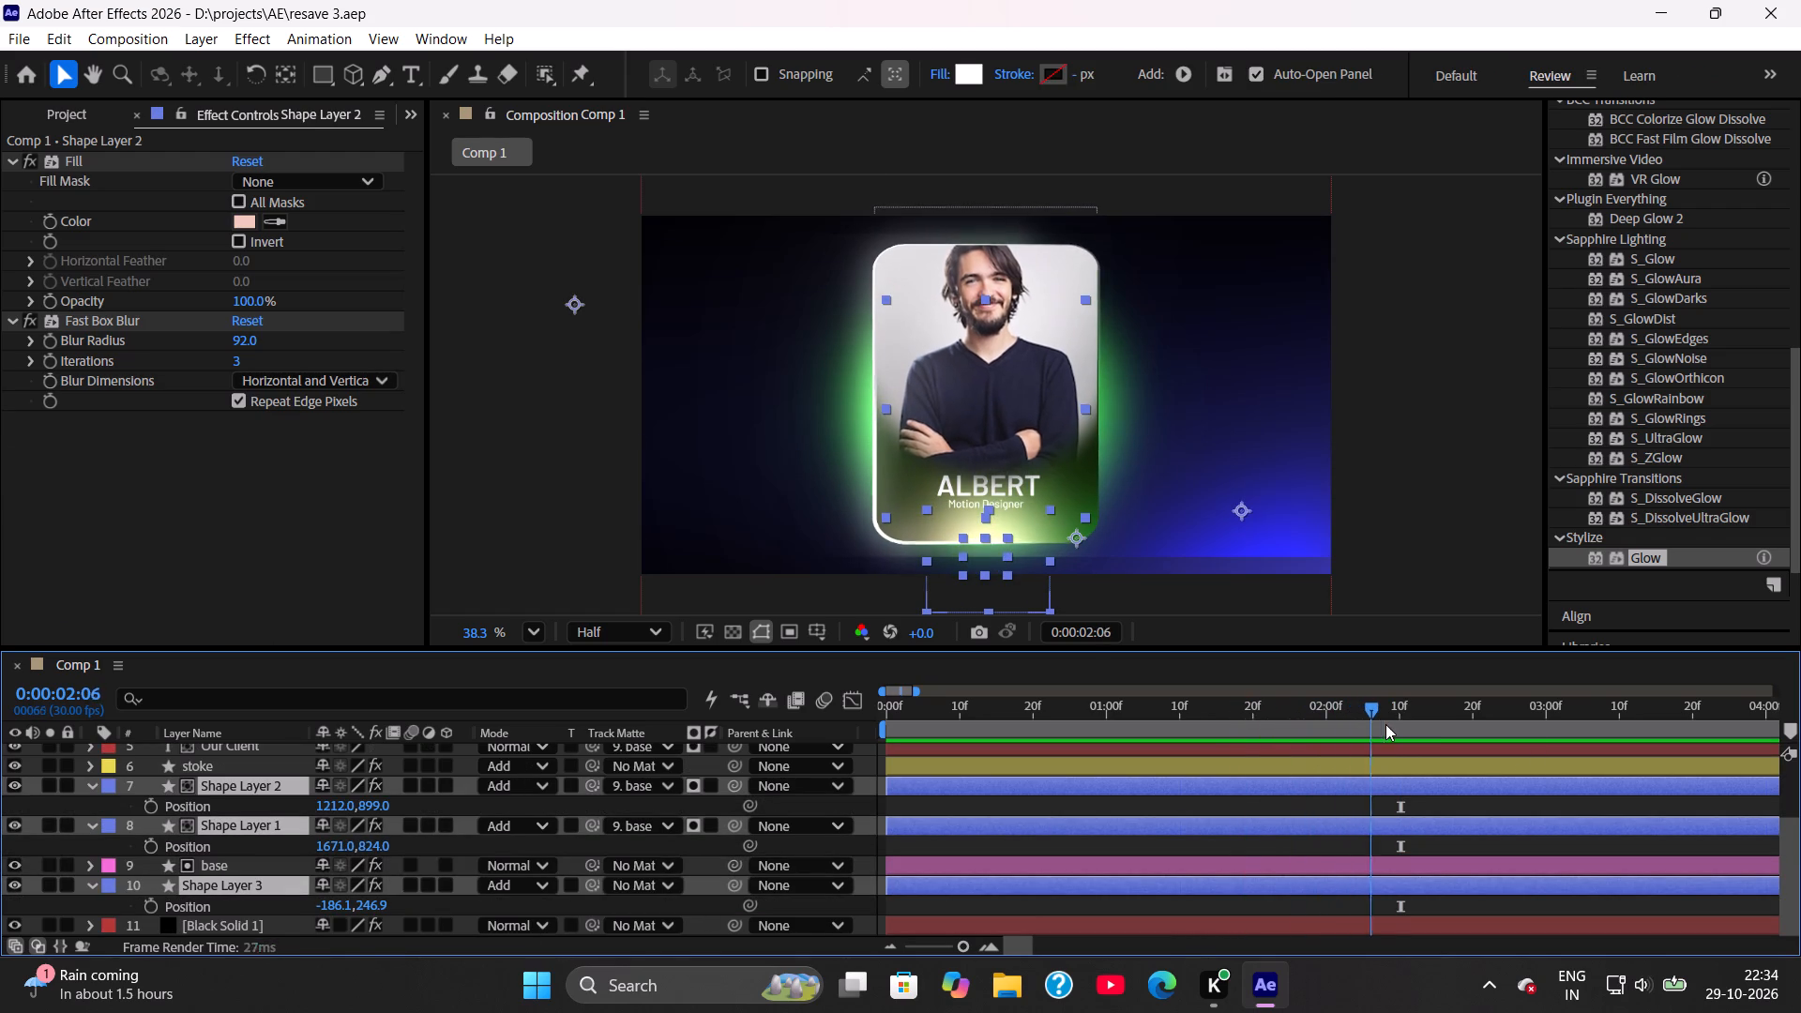
{"action": "left_click_drag", "start_coordinate": [1385, 724], "coordinate": [1393, 724]}
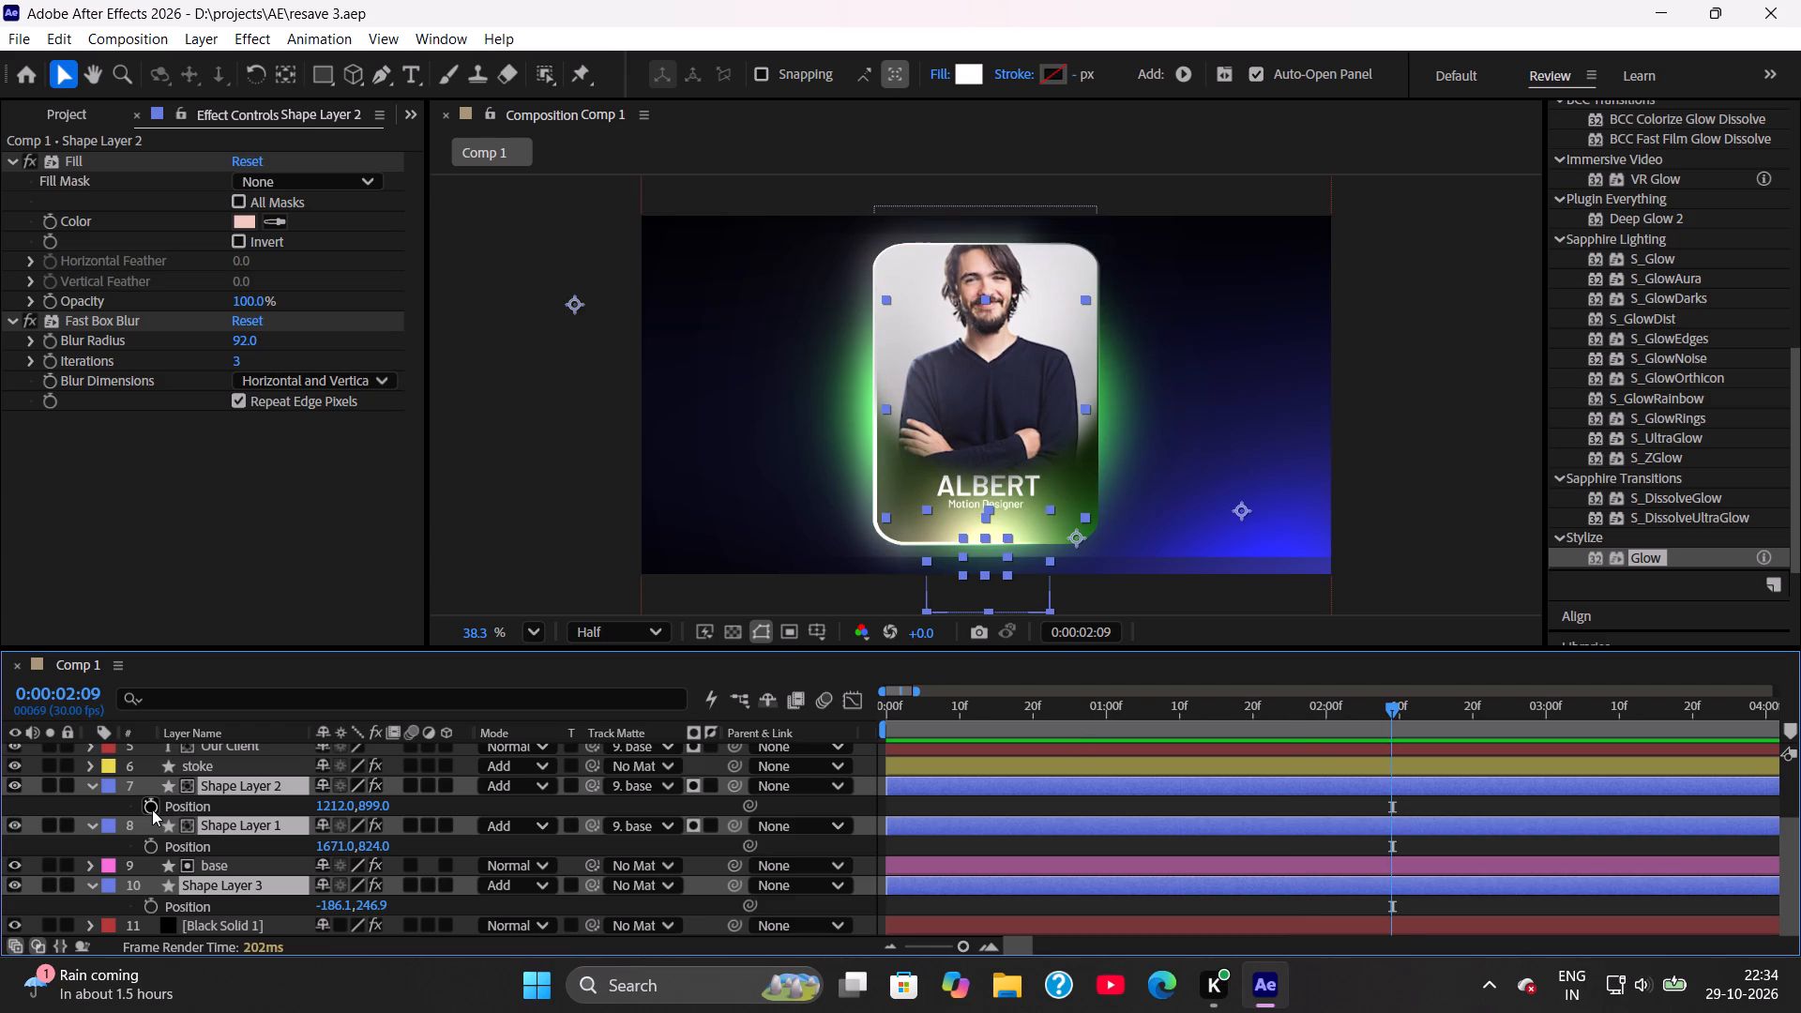
{"action": "left_click", "coordinate": [152, 809]}
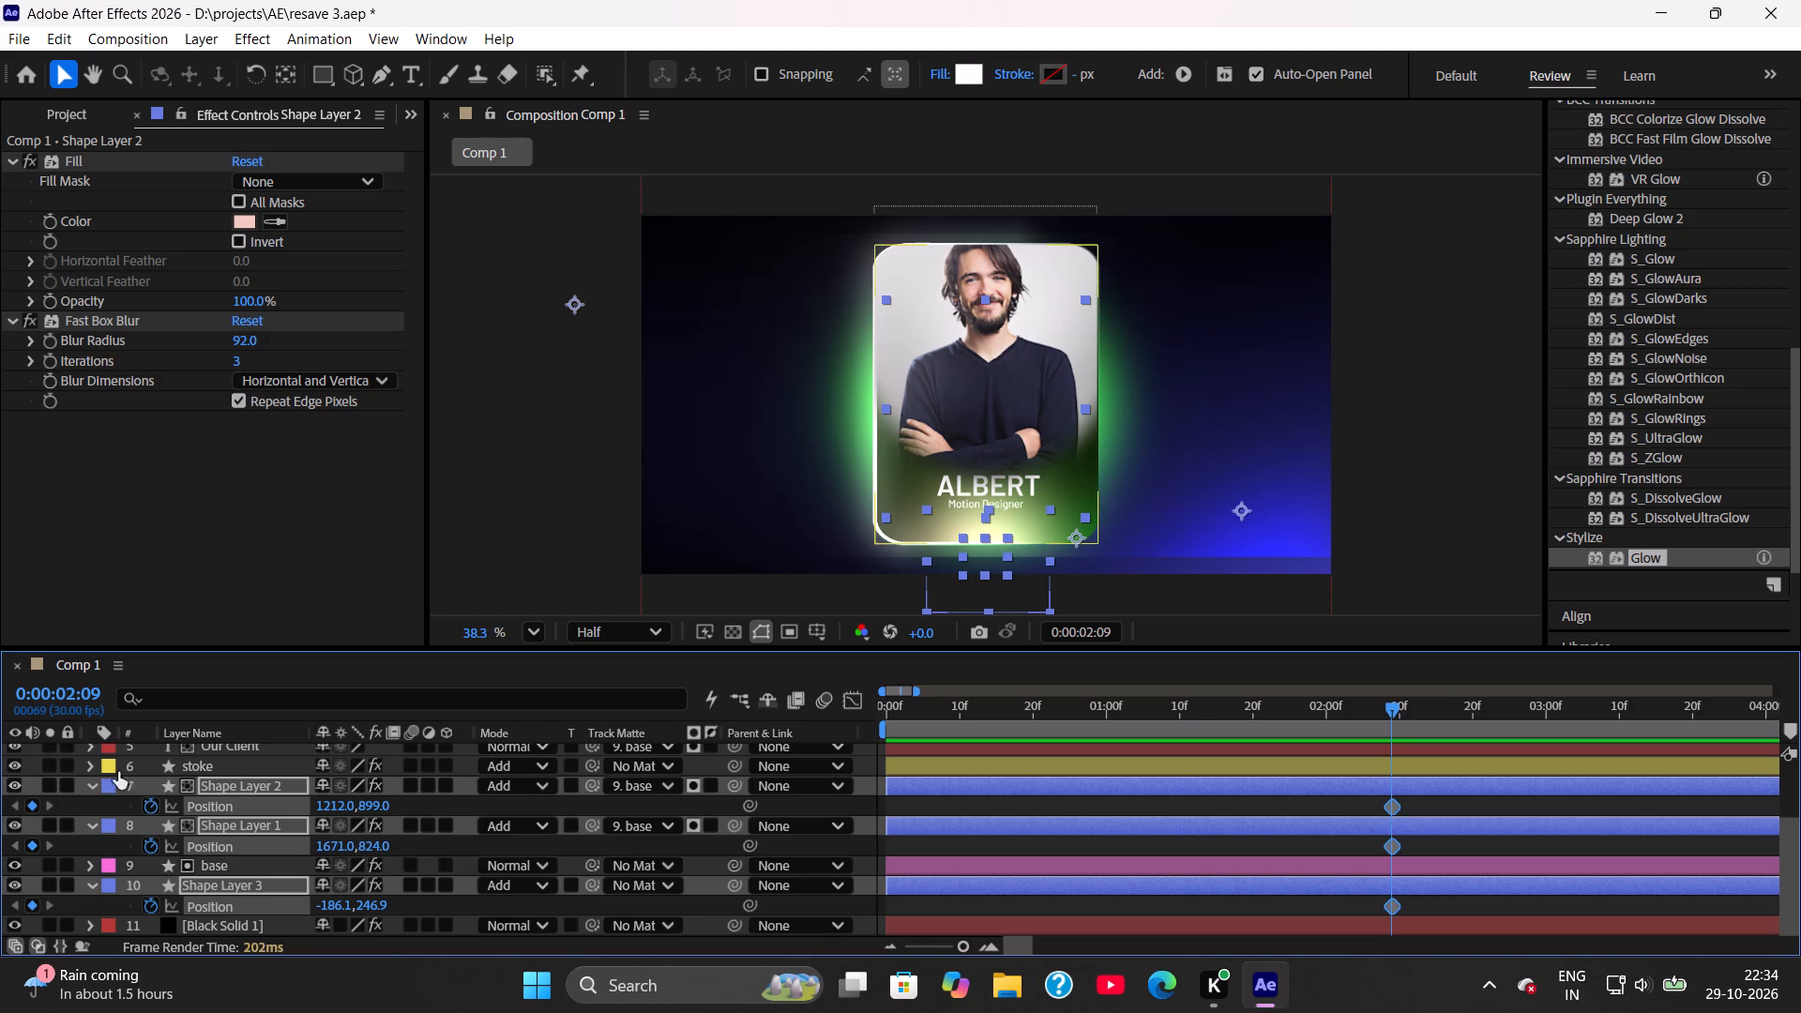
Add Fill Color keyframes at 0:00:02:09 on Shape Layer 2, Shape Layer 1 and Shape Layer 3, and save the project.
{"action": "left_click", "coordinate": [45, 218]}
{"action": "left_click", "coordinate": [255, 822]}
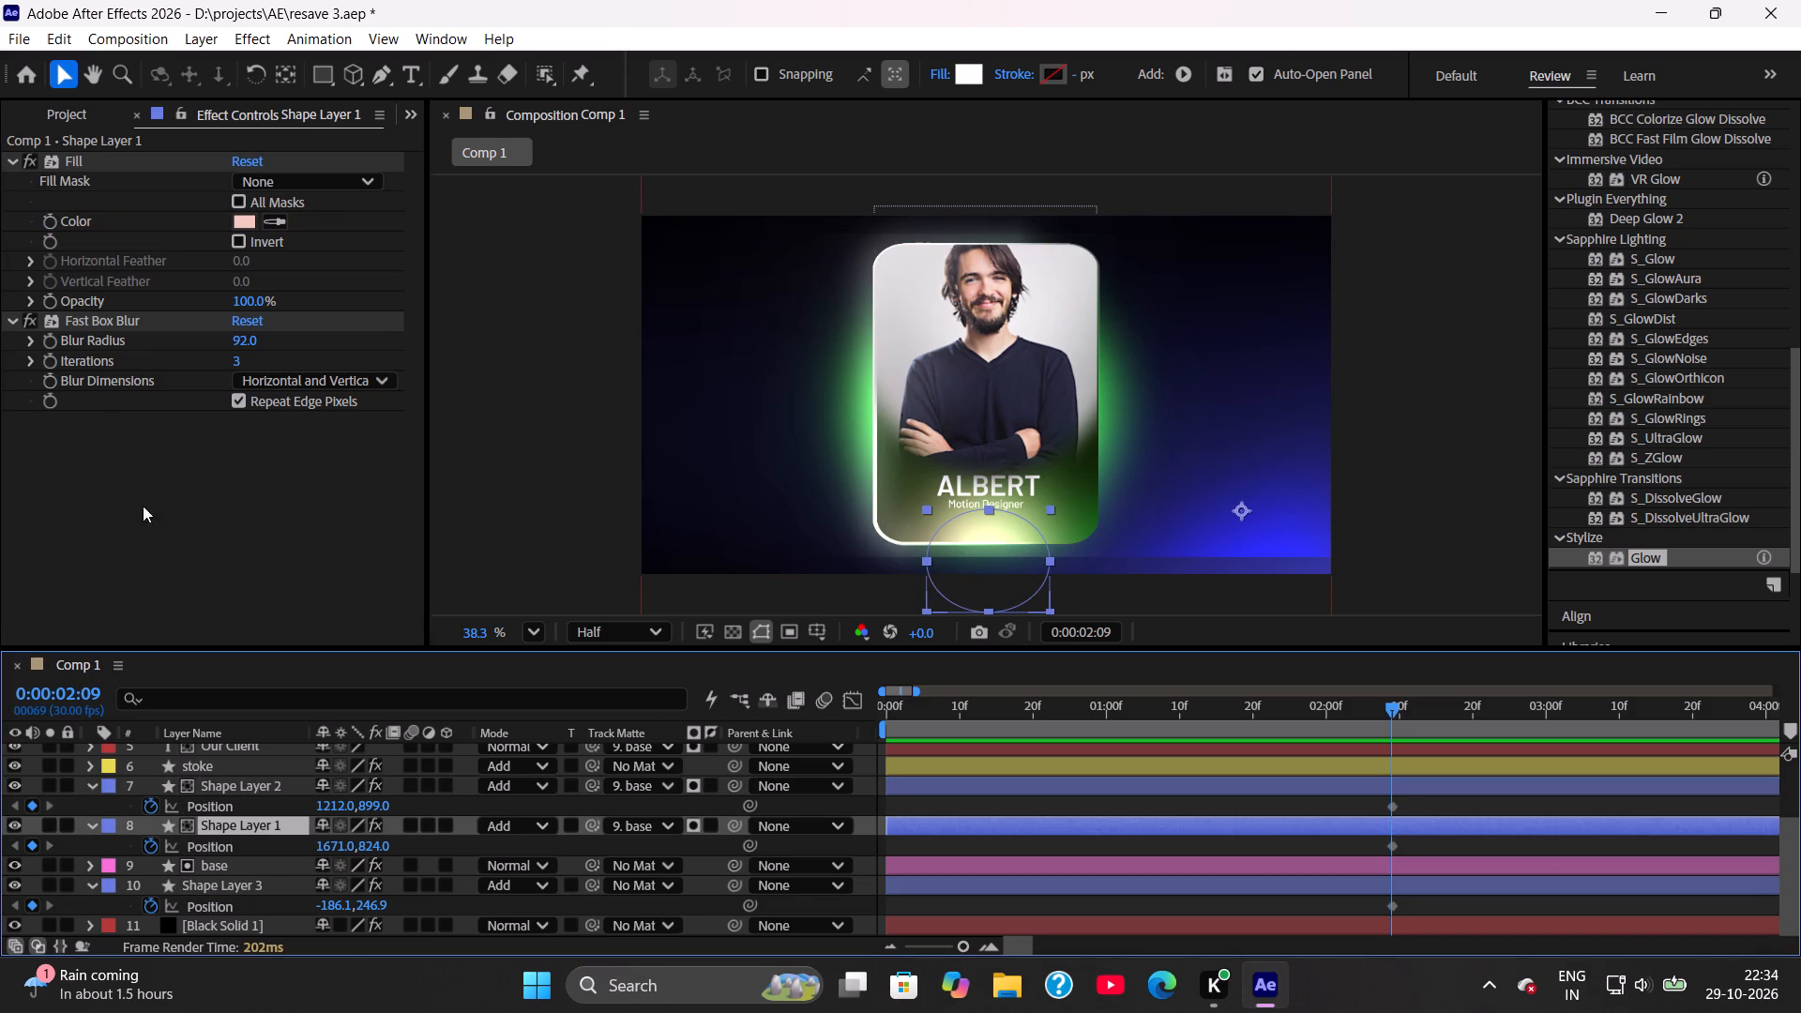
{"action": "left_click", "coordinate": [52, 222]}
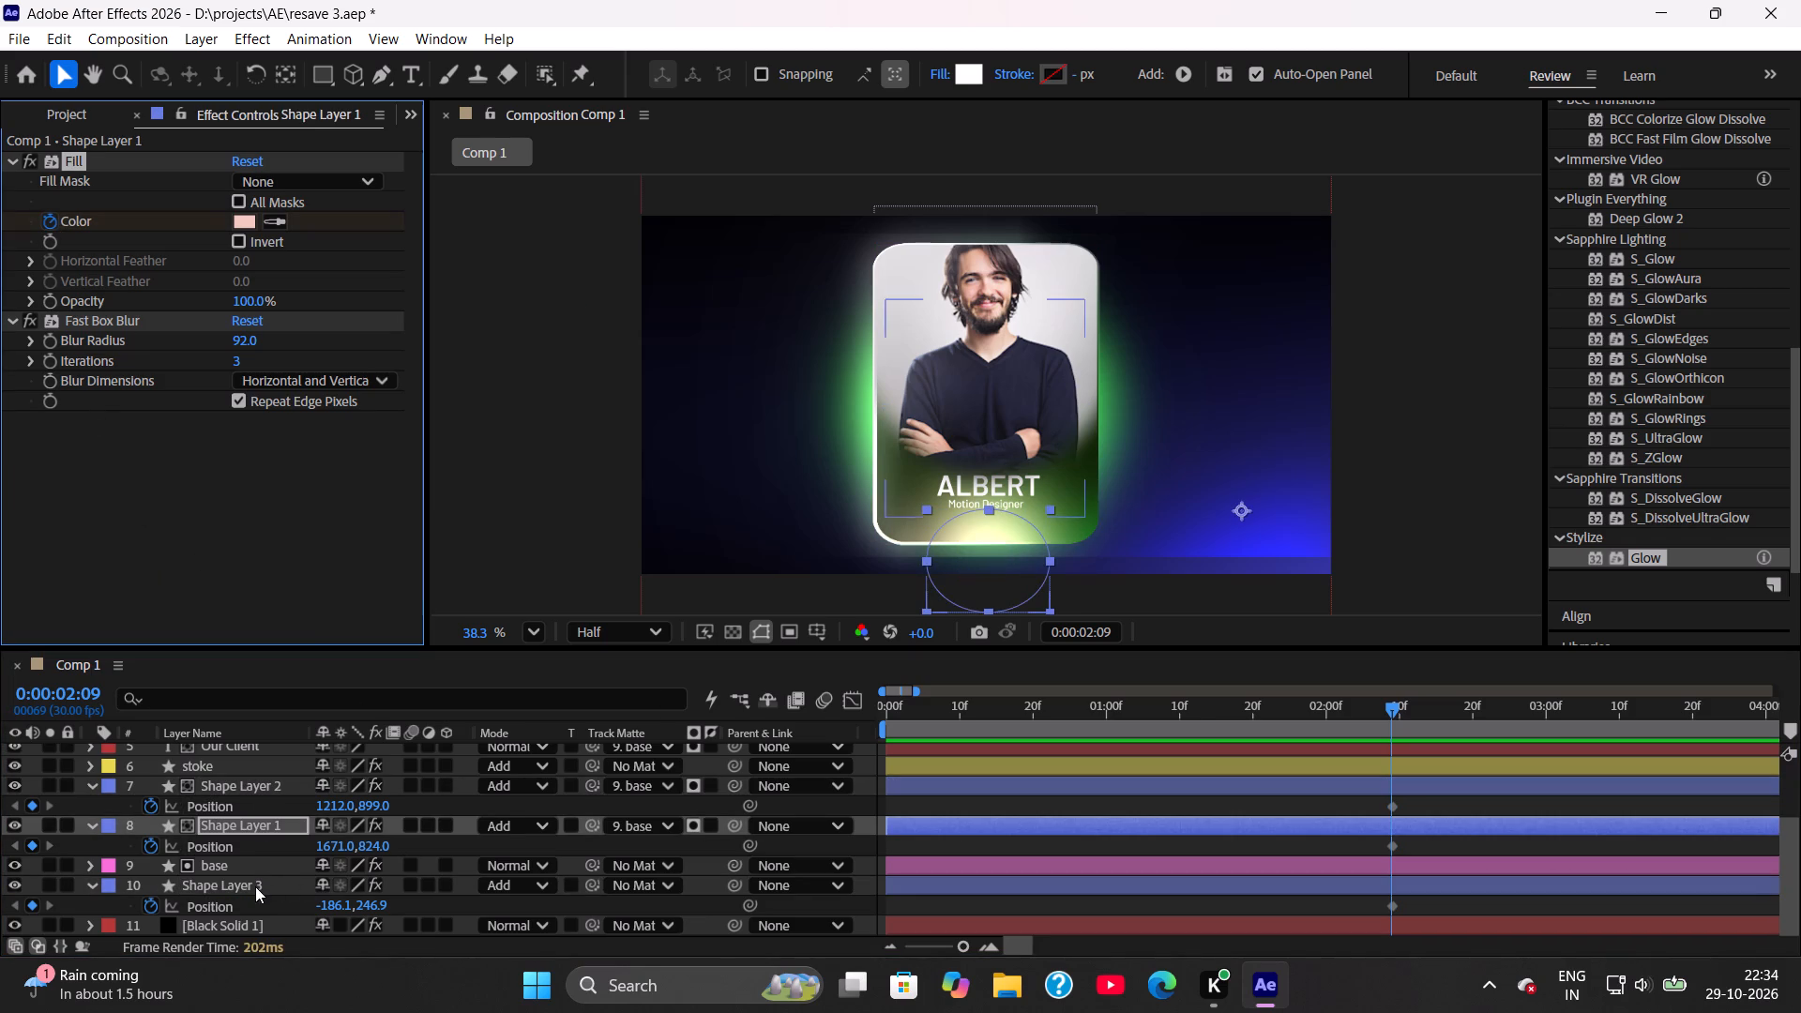
{"action": "left_click", "coordinate": [255, 886]}
{"action": "left_click", "coordinate": [46, 217]}
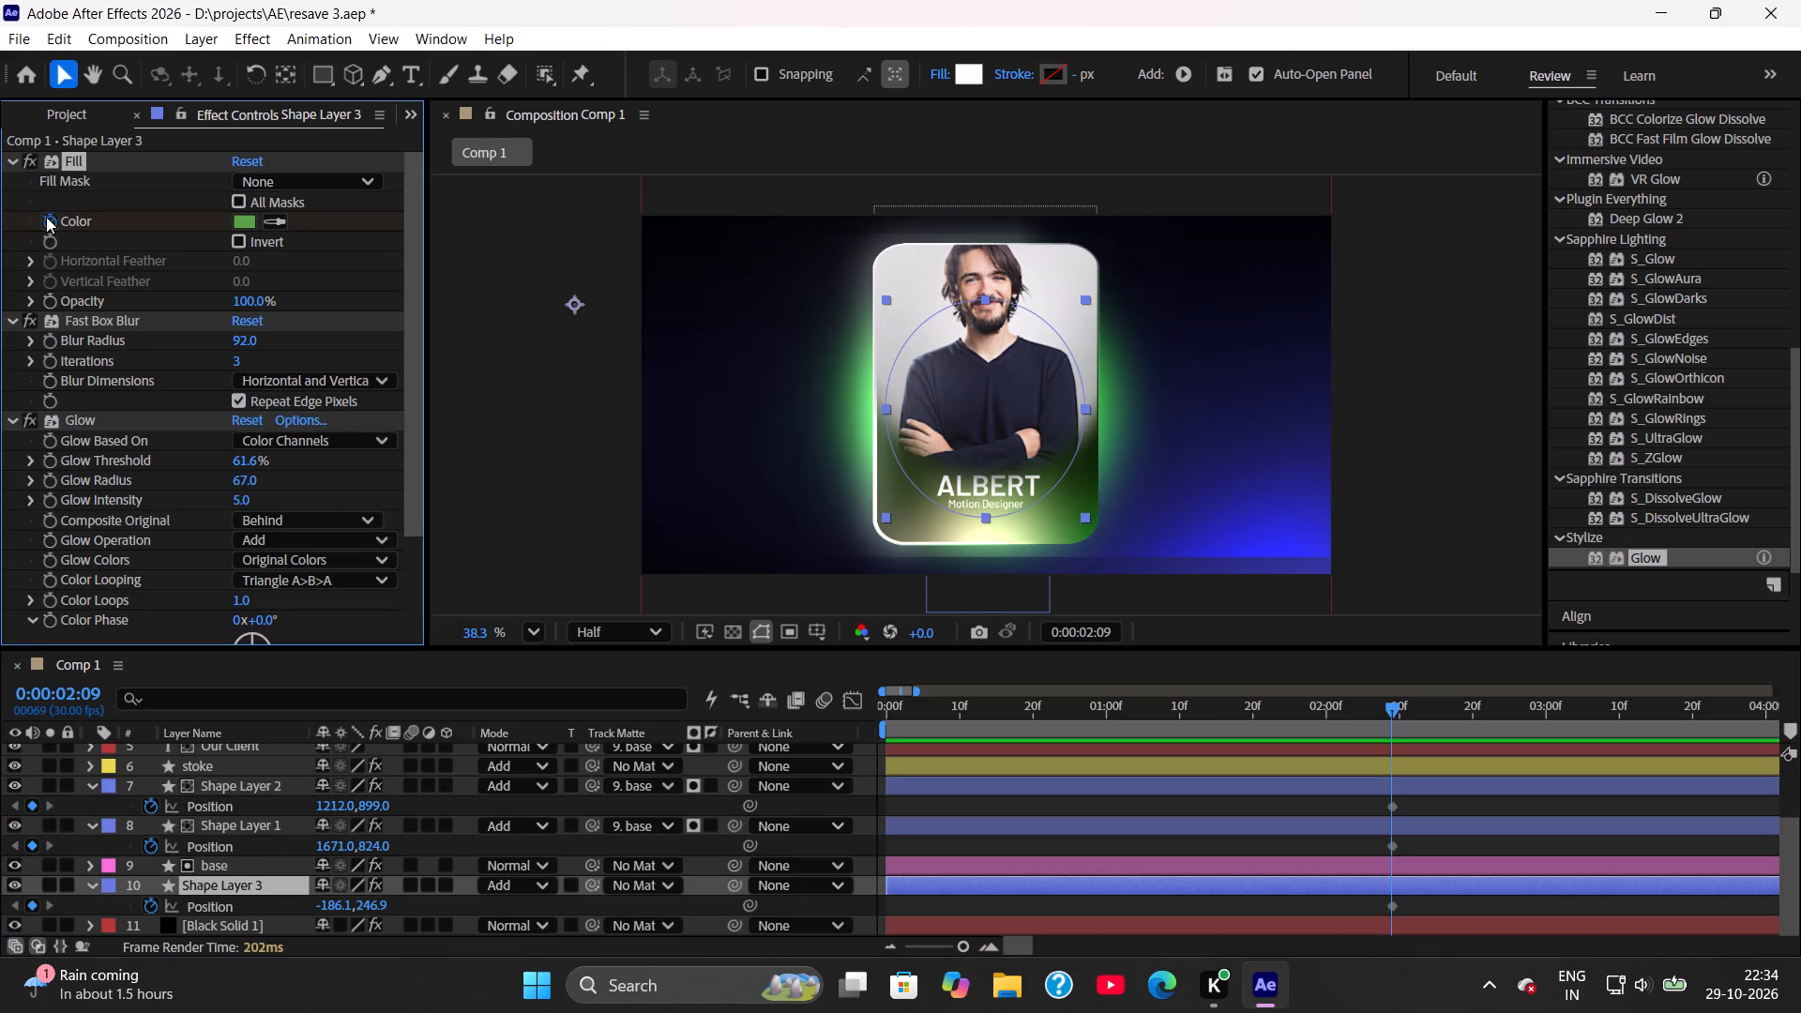
{"action": "key", "text": "ctrl+s"}
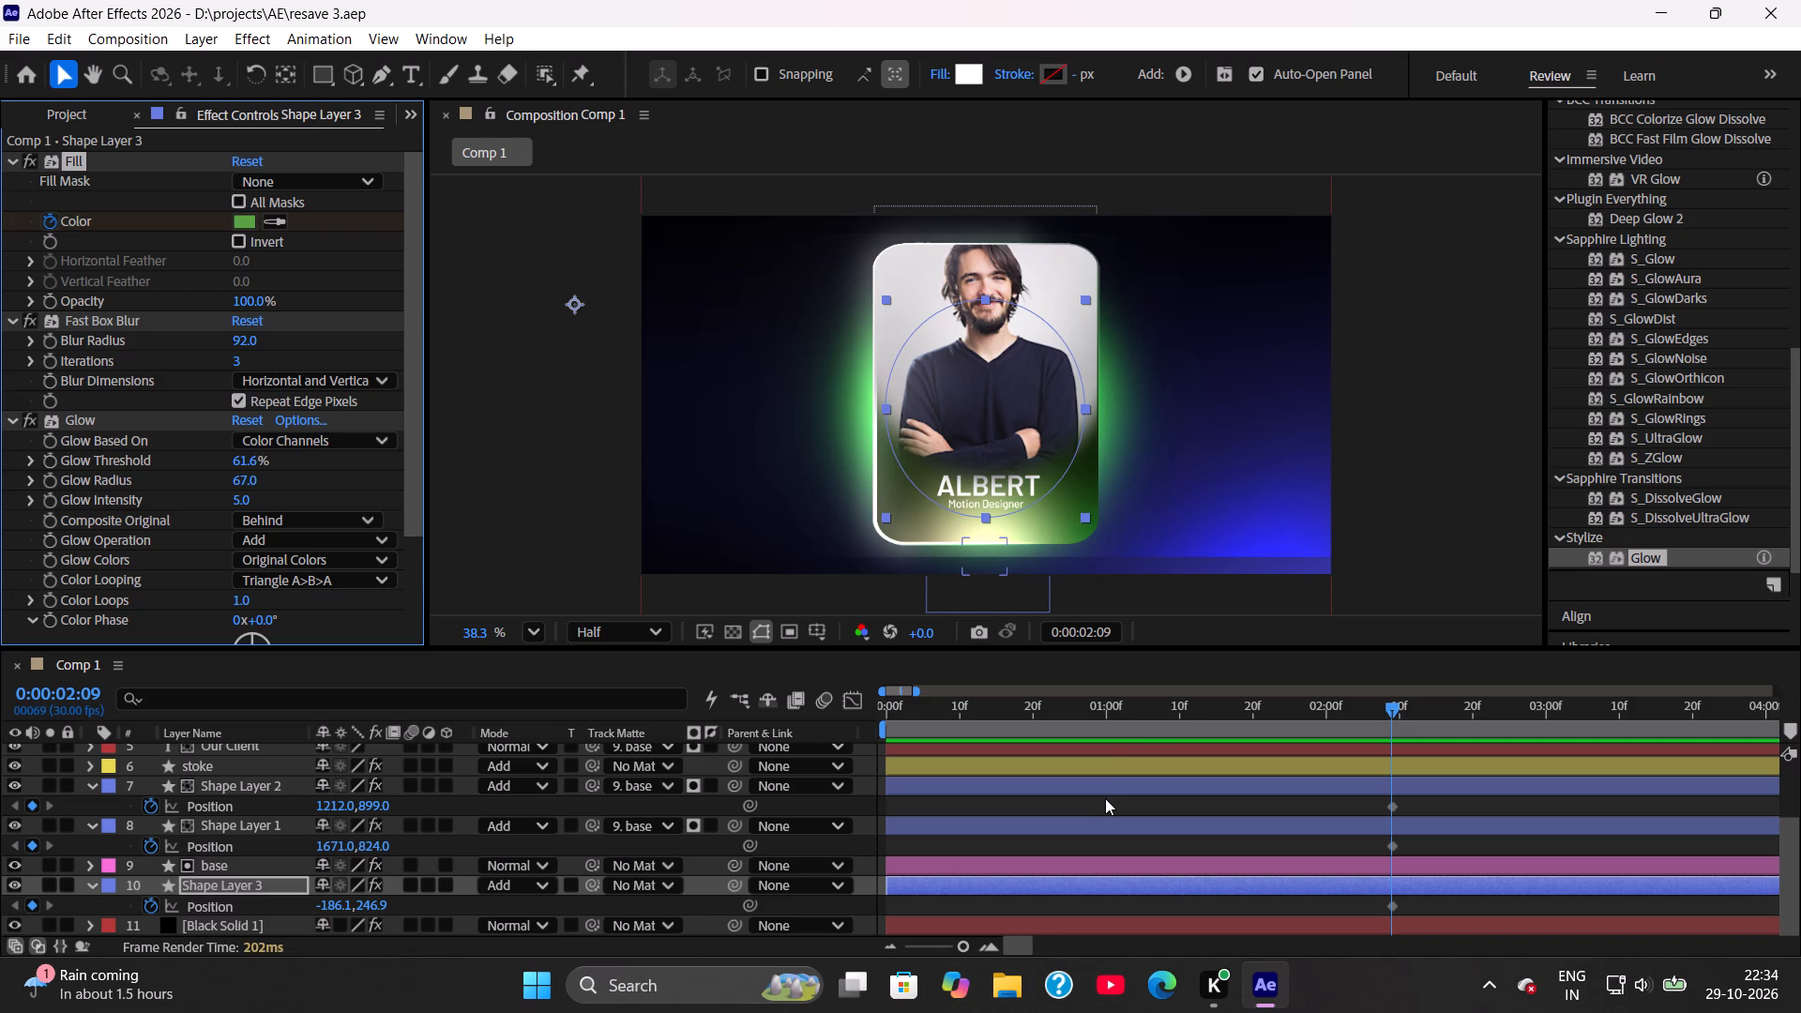
Select the Black Solid 1 background layer to access its 4-Color Gradient settings.
{"action": "scroll", "coordinate": [240, 870], "scroll_direction": "down", "scroll_amount": 3}
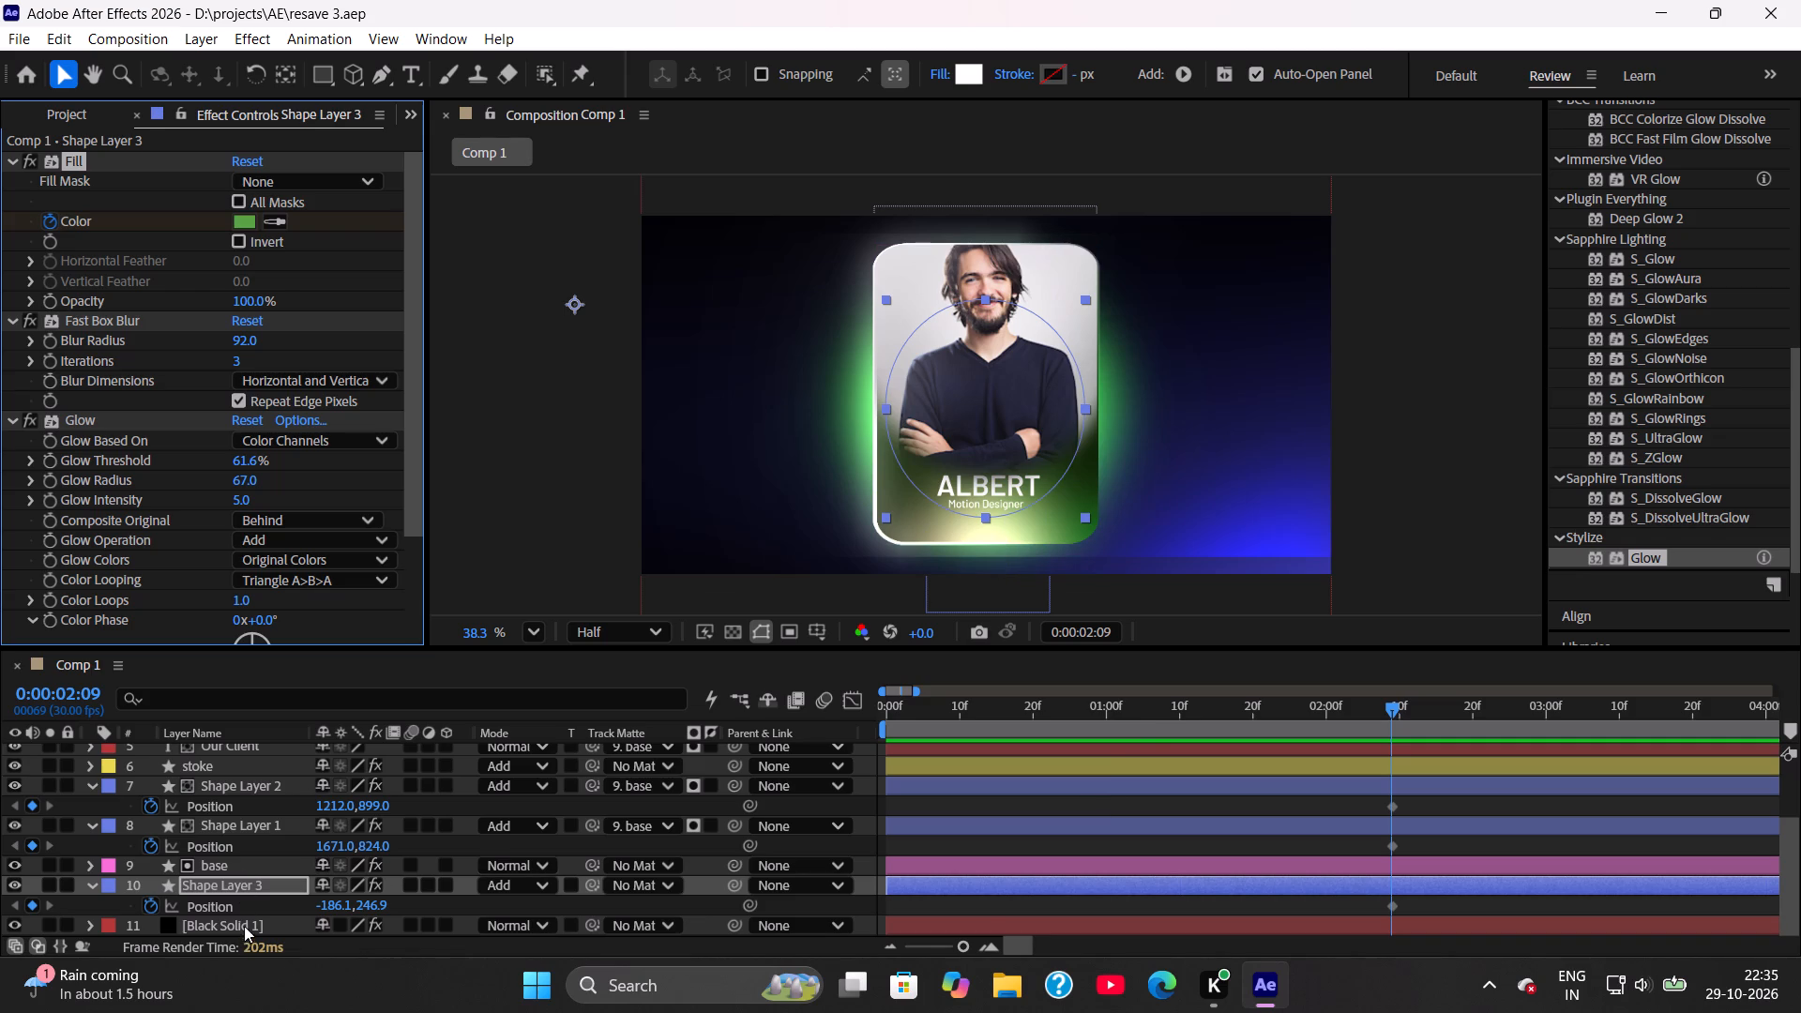
{"action": "left_click", "coordinate": [244, 926]}
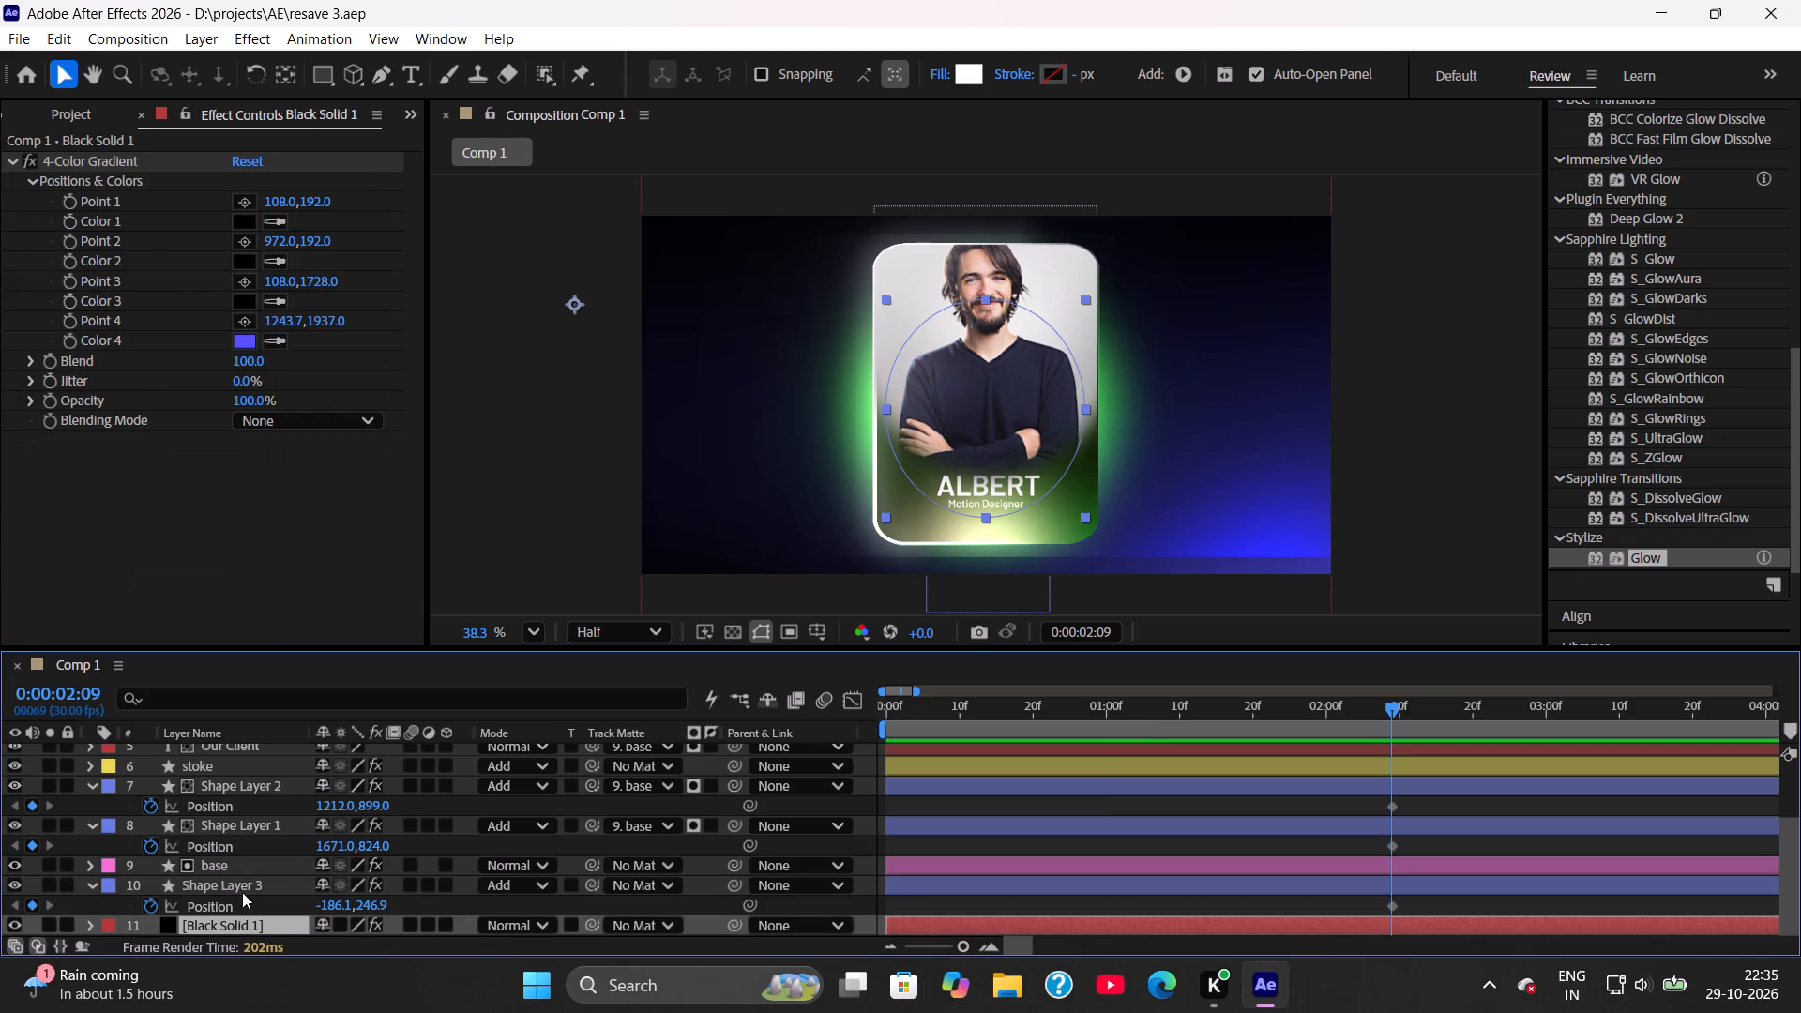
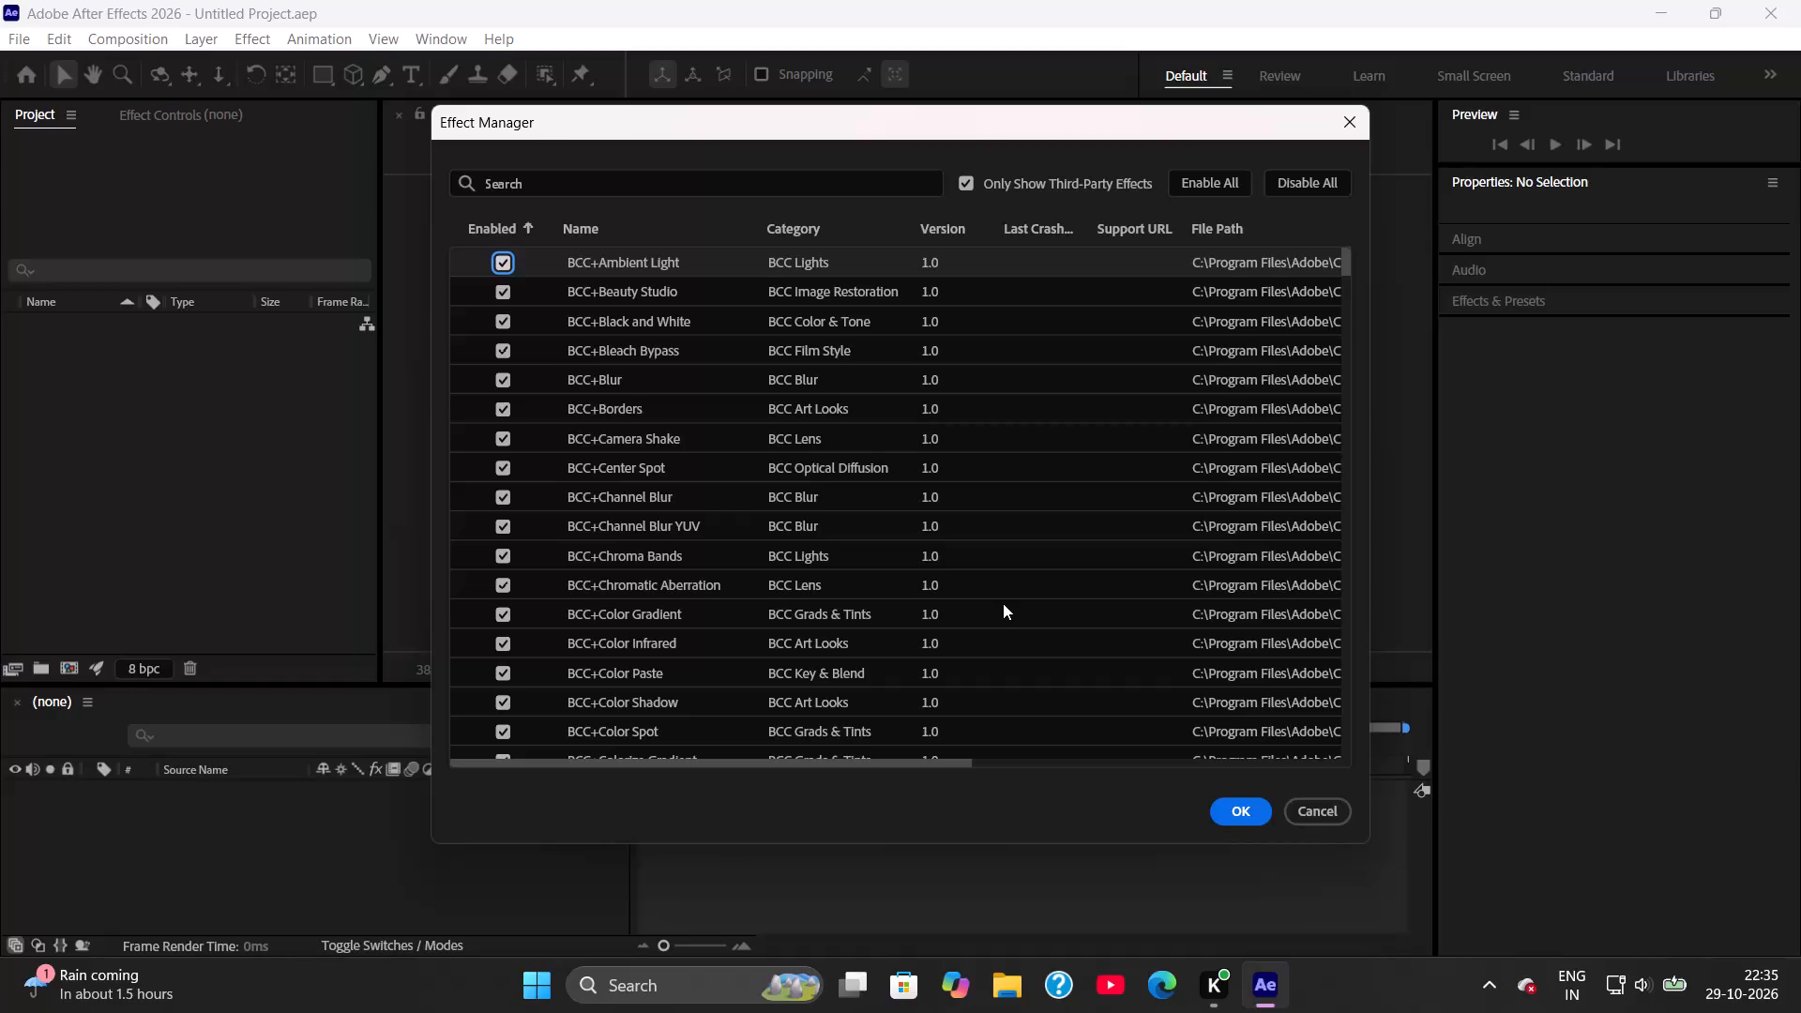
Look through the third-party effects listed in the Effect Manager down to the last entry, and close the manager.
{"action": "scroll", "coordinate": [950, 568], "scroll_direction": "down", "scroll_amount": 6}
{"action": "scroll", "coordinate": [903, 522], "scroll_direction": "down", "scroll_amount": 20}
{"action": "scroll", "coordinate": [903, 522], "scroll_direction": "down", "scroll_amount": 3}
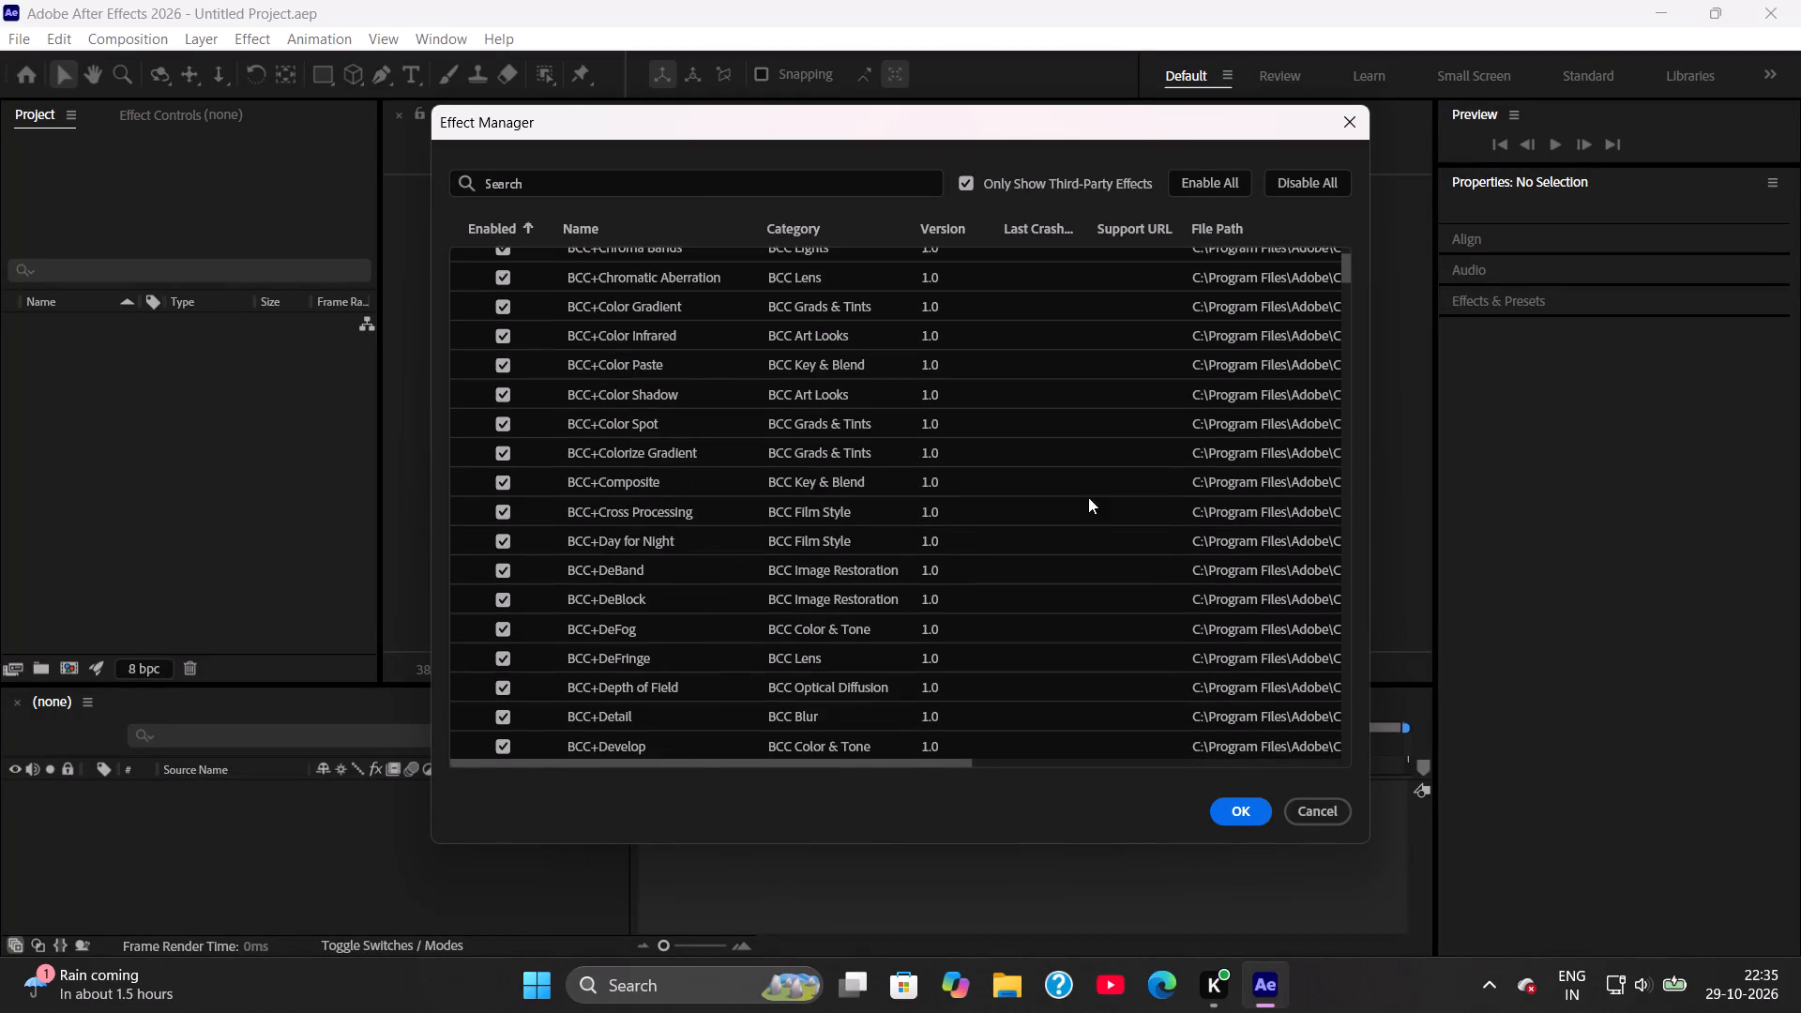
{"action": "left_click_drag", "start_coordinate": [1346, 273], "coordinate": [1339, 347]}
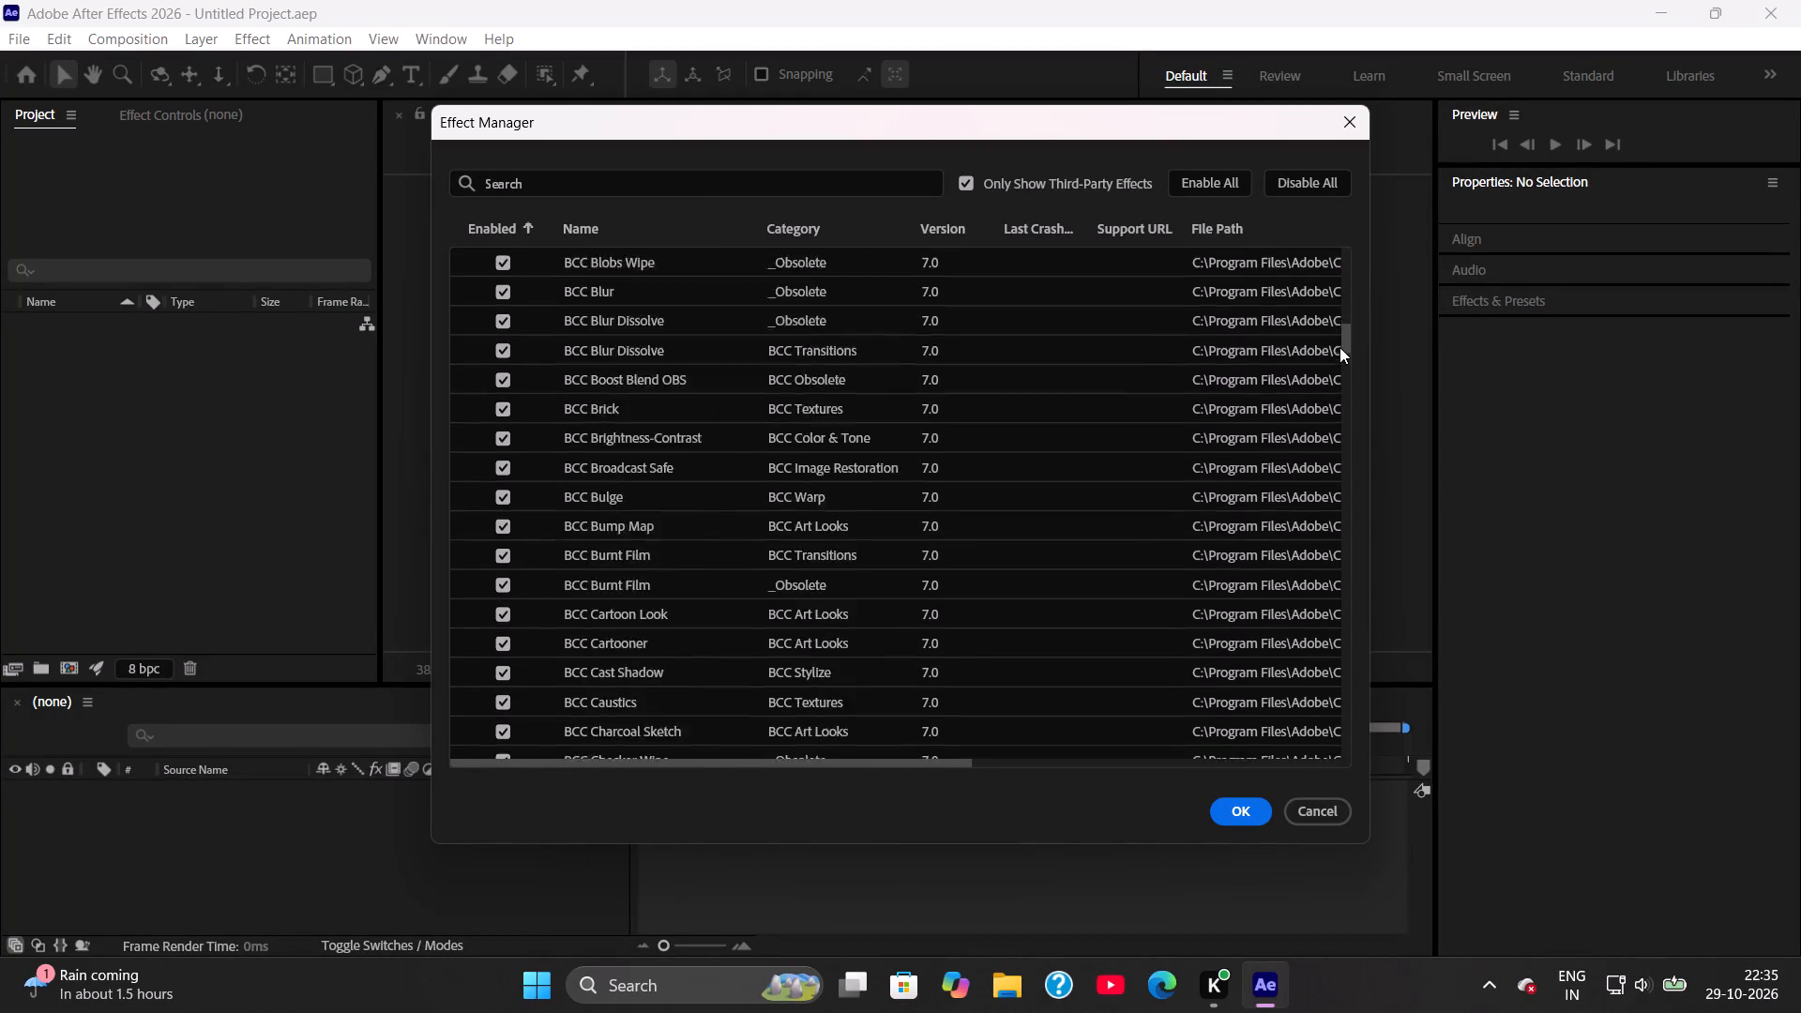
{"action": "left_click_drag", "start_coordinate": [1339, 347], "coordinate": [1326, 621]}
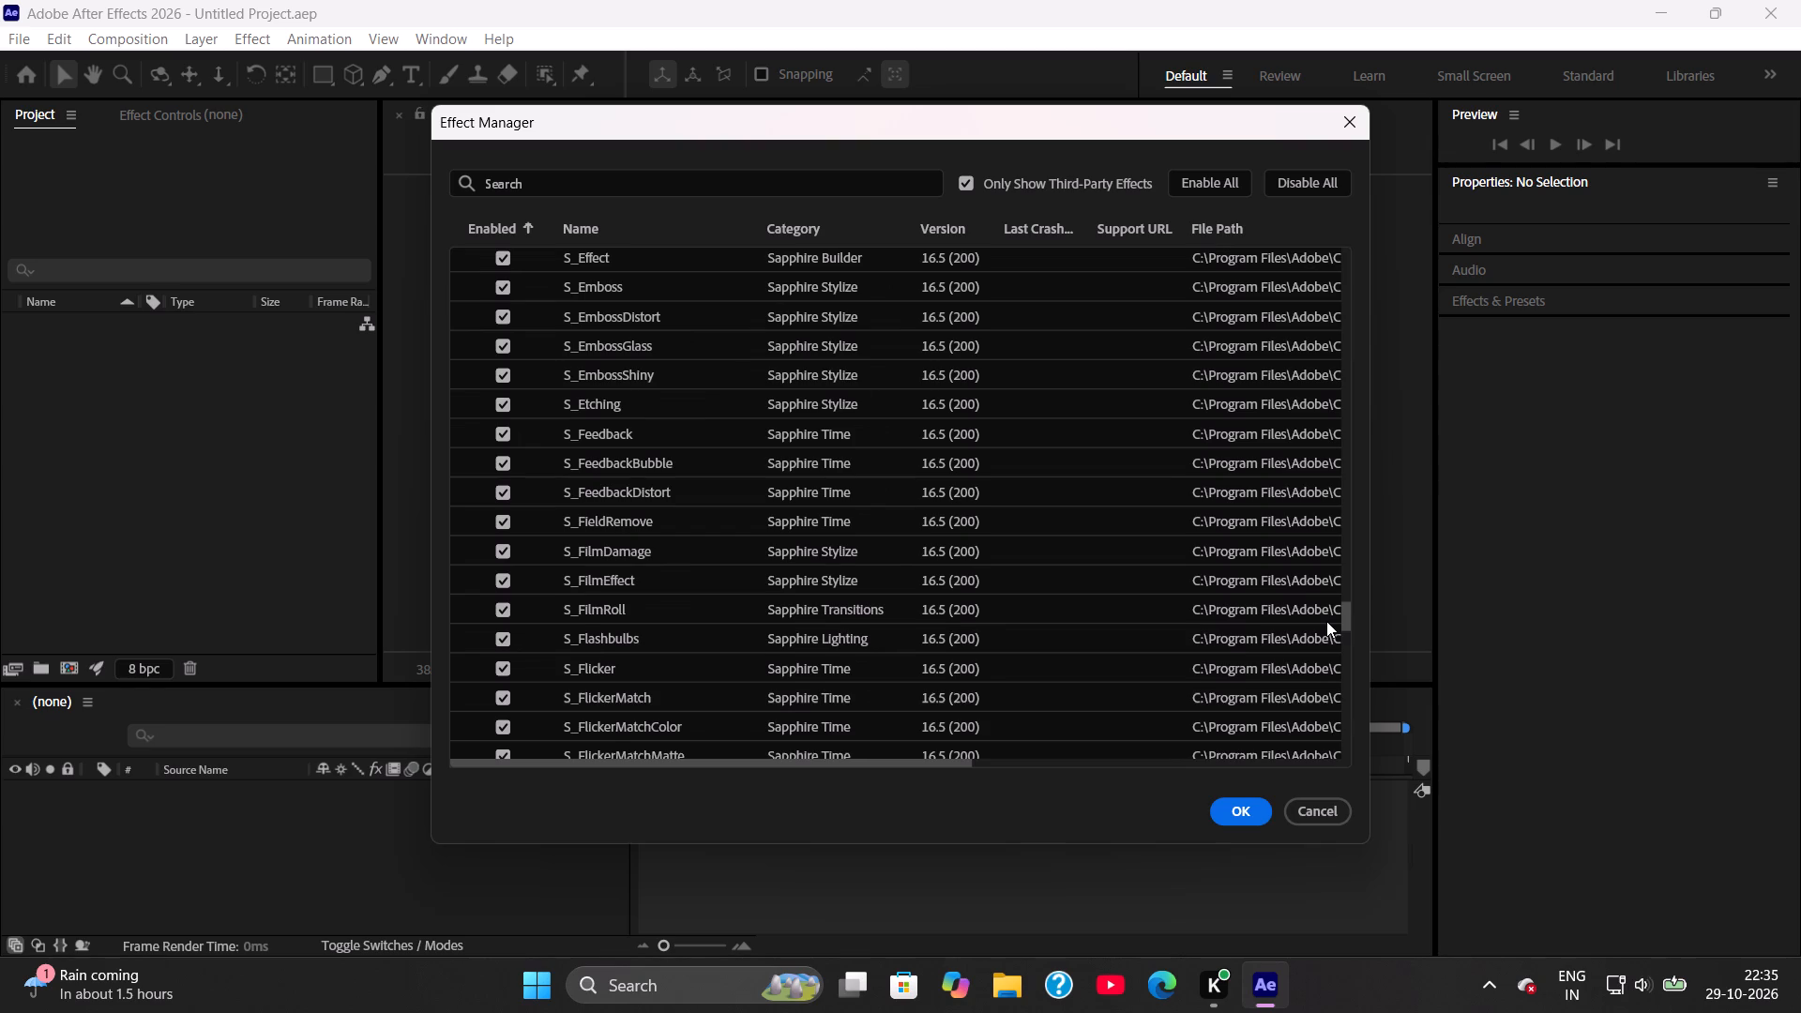
{"action": "left_click_drag", "start_coordinate": [1326, 621], "coordinate": [1340, 779]}
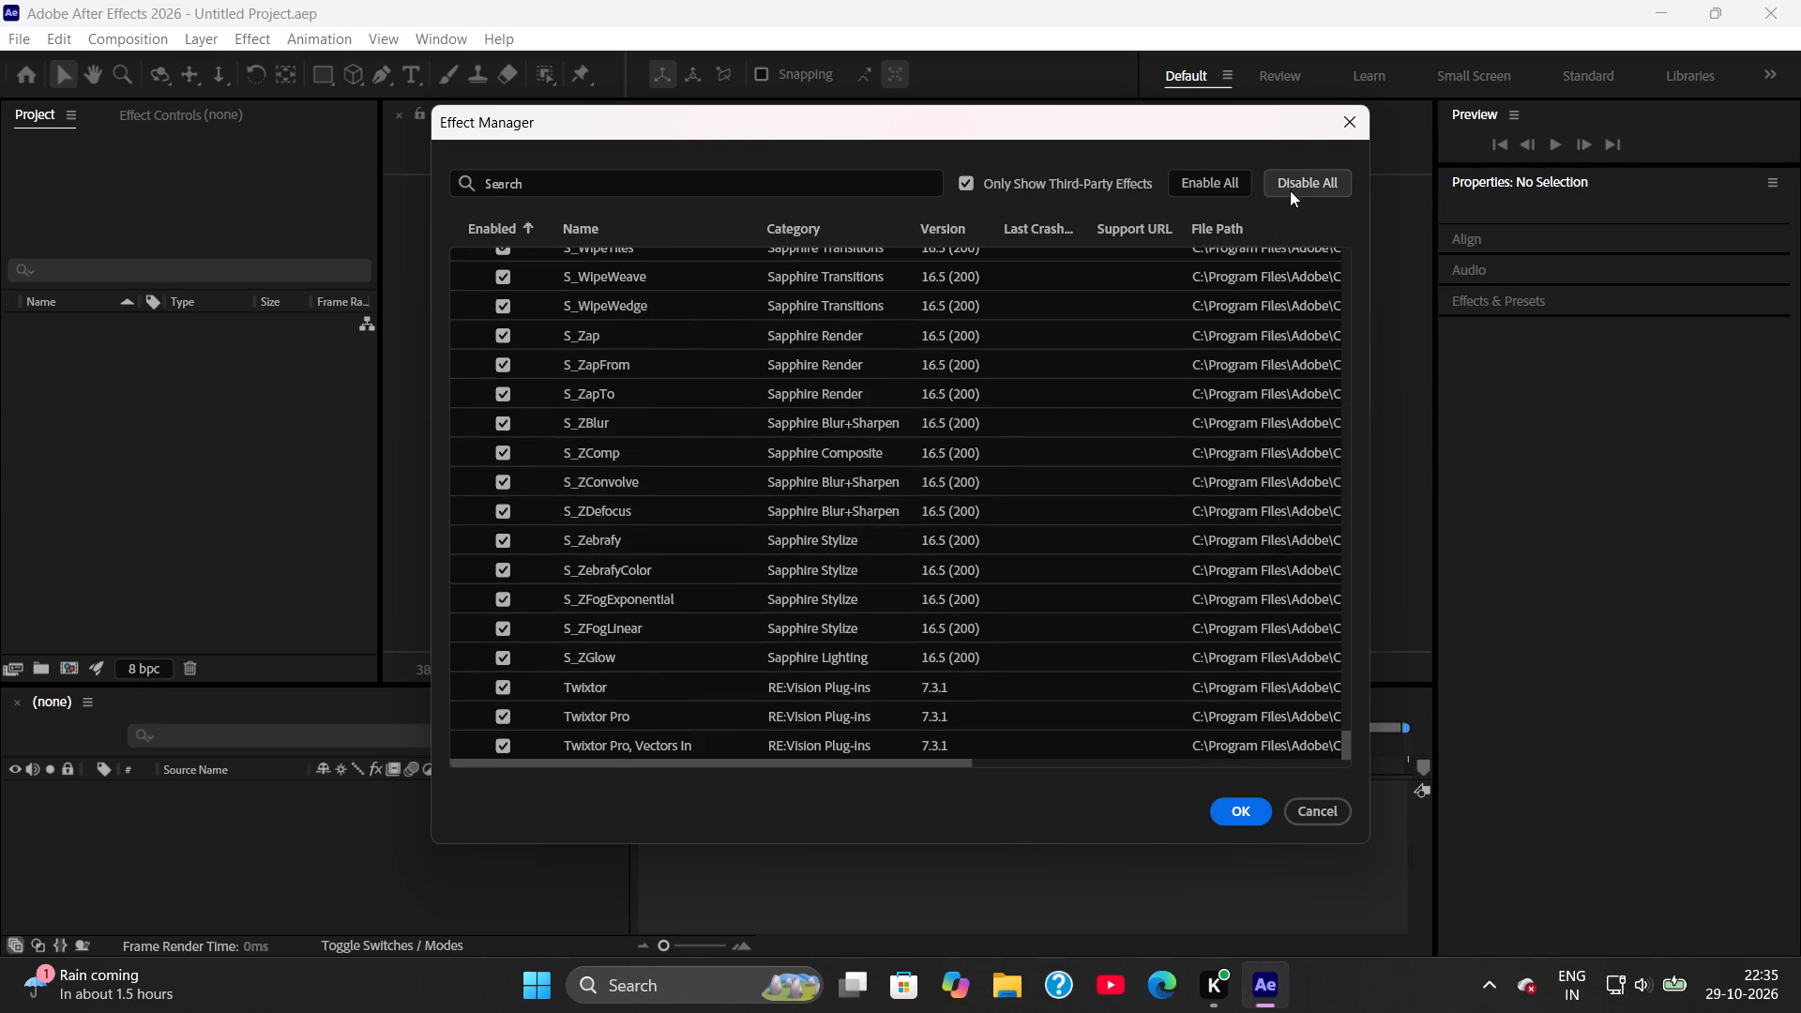
{"action": "right_click", "coordinate": [1173, 134]}
{"action": "left_click", "coordinate": [1160, 131]}
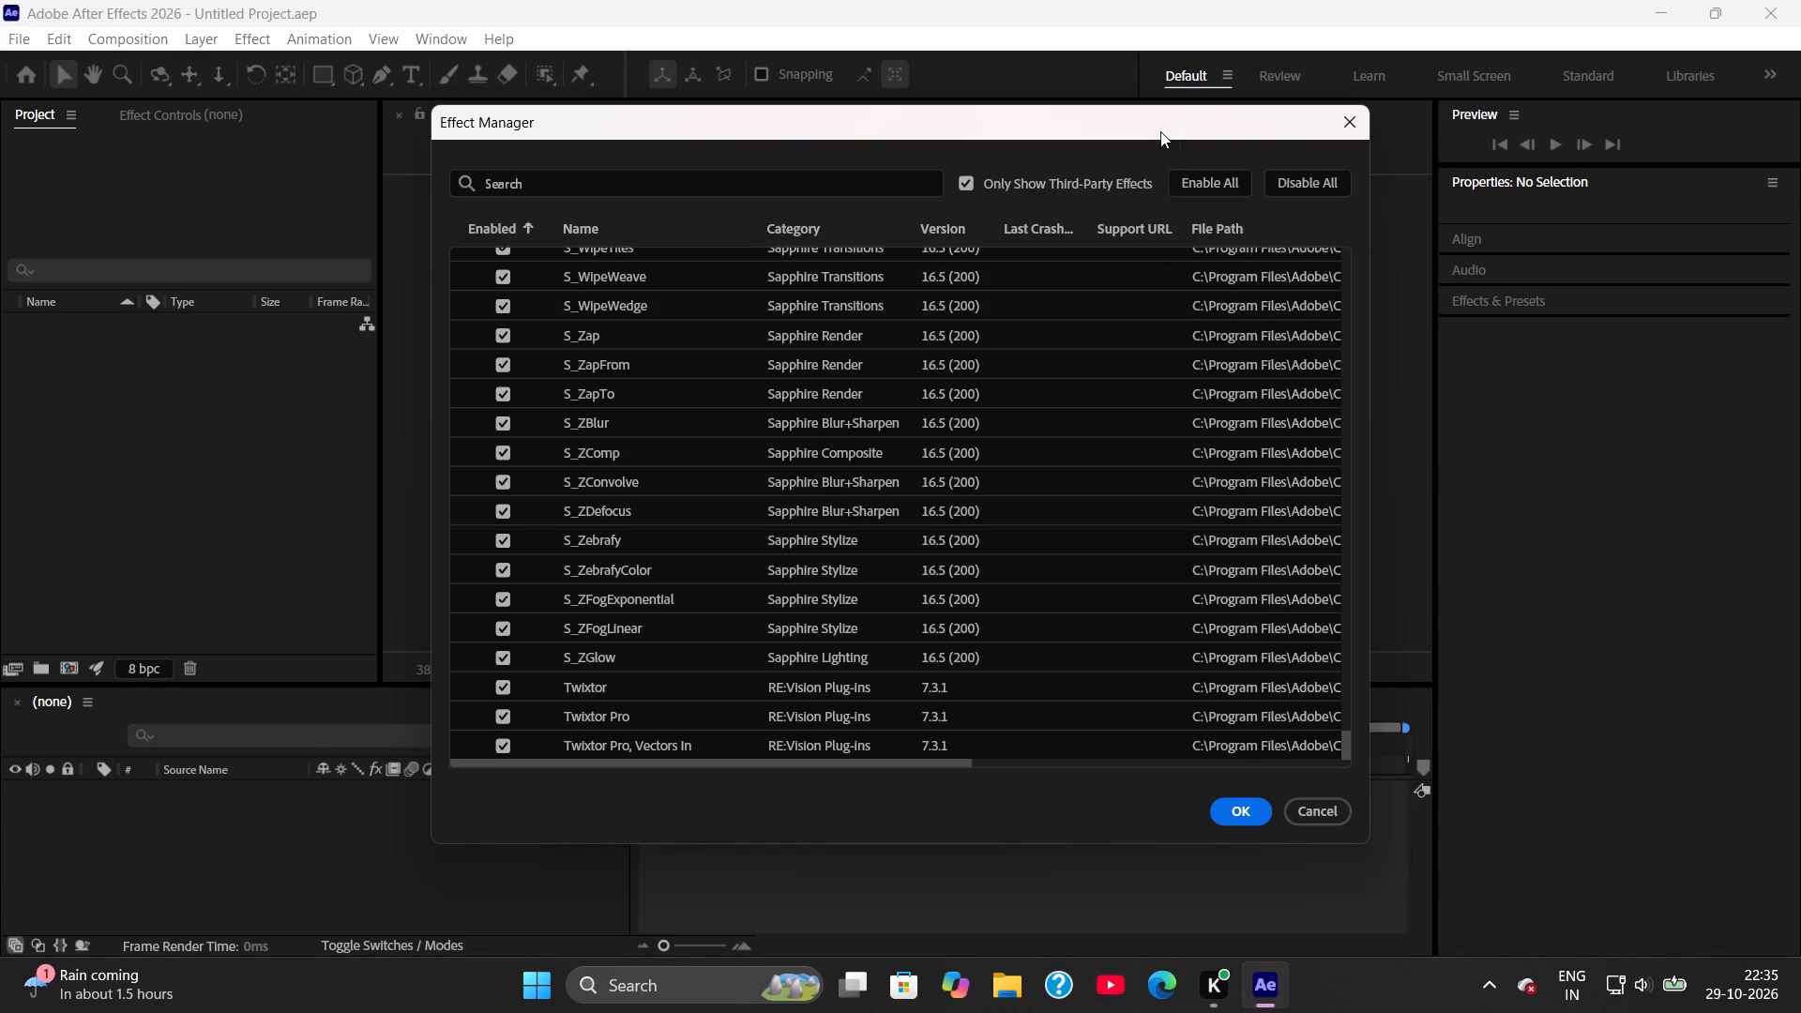
{"action": "left_click", "coordinate": [1248, 817]}
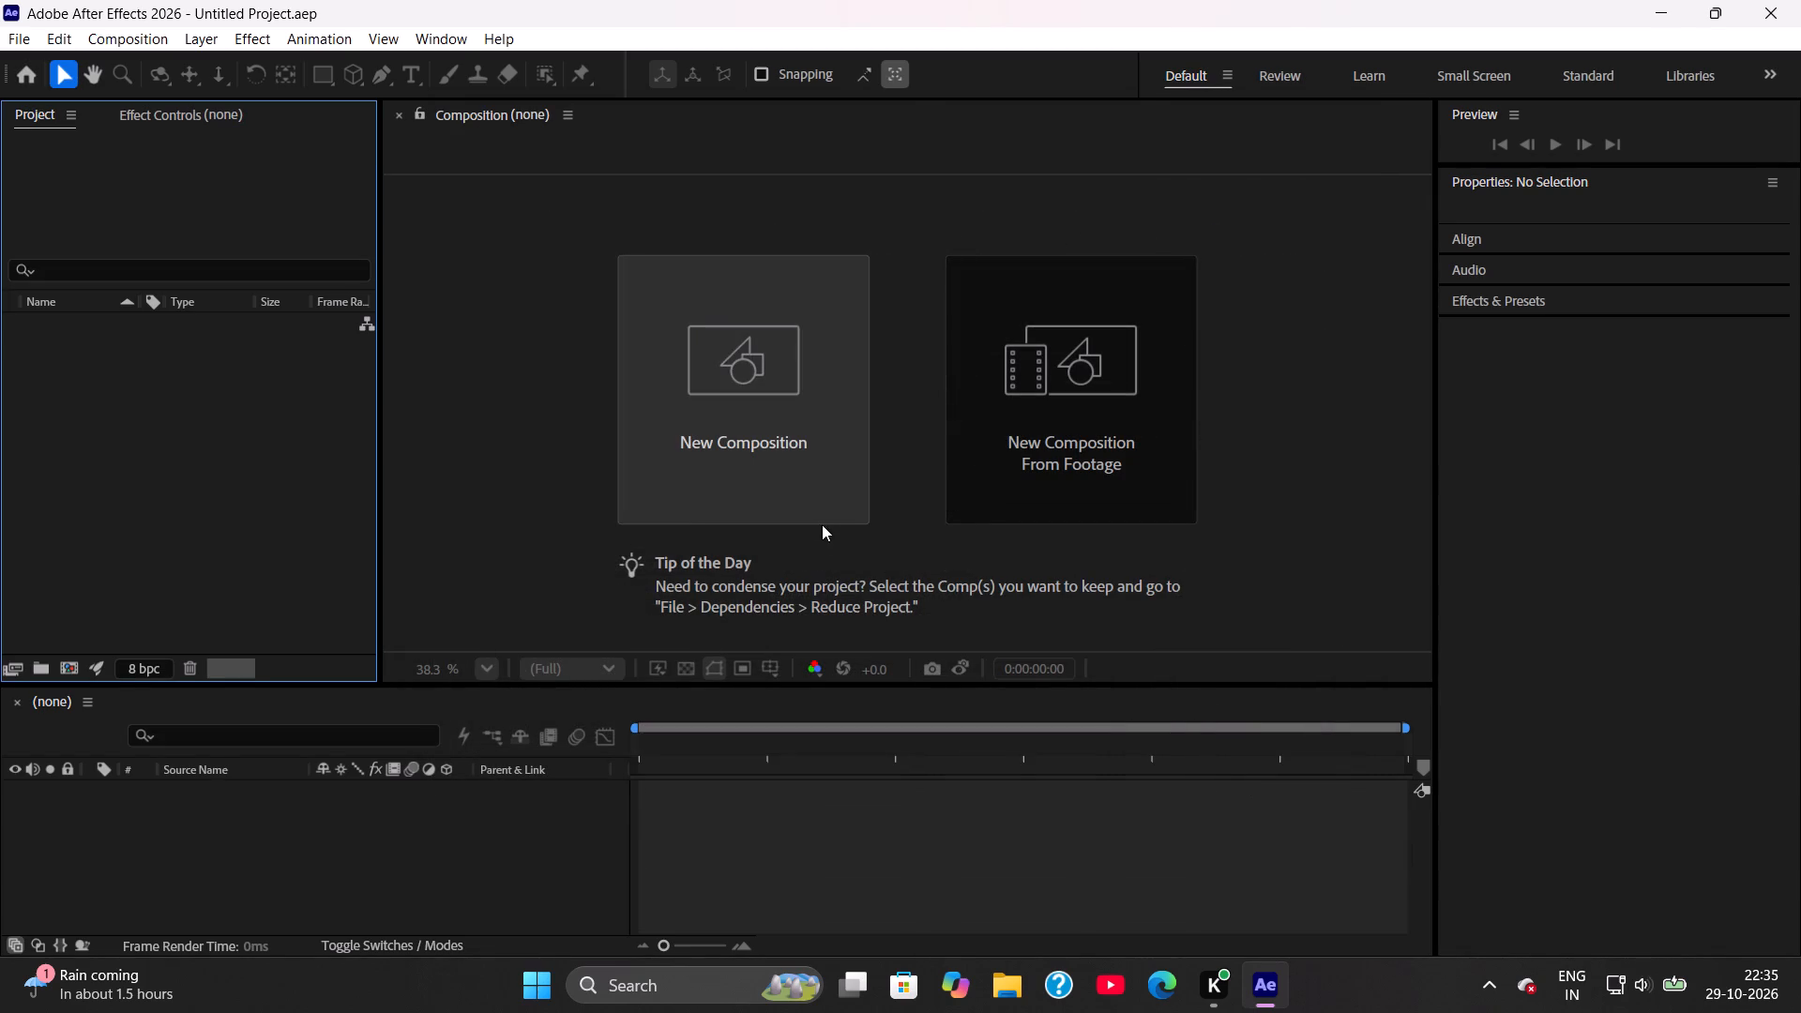
Open the saved project resave 3.aep.
{"action": "left_click", "coordinate": [230, 488]}
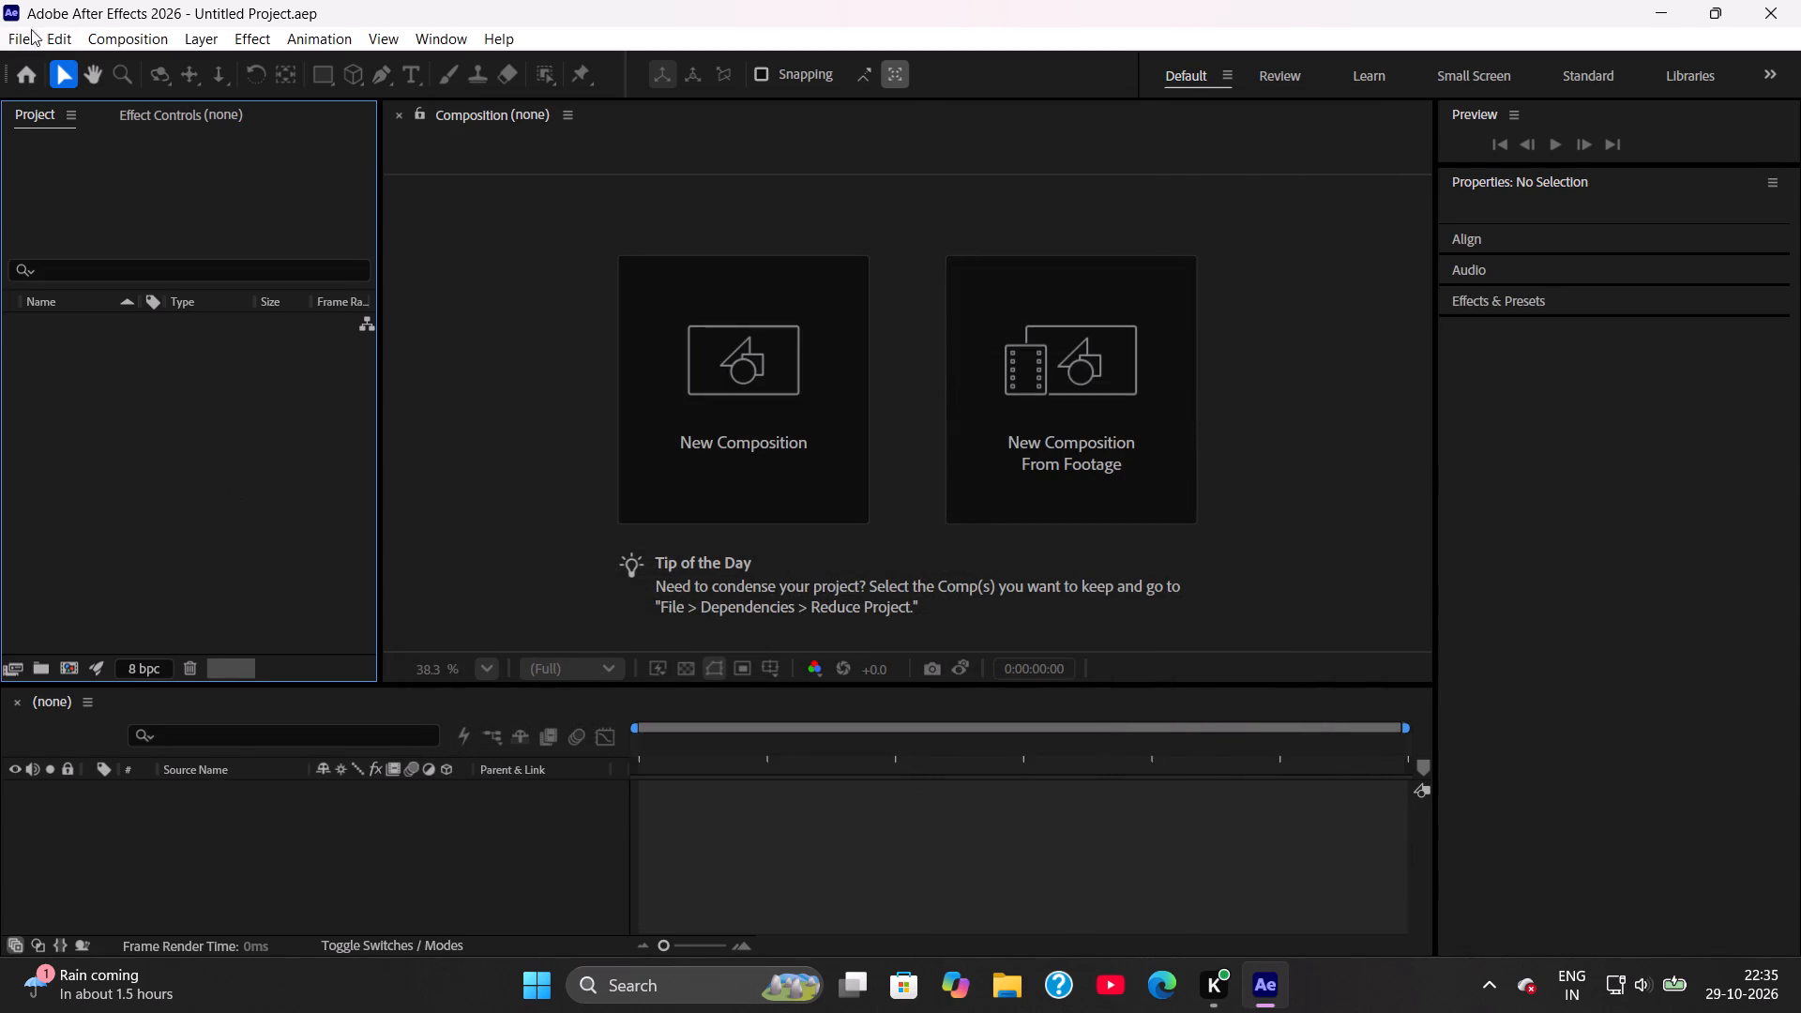
{"action": "left_click", "coordinate": [23, 30]}
{"action": "left_click", "coordinate": [76, 84]}
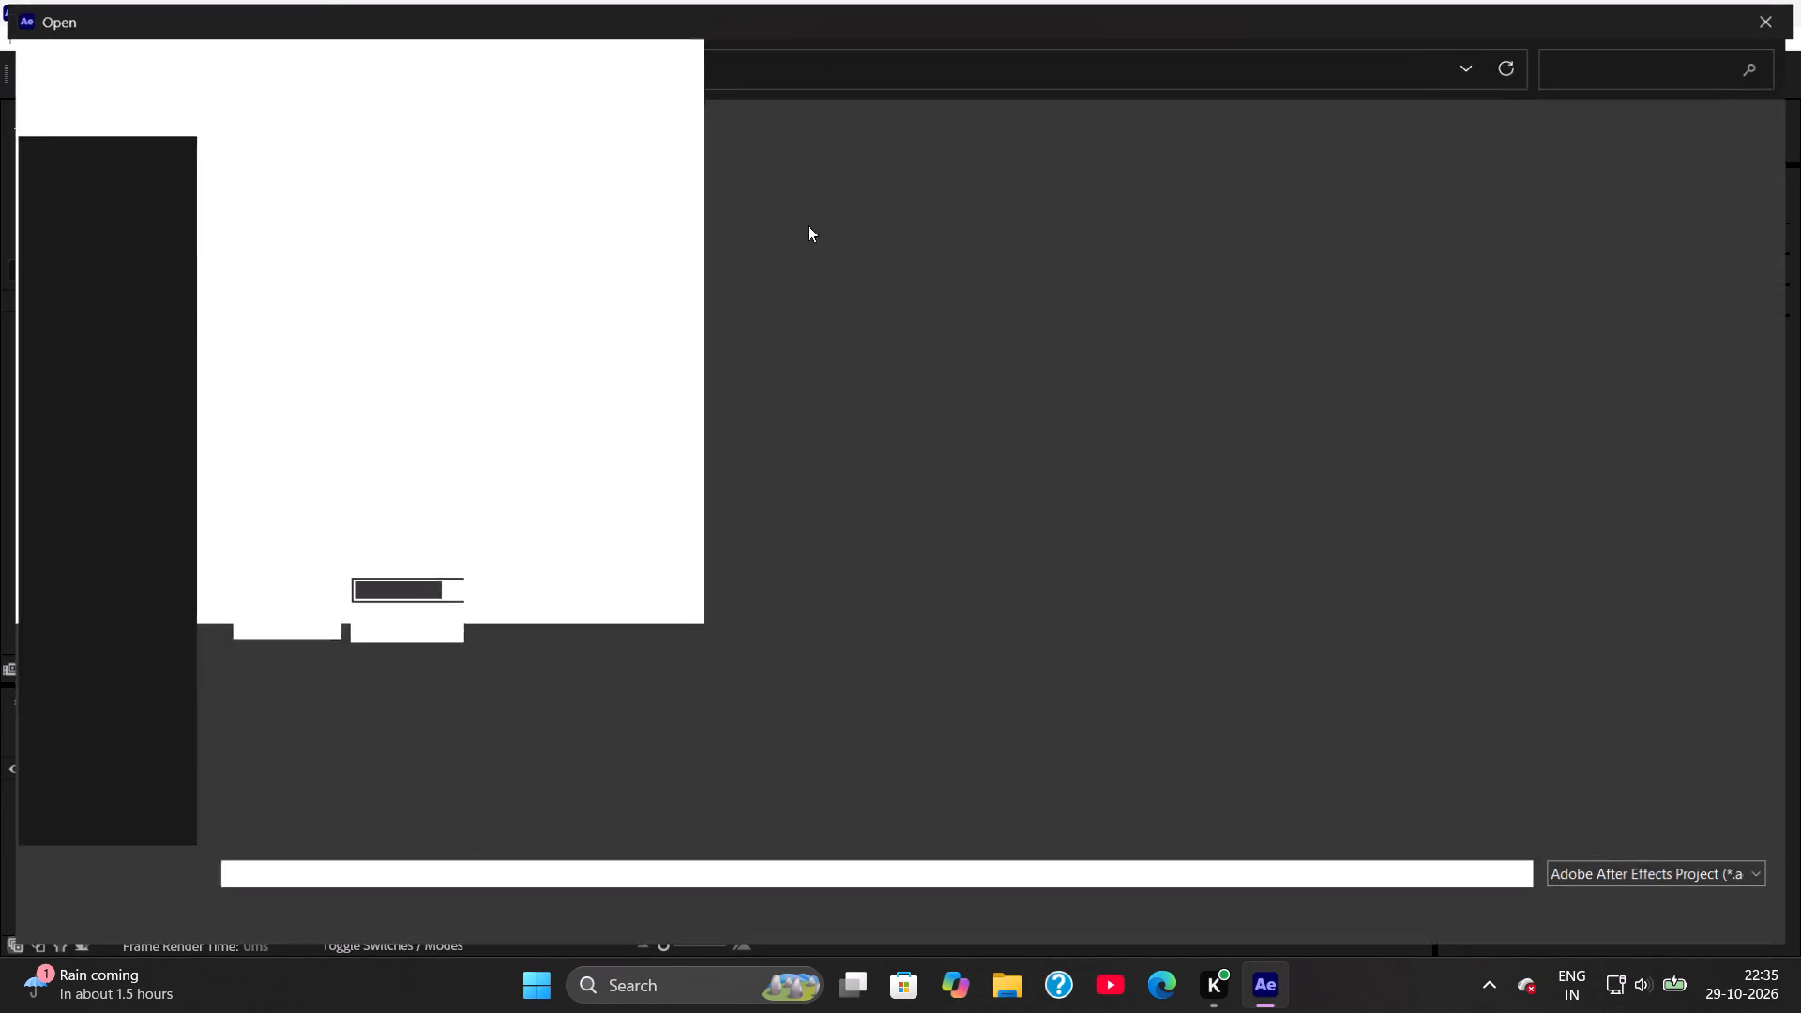
{"action": "double_click", "coordinate": [319, 536]}
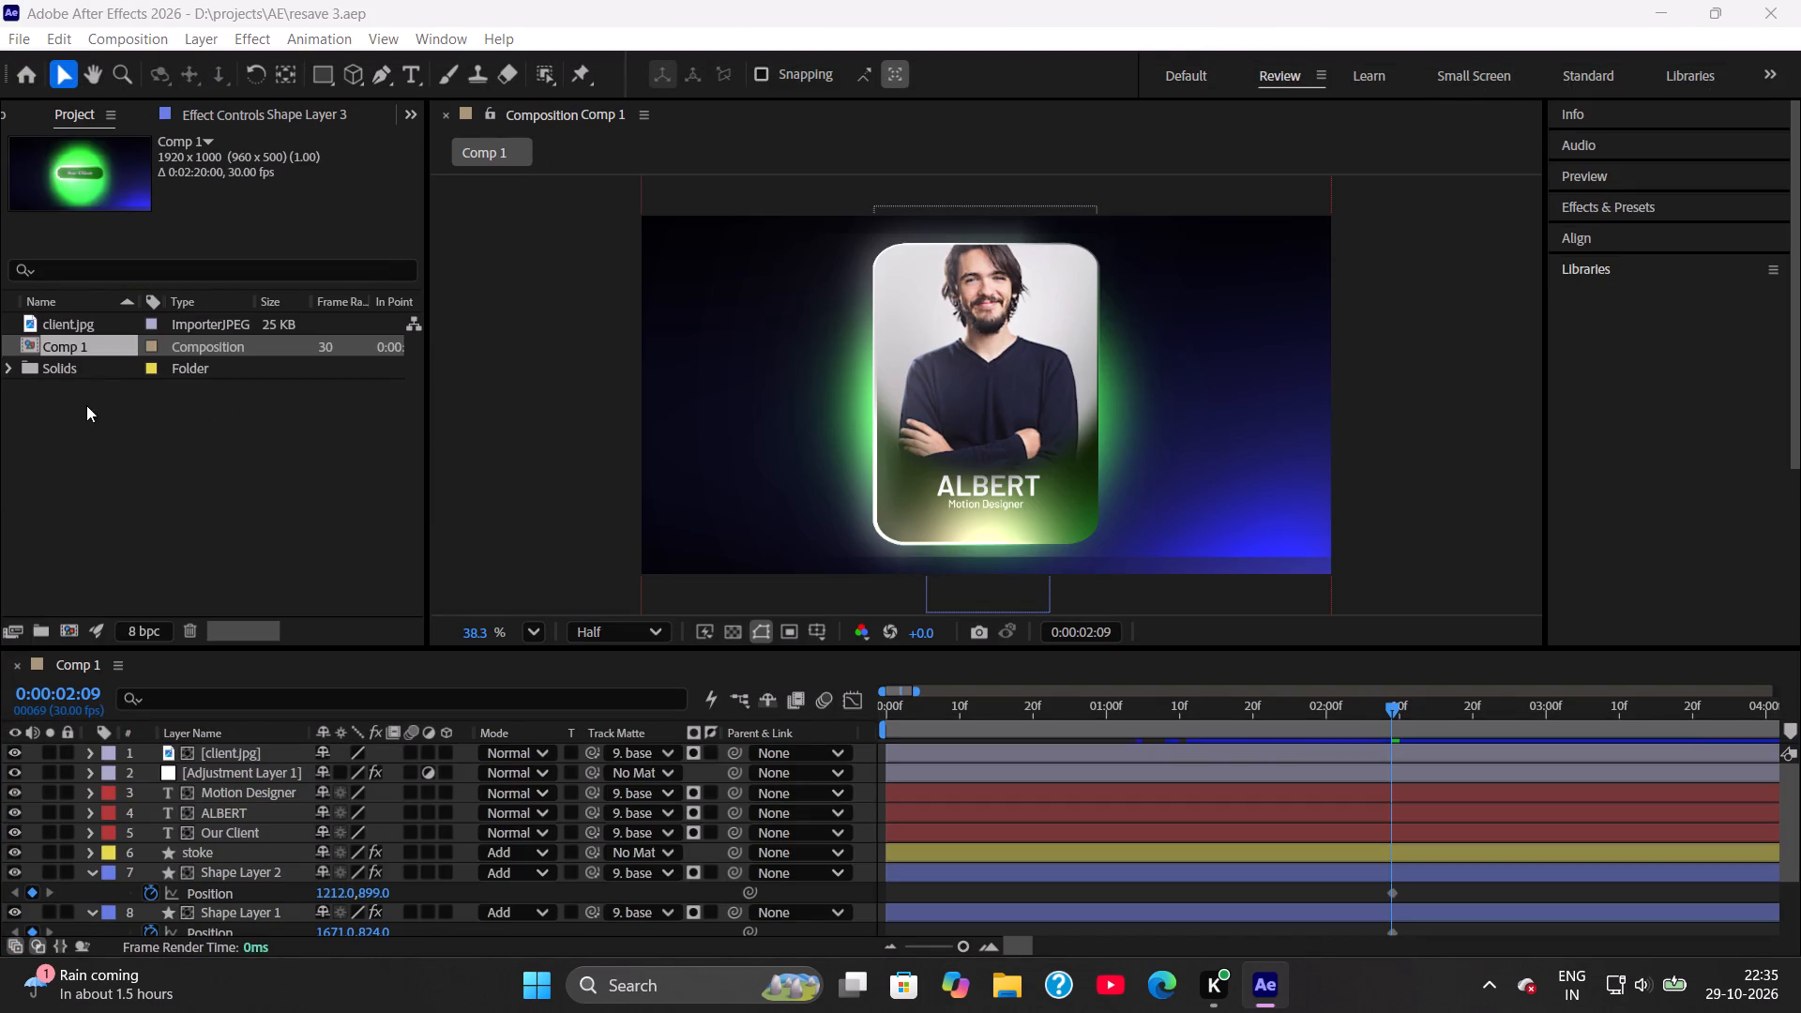
Check the Fill effect settings and keyframes on Shape Layer 2, Shape Layer 1 and Shape Layer 3, dismissing the Properties Panel tip.
{"action": "left_click", "coordinate": [265, 122]}
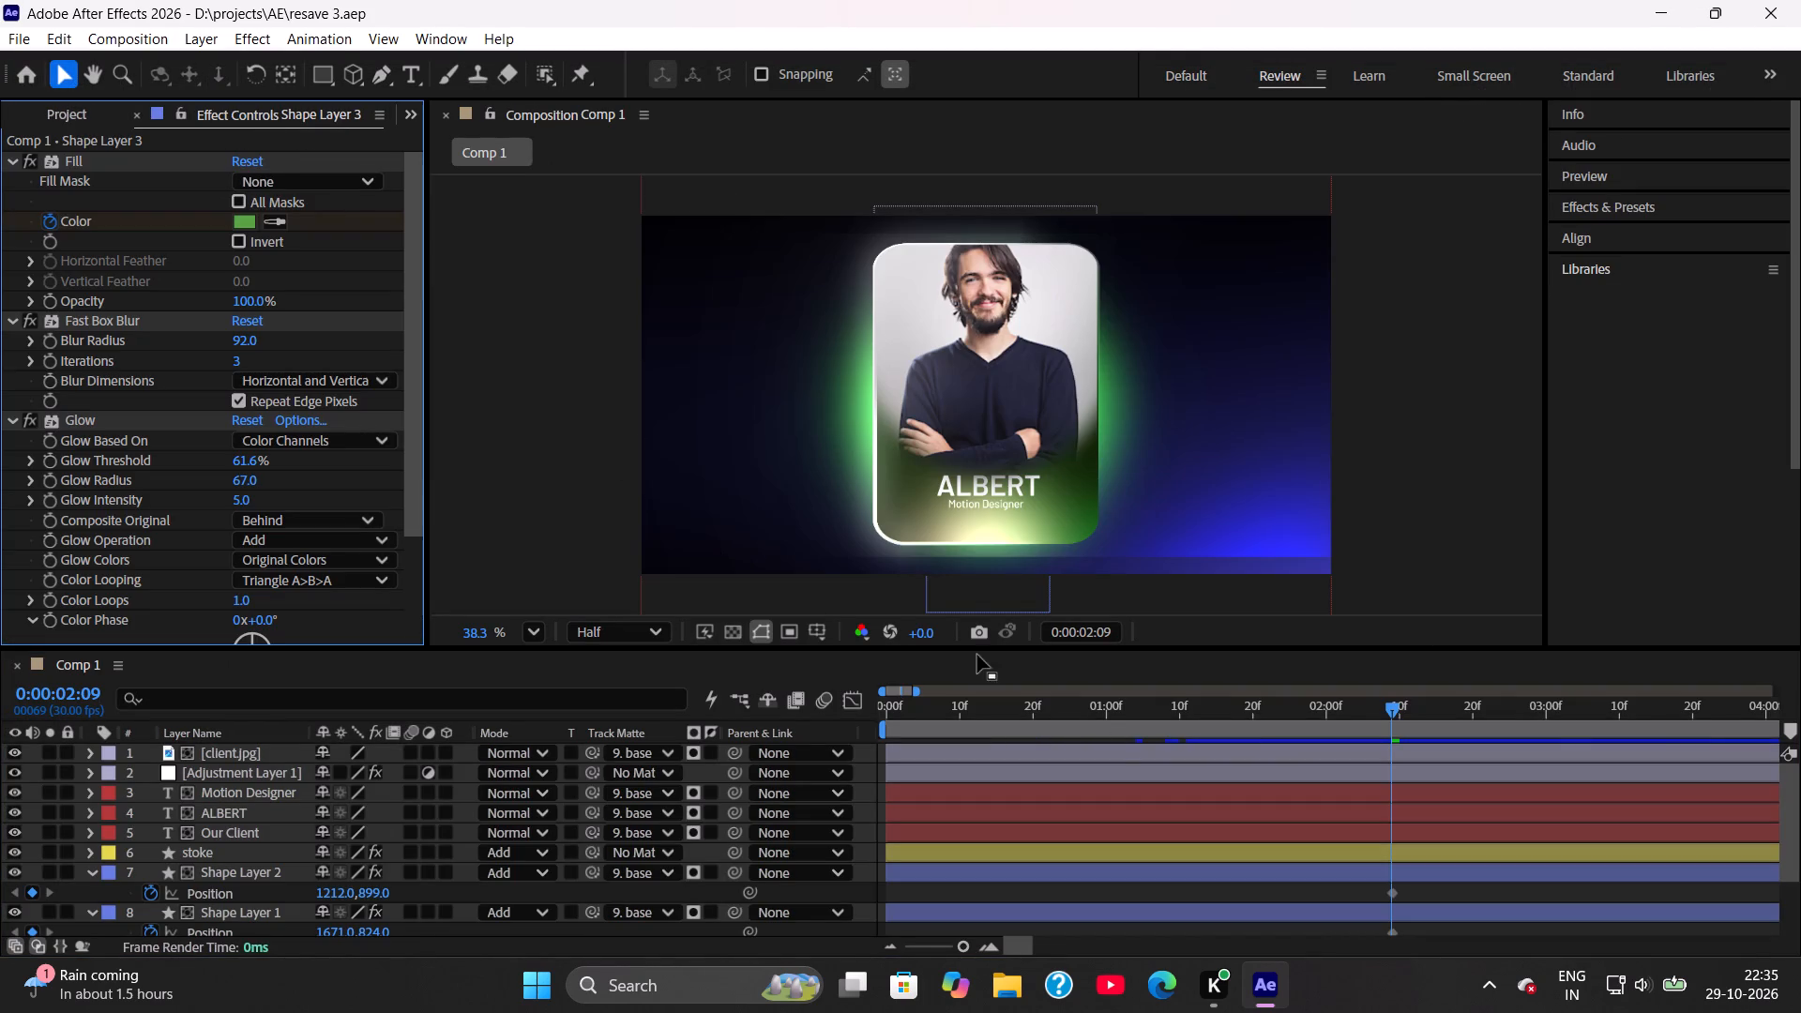
{"action": "left_click", "coordinate": [1245, 871]}
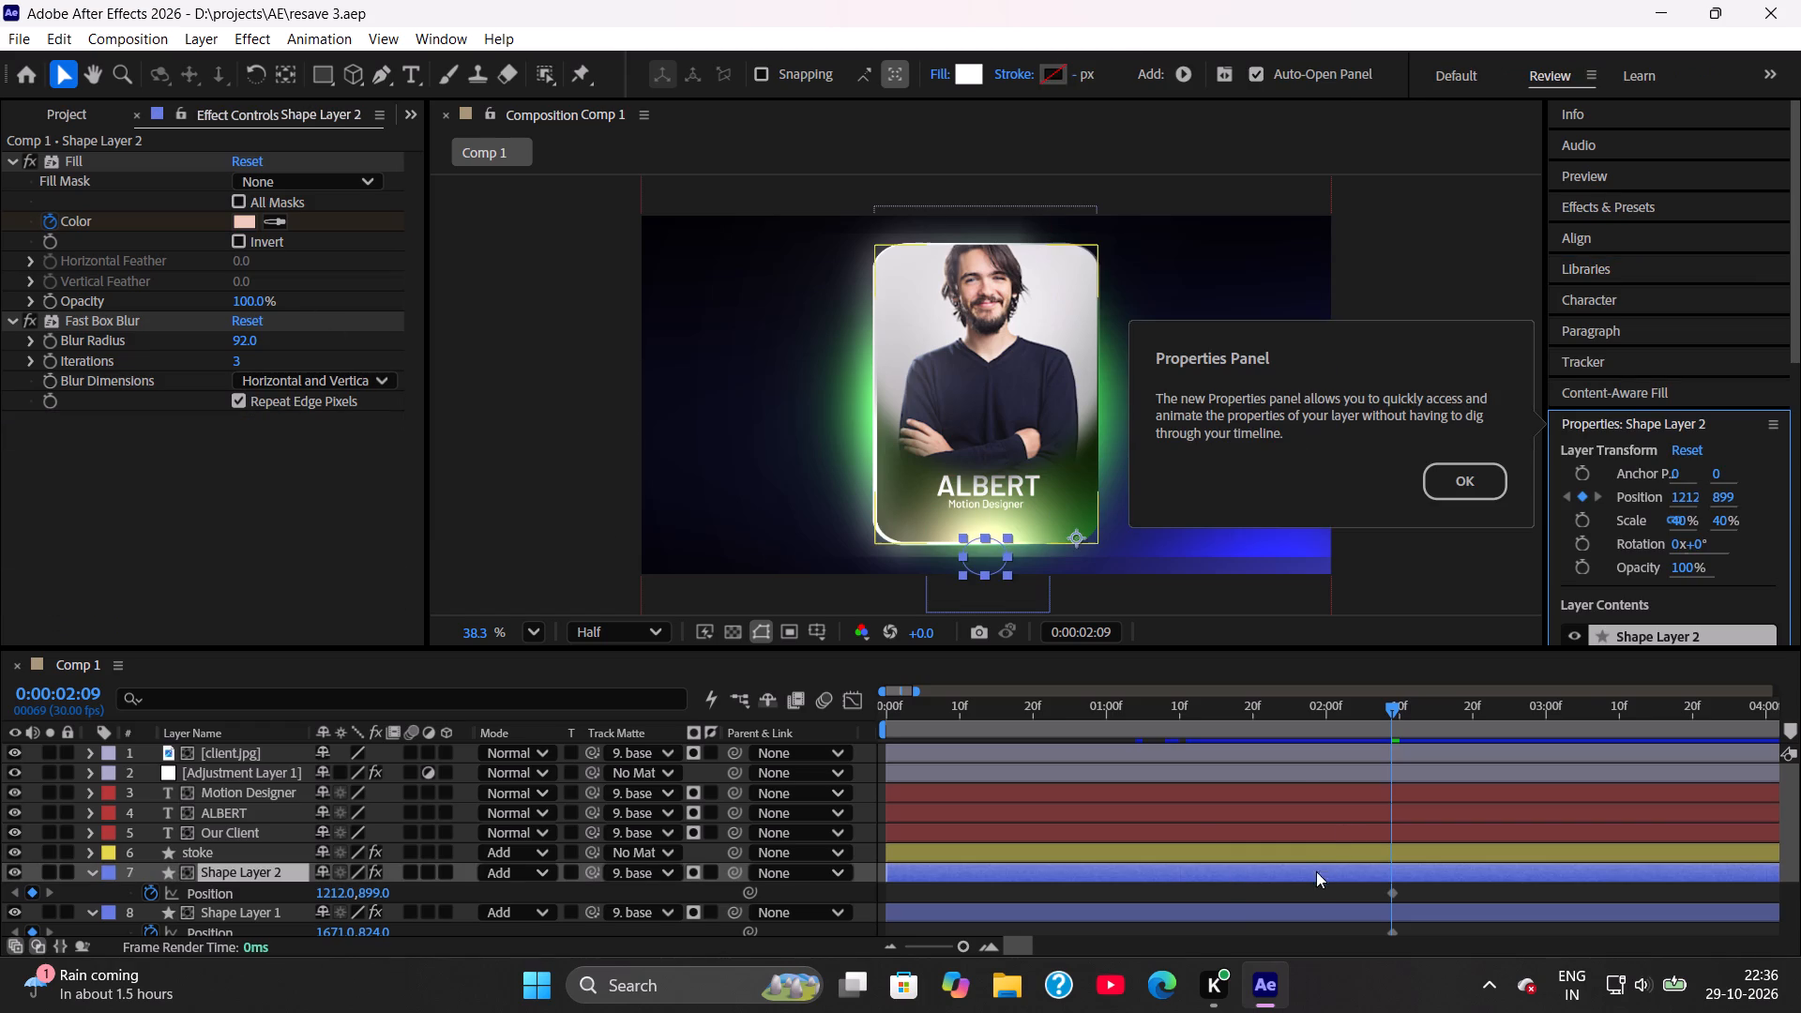
{"action": "scroll", "coordinate": [1320, 895], "scroll_direction": "down", "scroll_amount": 1}
{"action": "left_click", "coordinate": [1313, 852]}
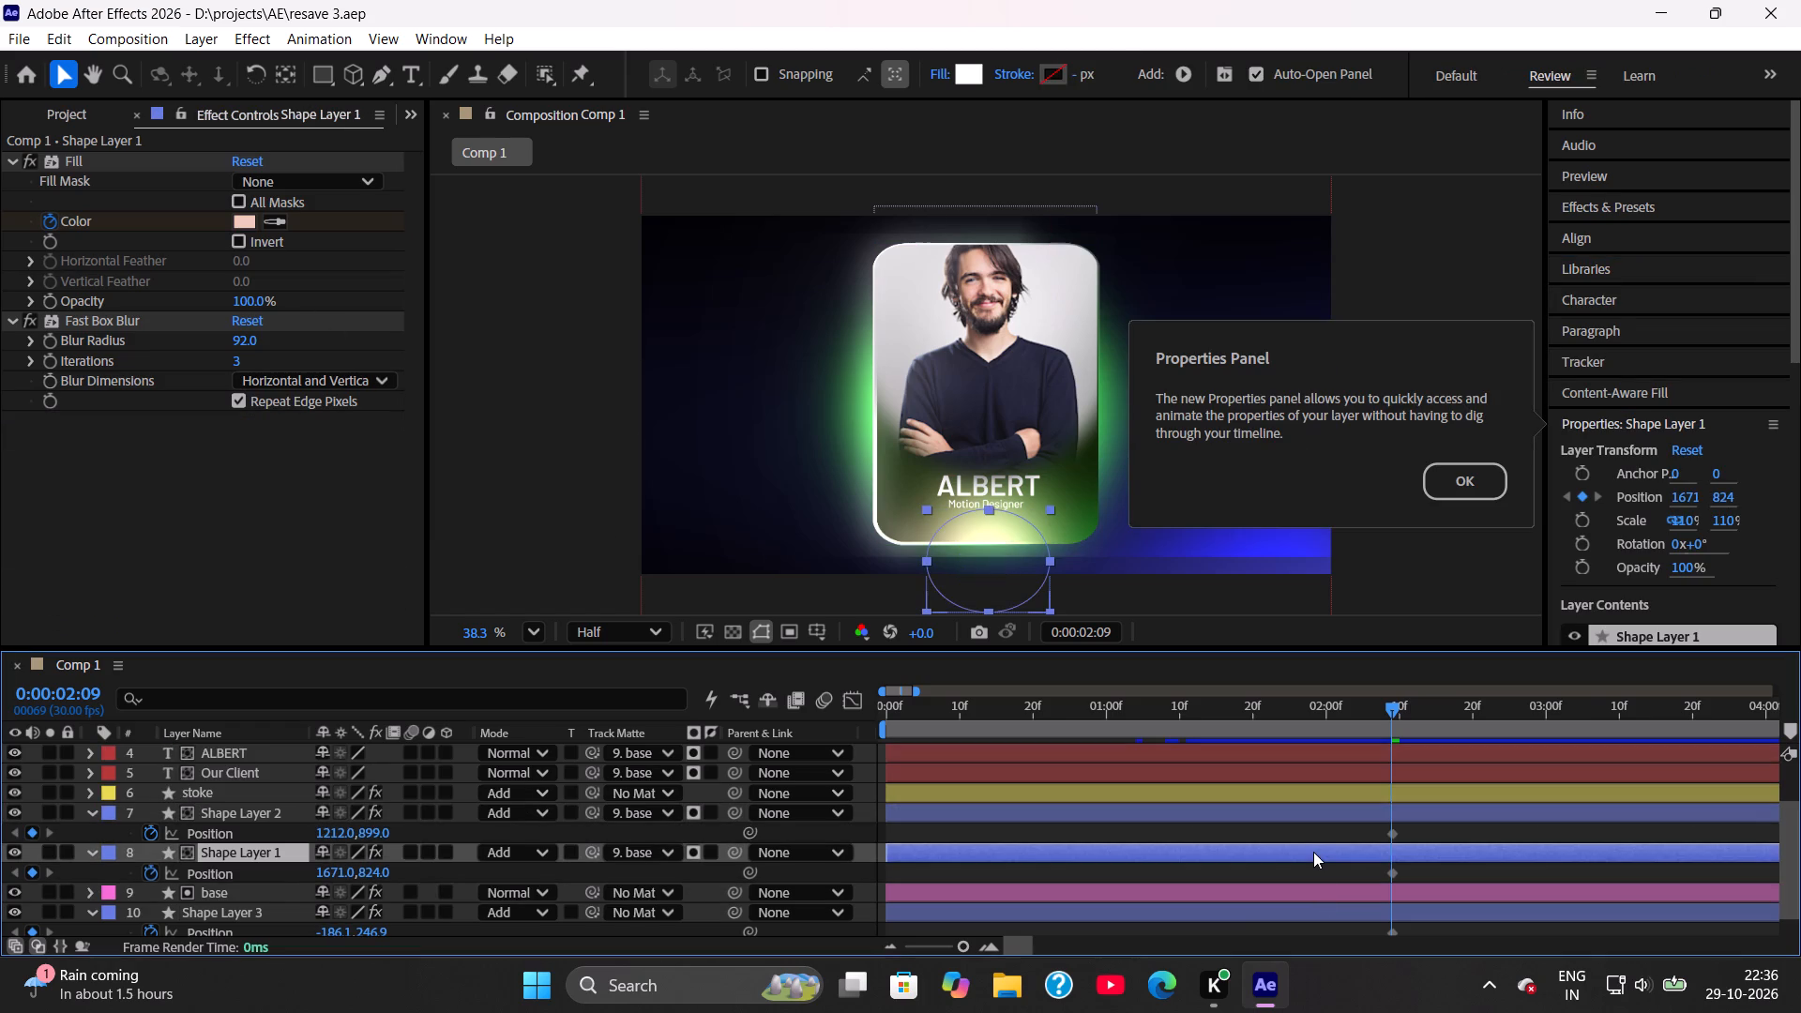
{"action": "scroll", "coordinate": [1313, 852], "scroll_direction": "down", "scroll_amount": 1}
{"action": "left_click", "coordinate": [1307, 886]}
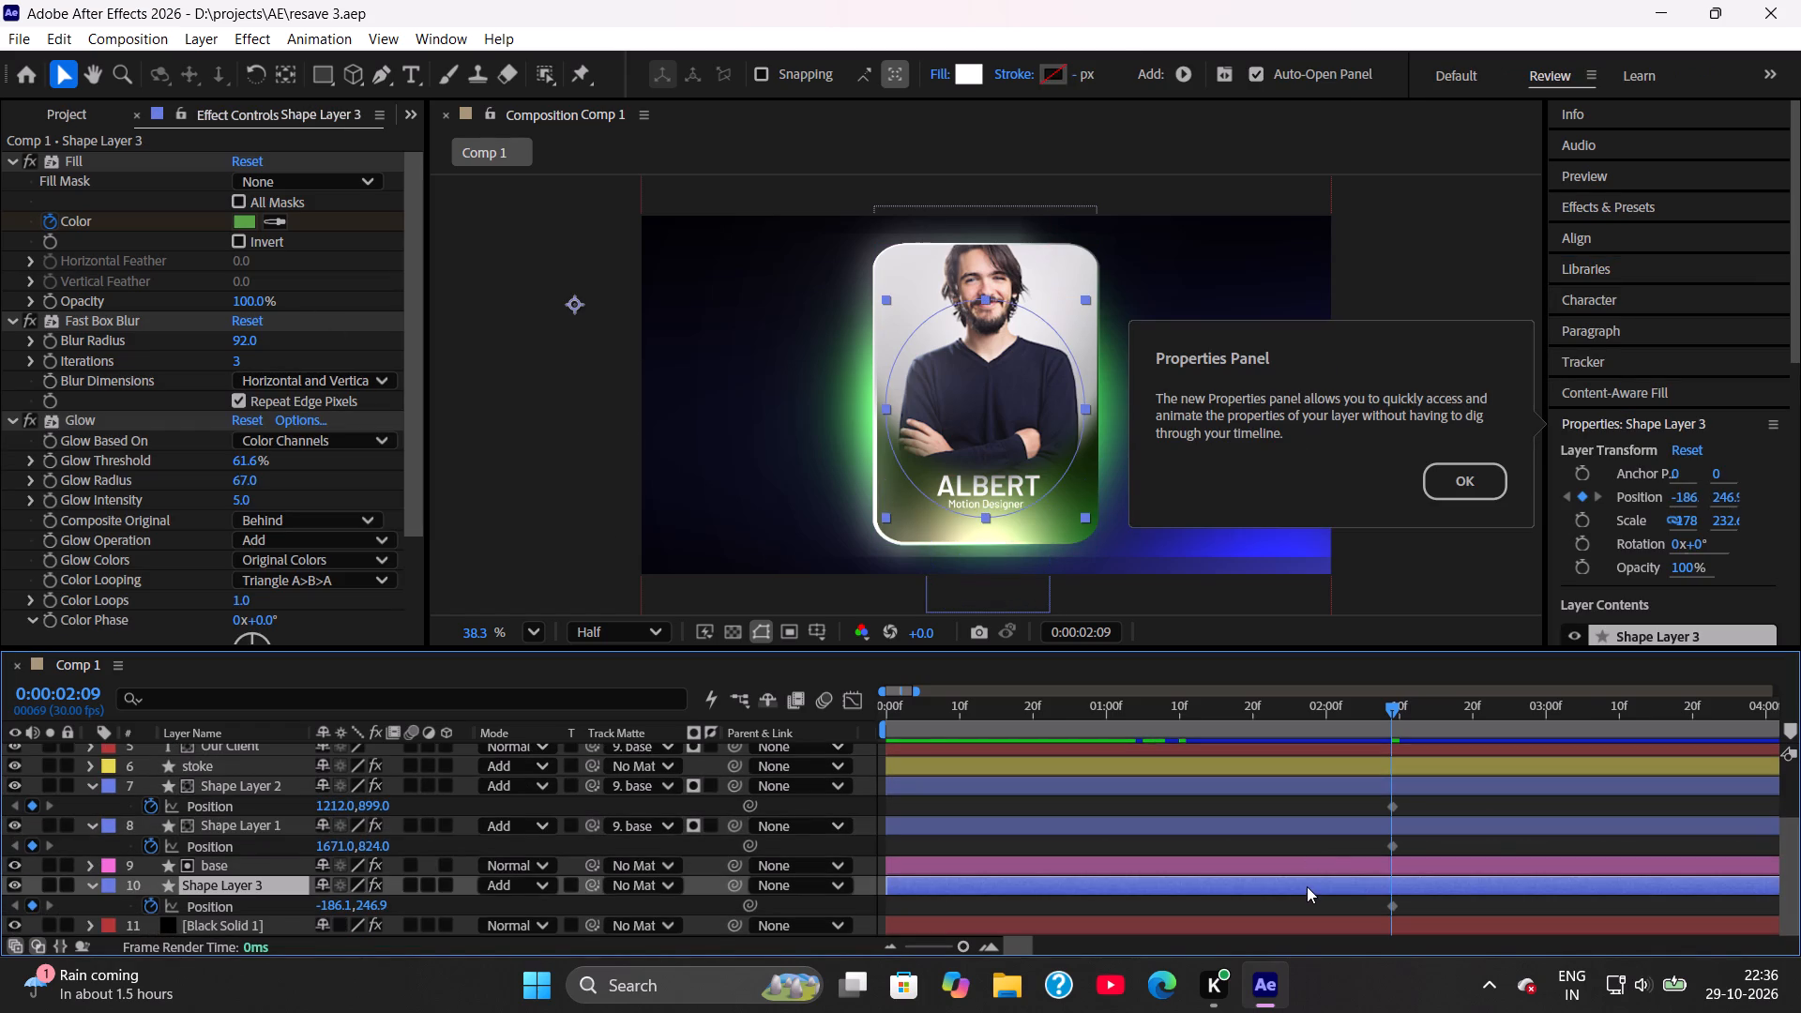
{"action": "left_click", "coordinate": [1456, 491]}
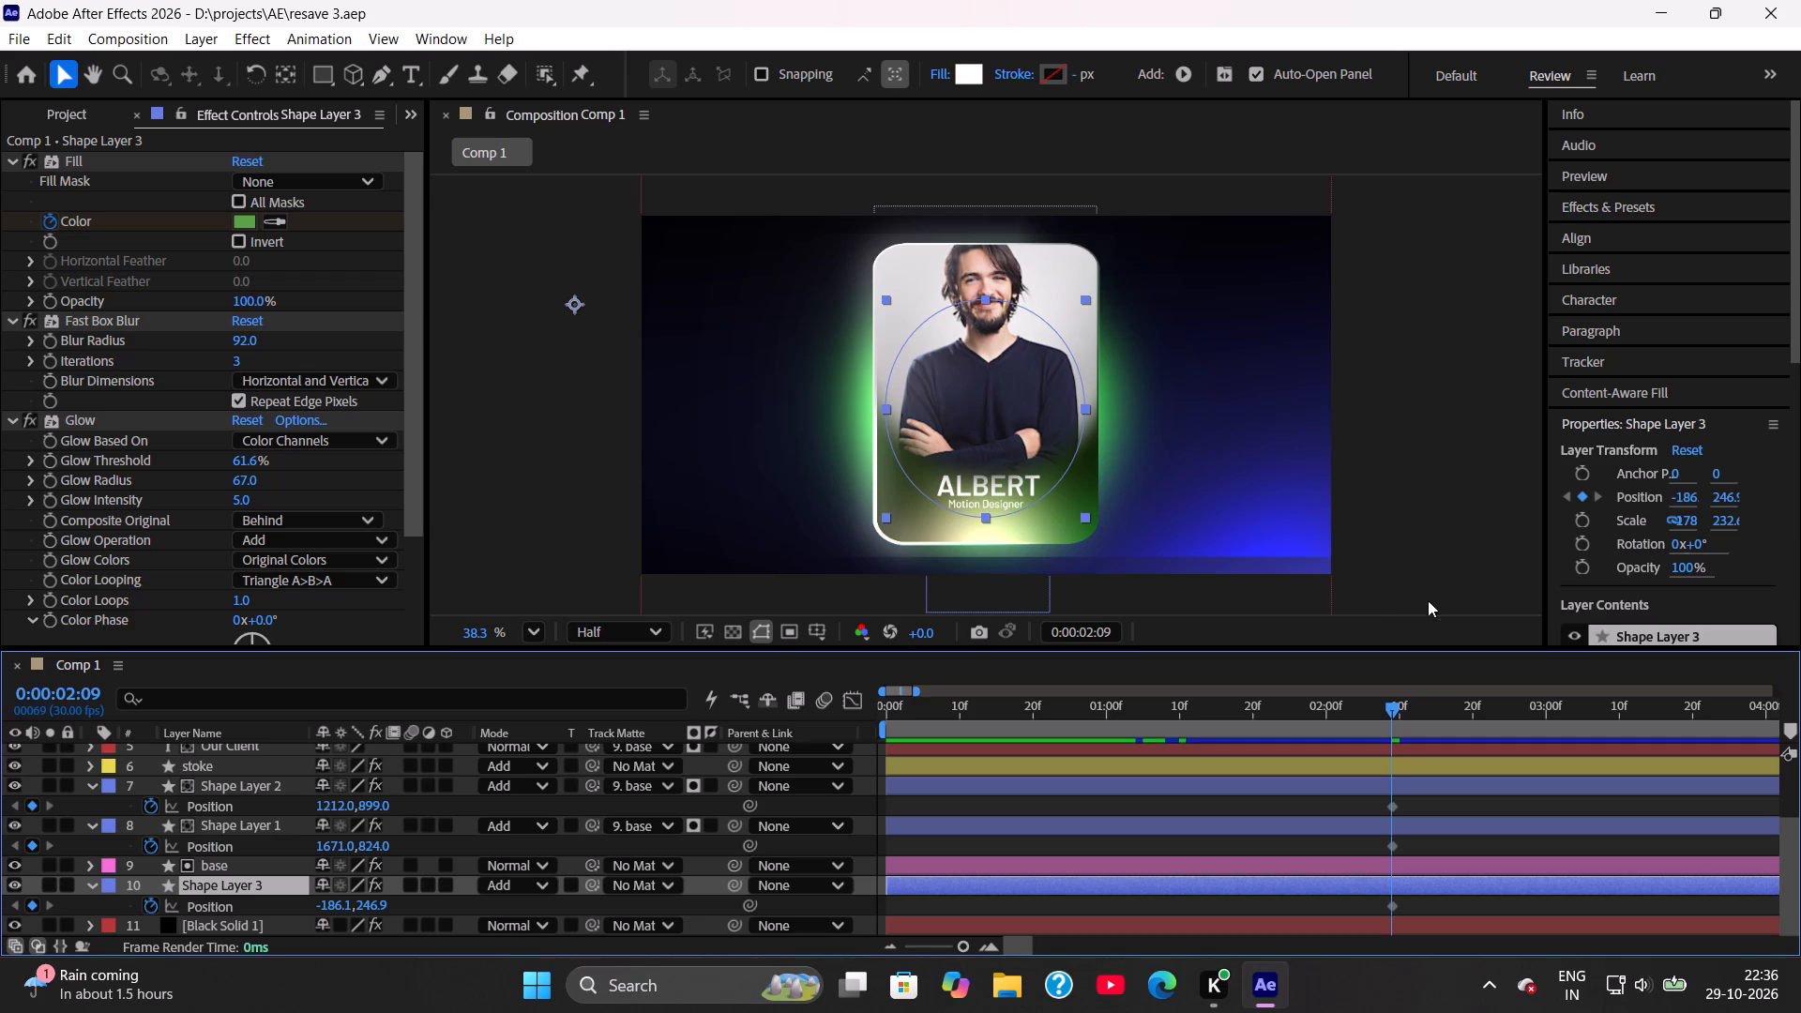
Add keyframes at 0:00:02:09 for Points 1–4 and Colors 1–4 of the 4-Color Gradient on Black Solid 1.
{"action": "scroll", "coordinate": [1252, 833], "scroll_direction": "down", "scroll_amount": 5}
{"action": "left_click", "coordinate": [1311, 926]}
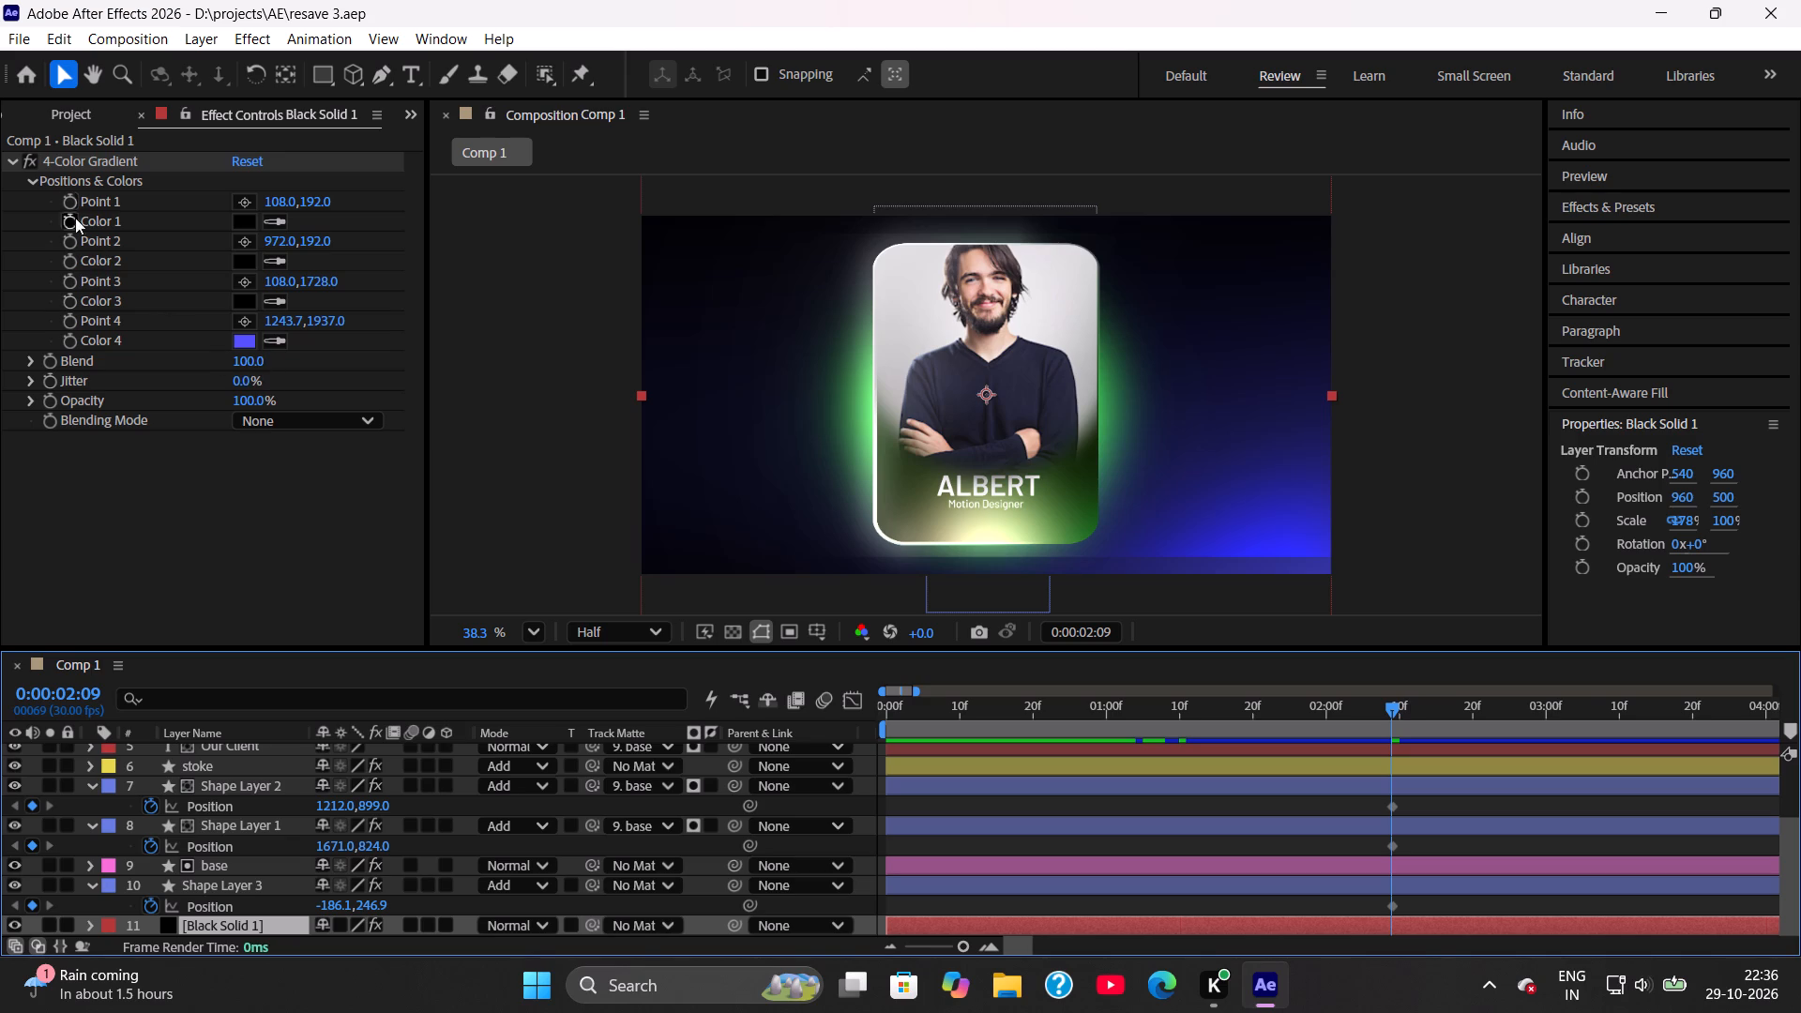
{"action": "left_click", "coordinate": [67, 201]}
{"action": "left_click", "coordinate": [67, 219]}
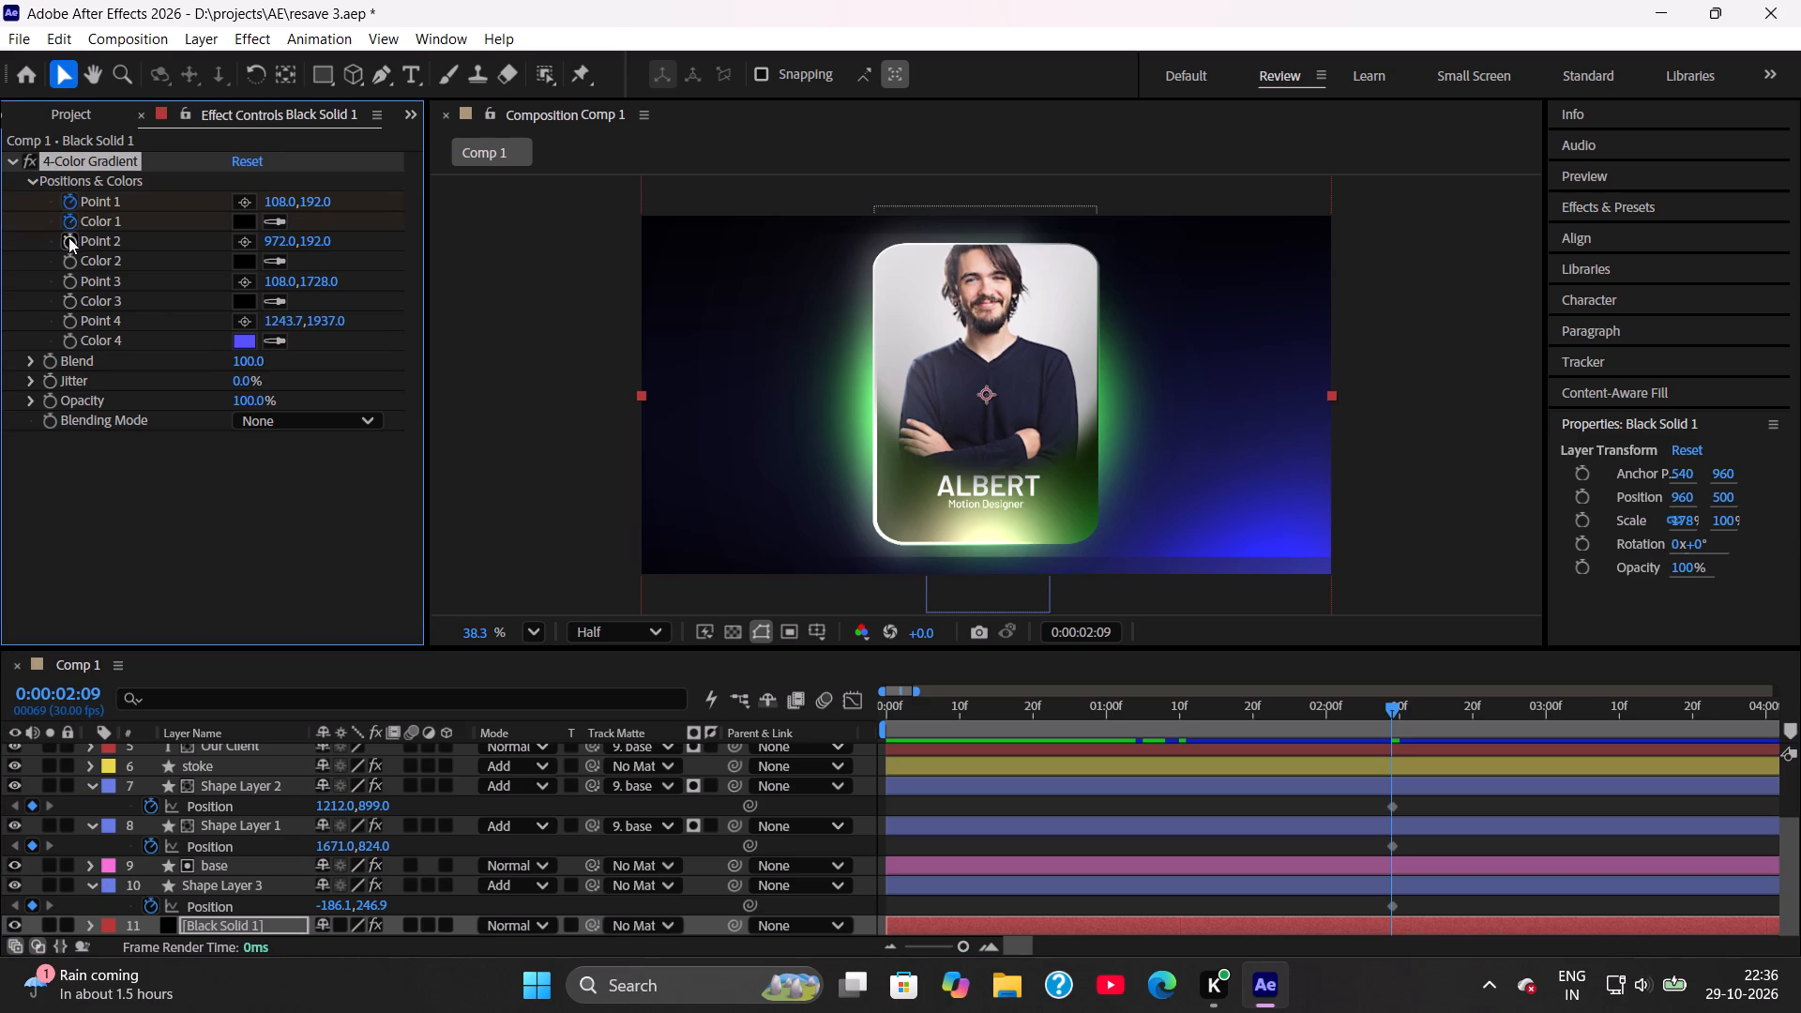
{"action": "left_click", "coordinate": [68, 237]}
{"action": "left_click", "coordinate": [68, 262]}
{"action": "left_click", "coordinate": [69, 283]}
{"action": "left_click", "coordinate": [68, 304]}
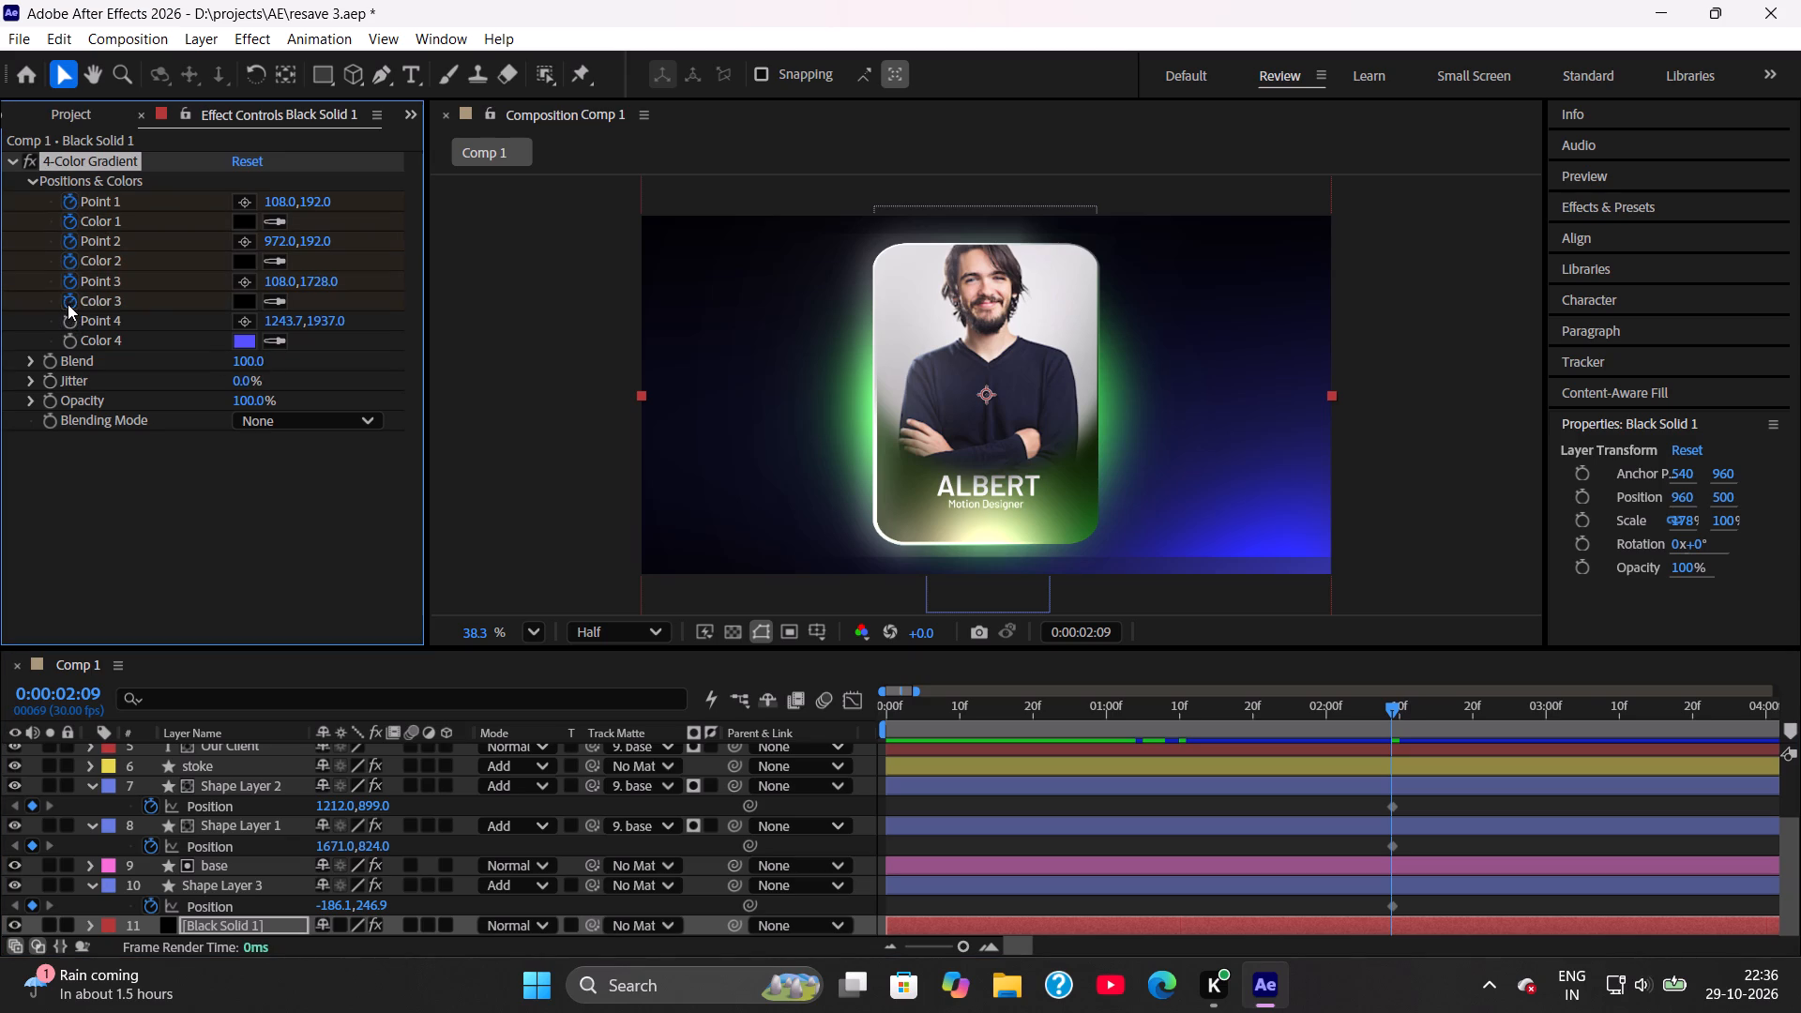
{"action": "left_click", "coordinate": [71, 317]}
{"action": "left_click", "coordinate": [69, 339]}
Reveal the keyframed 4-Color Gradient properties of Black Solid 1 and make the timeline area taller.
{"action": "scroll", "coordinate": [1182, 808], "scroll_direction": "down", "scroll_amount": 3}
{"action": "left_click", "coordinate": [1249, 918]}
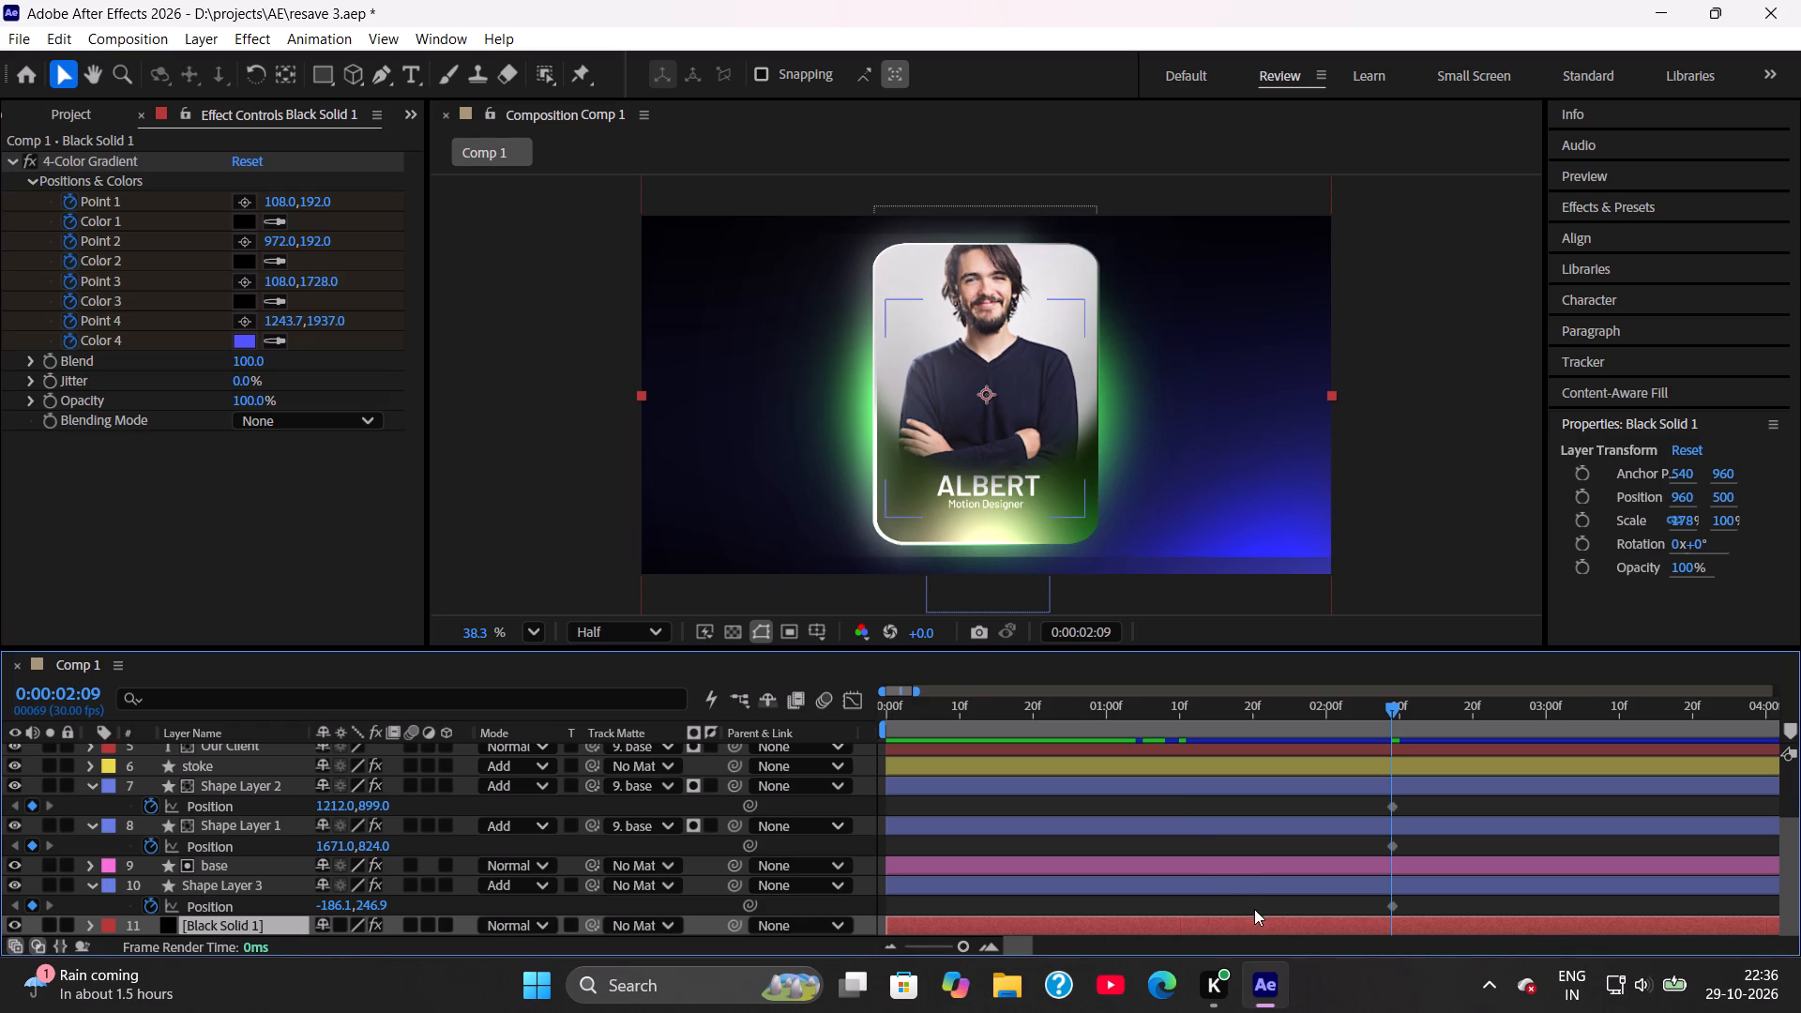
{"action": "key", "text": "u"}
{"action": "scroll", "coordinate": [1272, 854], "scroll_direction": "down", "scroll_amount": 5}
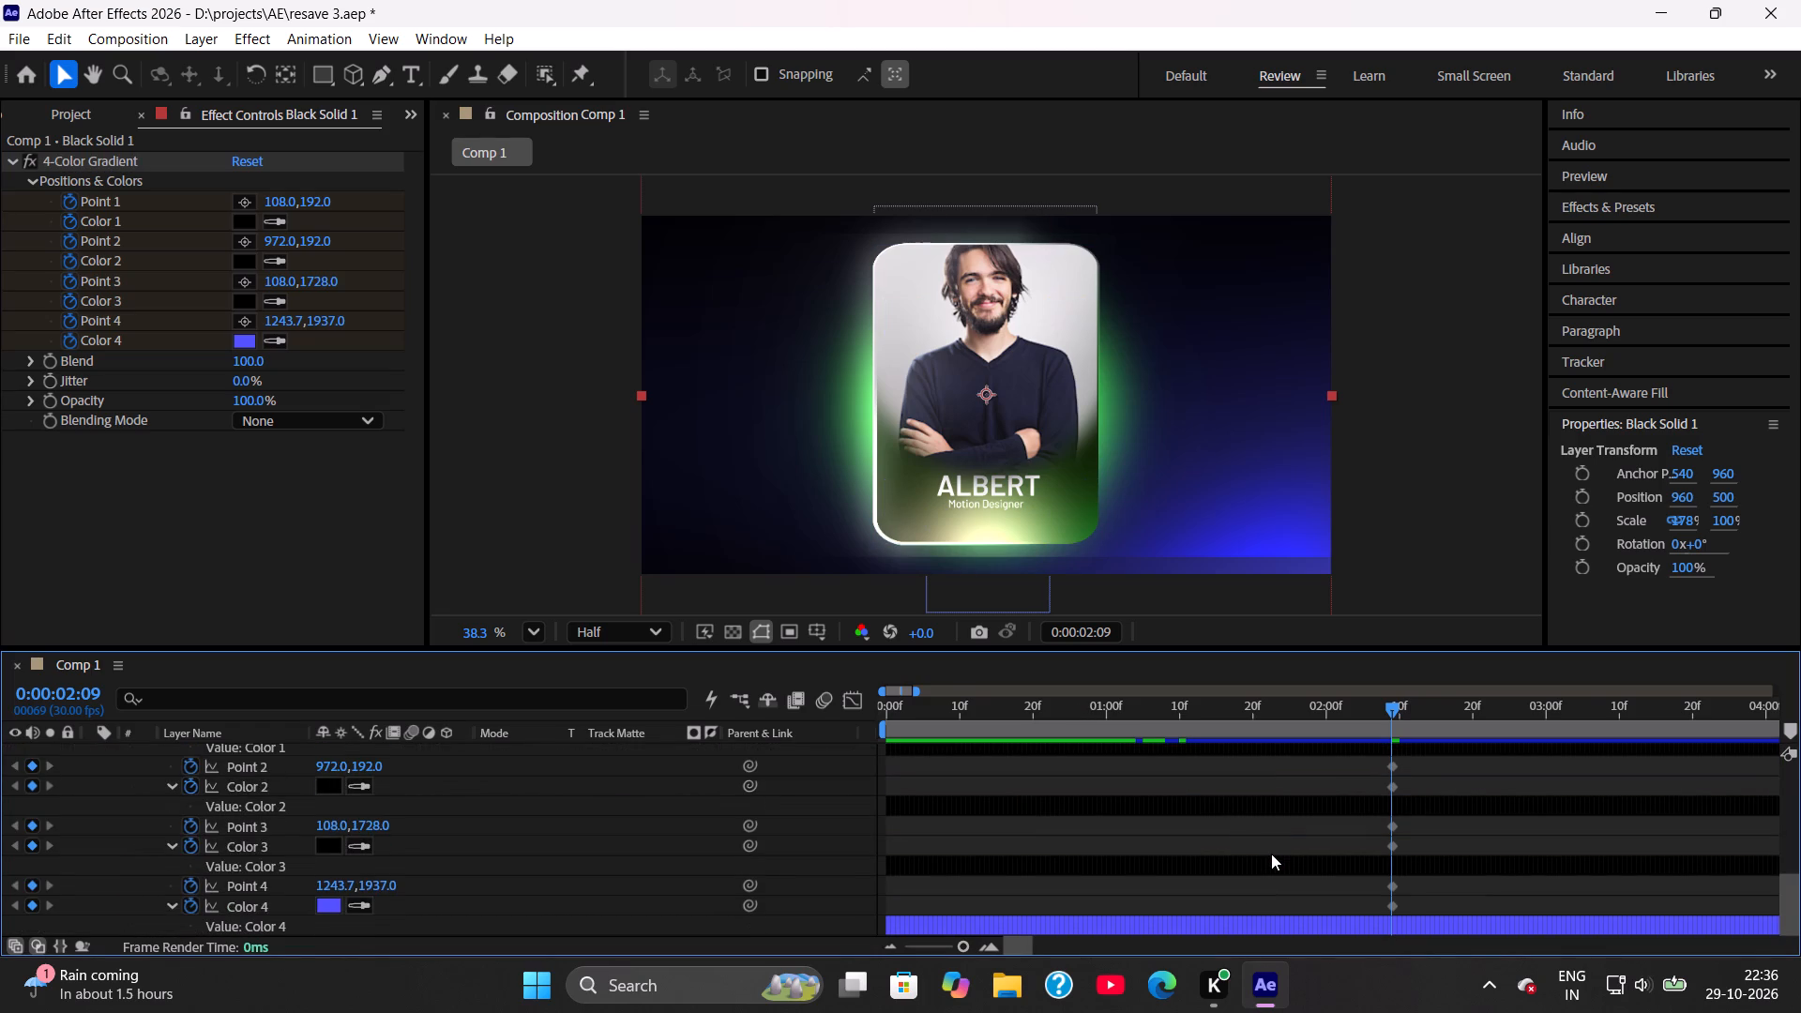
{"action": "left_click_drag", "start_coordinate": [1309, 648], "coordinate": [1309, 616]}
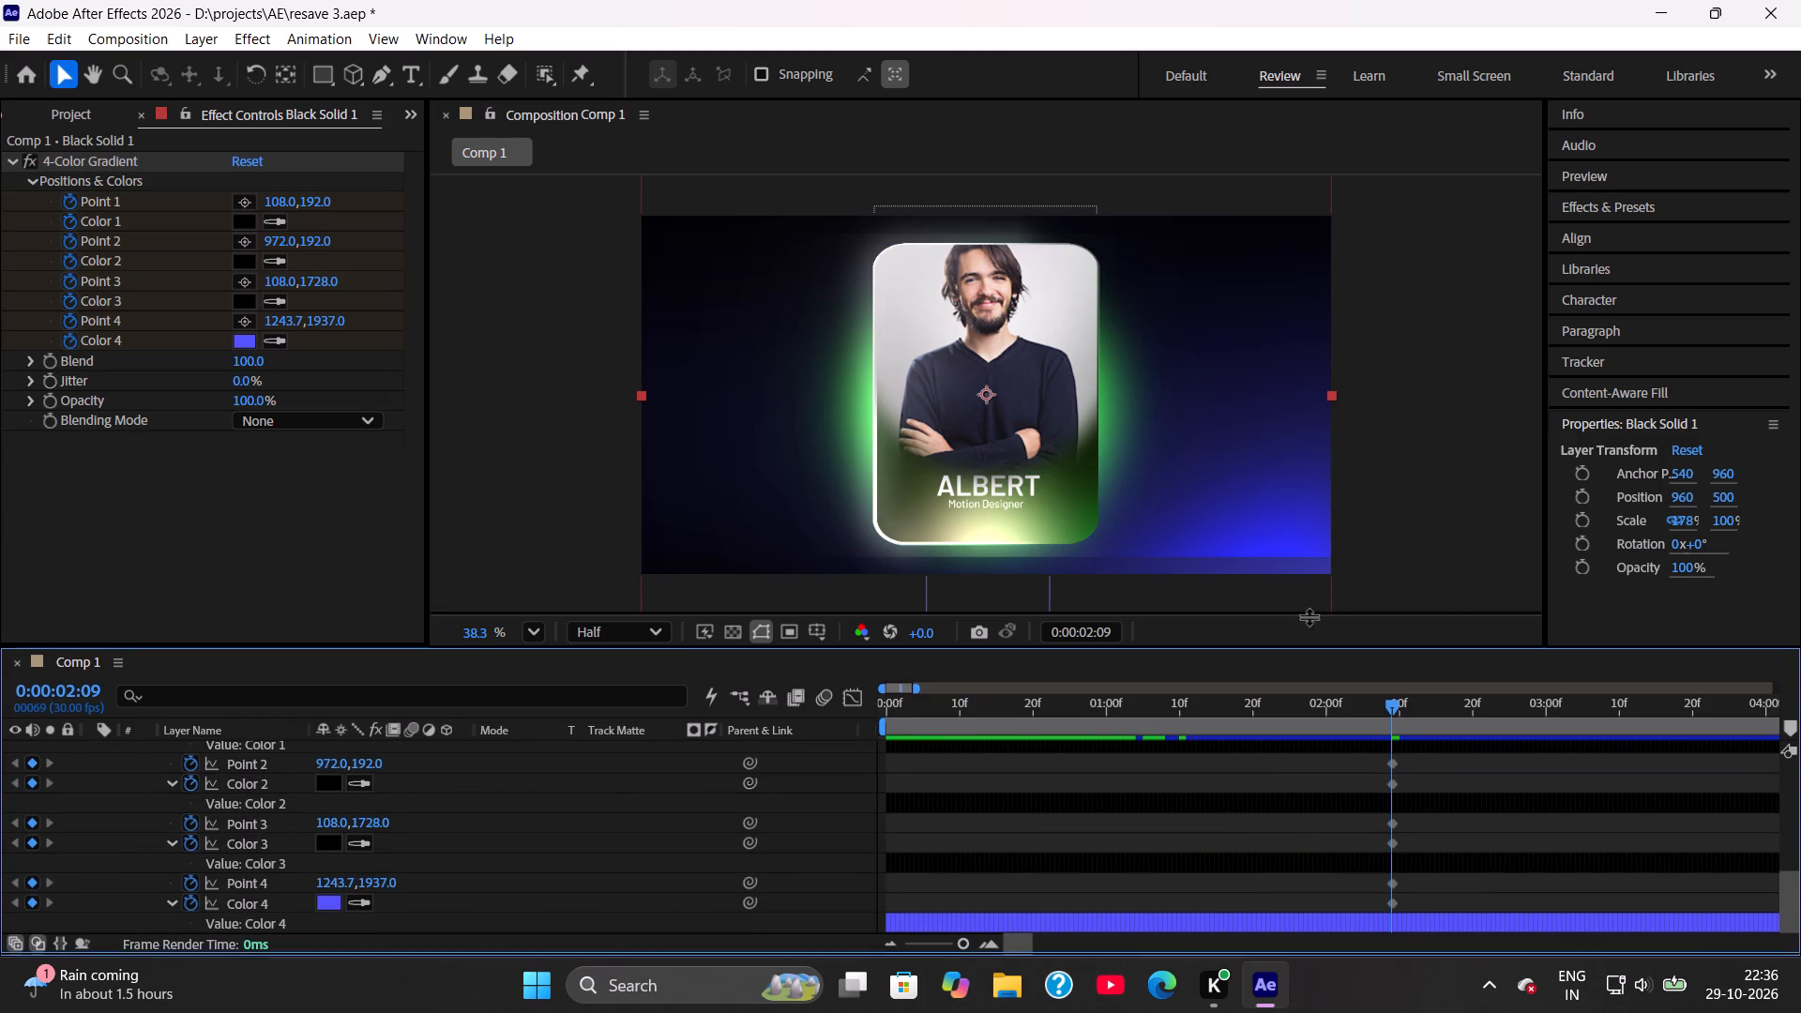
{"action": "left_click_drag", "start_coordinate": [1309, 616], "coordinate": [1309, 547]}
{"action": "scroll", "coordinate": [1434, 713], "scroll_direction": "up", "scroll_amount": 2}
{"action": "scroll", "coordinate": [1413, 824], "scroll_direction": "down", "scroll_amount": 1}
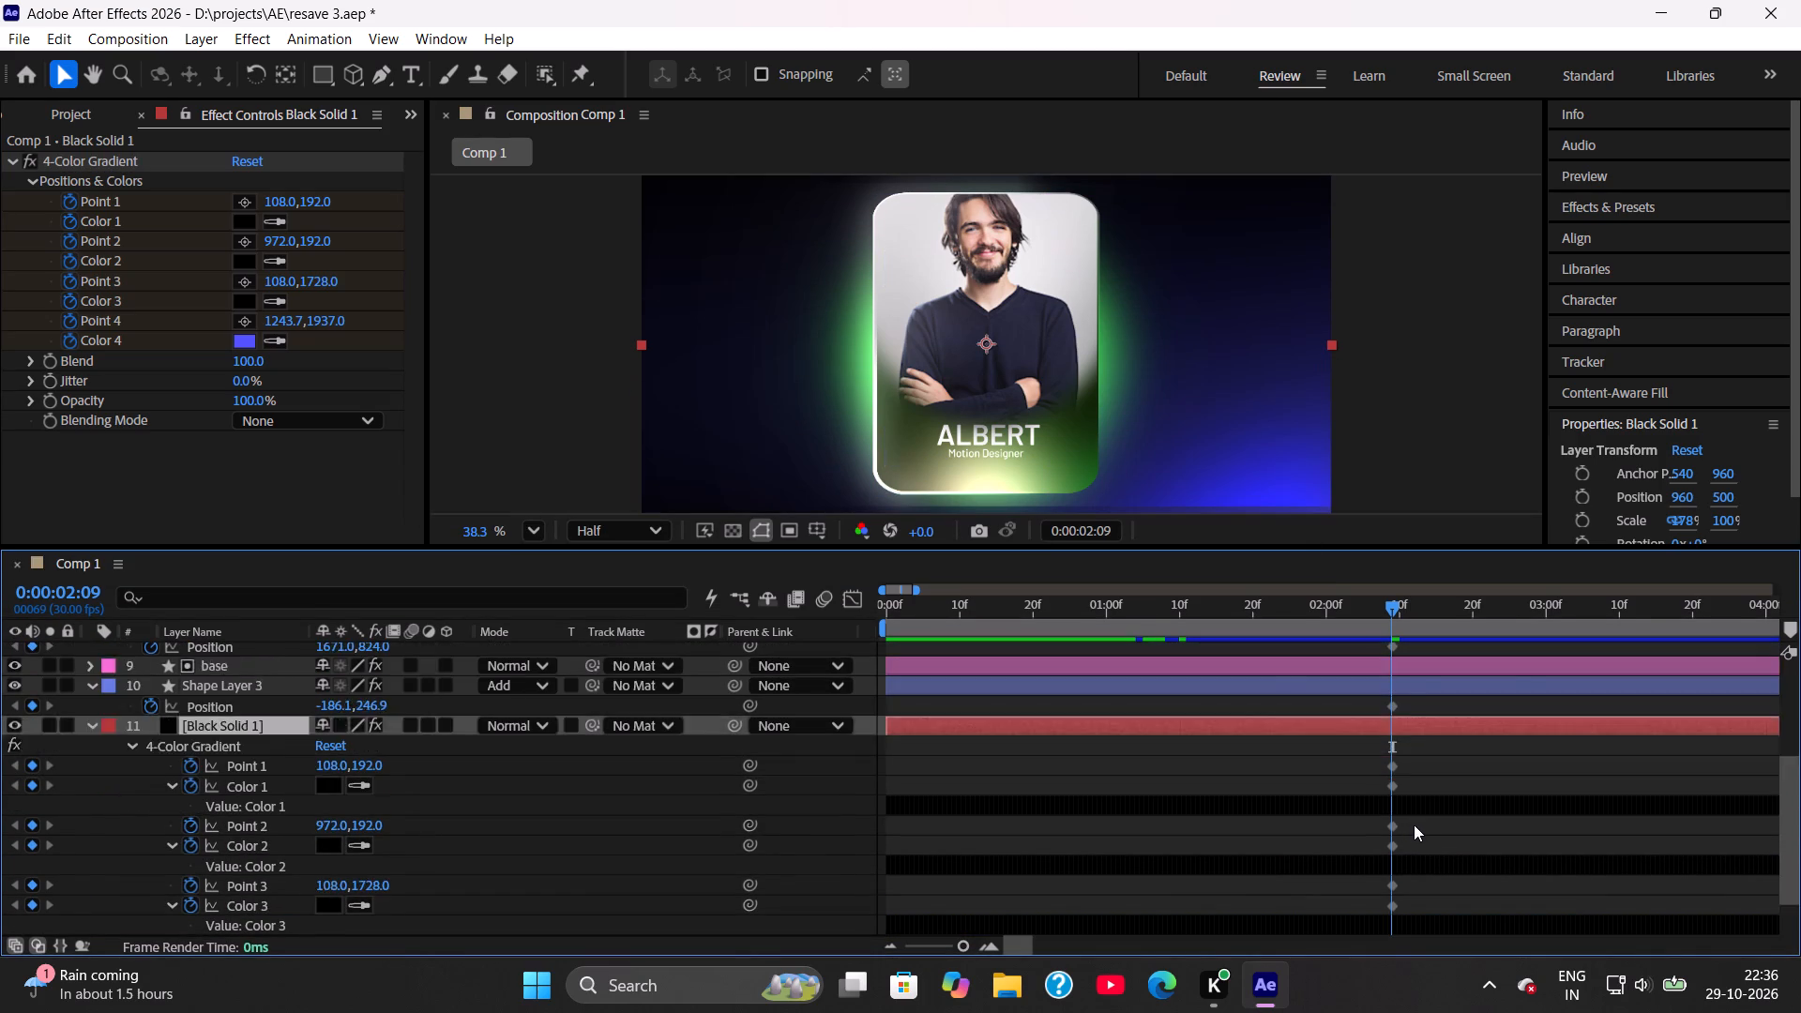
{"action": "scroll", "coordinate": [1414, 824], "scroll_direction": "down", "scroll_amount": 2}
Move all of Black Solid 1's 4-Color Gradient keyframes to 0:00:01:02, where the card begins to change, and save the project.
{"action": "left_click_drag", "start_coordinate": [1411, 693], "coordinate": [1375, 913]}
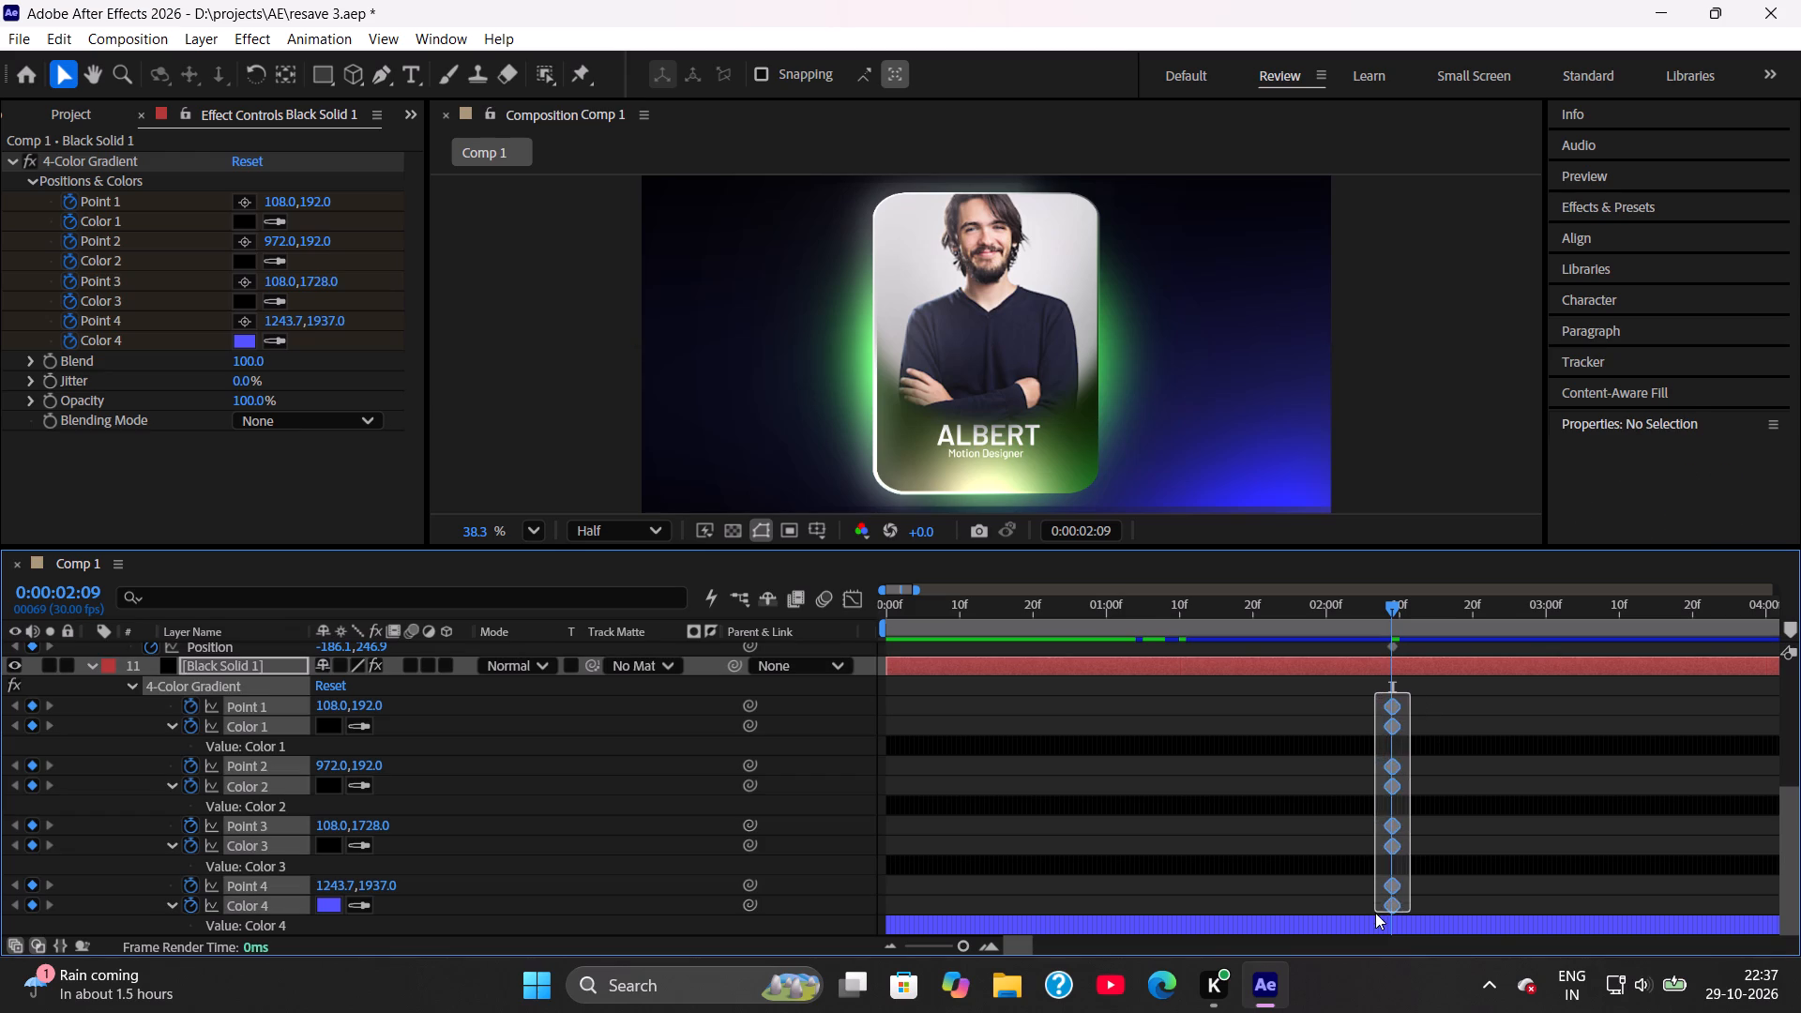
{"action": "left_click_drag", "start_coordinate": [1375, 913], "coordinate": [1374, 913]}
{"action": "scroll", "coordinate": [1372, 809], "scroll_direction": "down", "scroll_amount": 2}
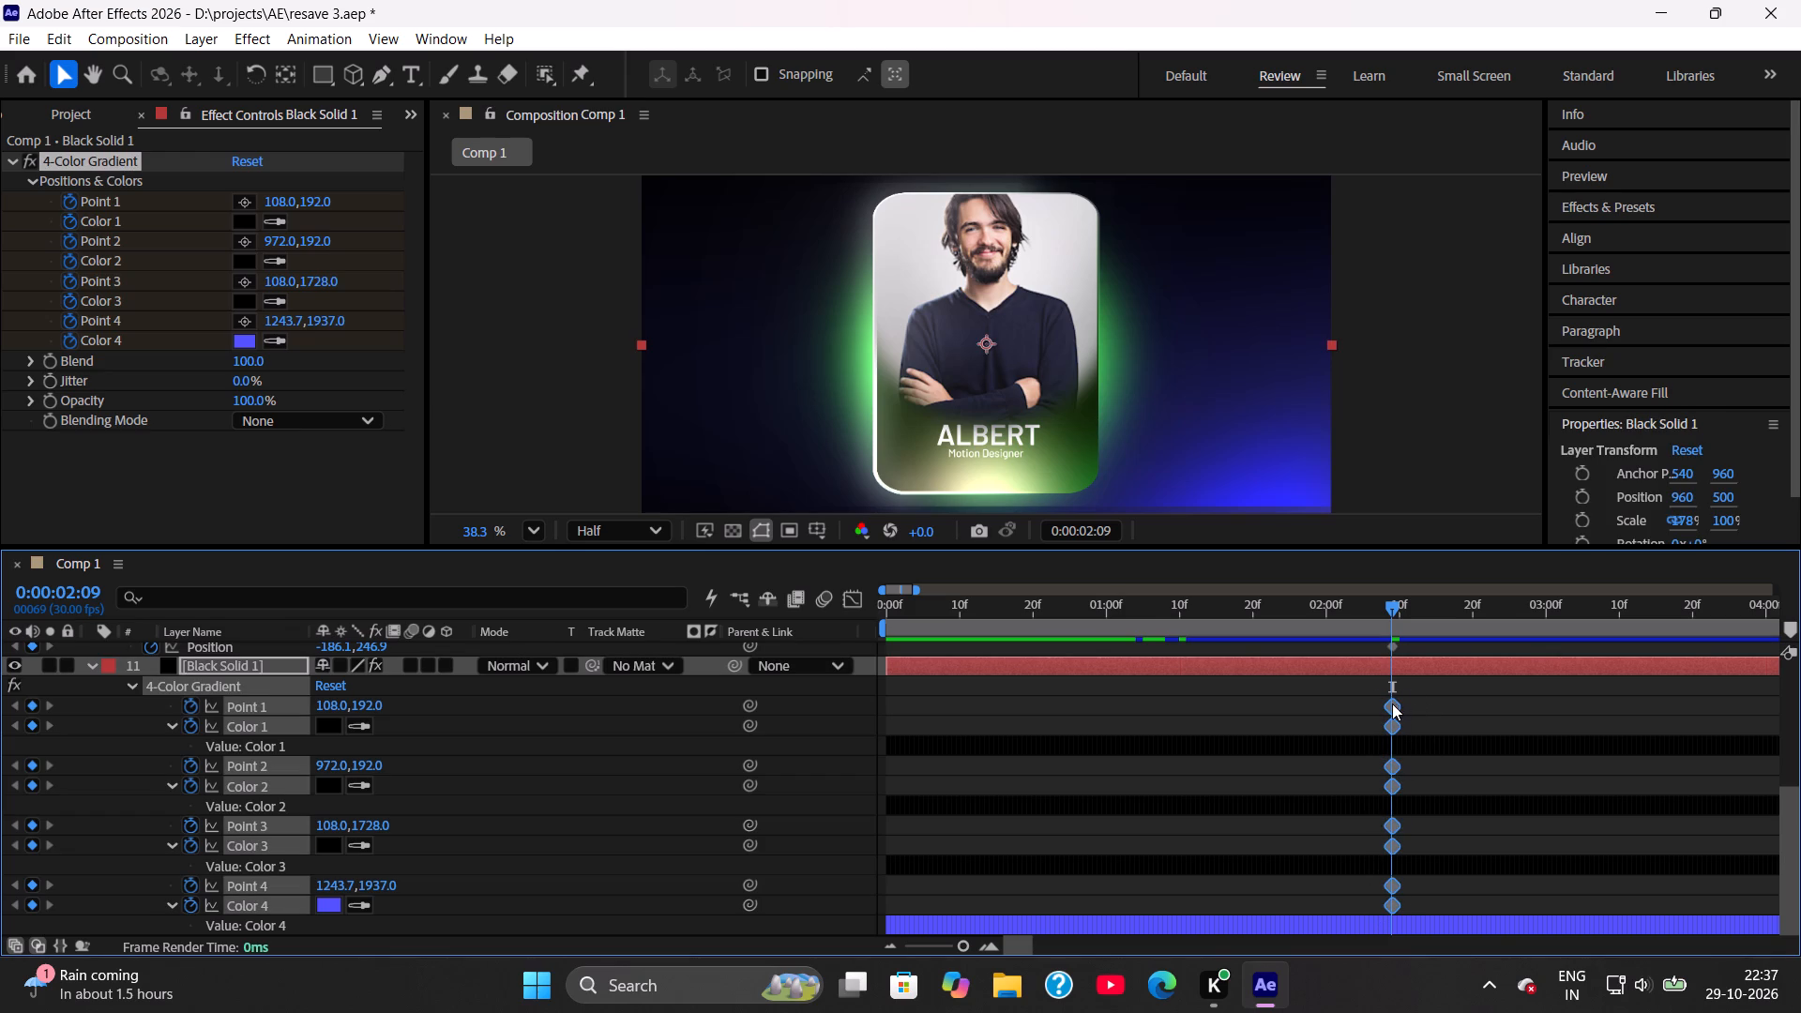
{"action": "left_click_drag", "start_coordinate": [1392, 703], "coordinate": [1109, 711]}
{"action": "scroll", "coordinate": [1120, 680], "scroll_direction": "up", "scroll_amount": 3}
{"action": "left_click_drag", "start_coordinate": [1138, 618], "coordinate": [1073, 628]}
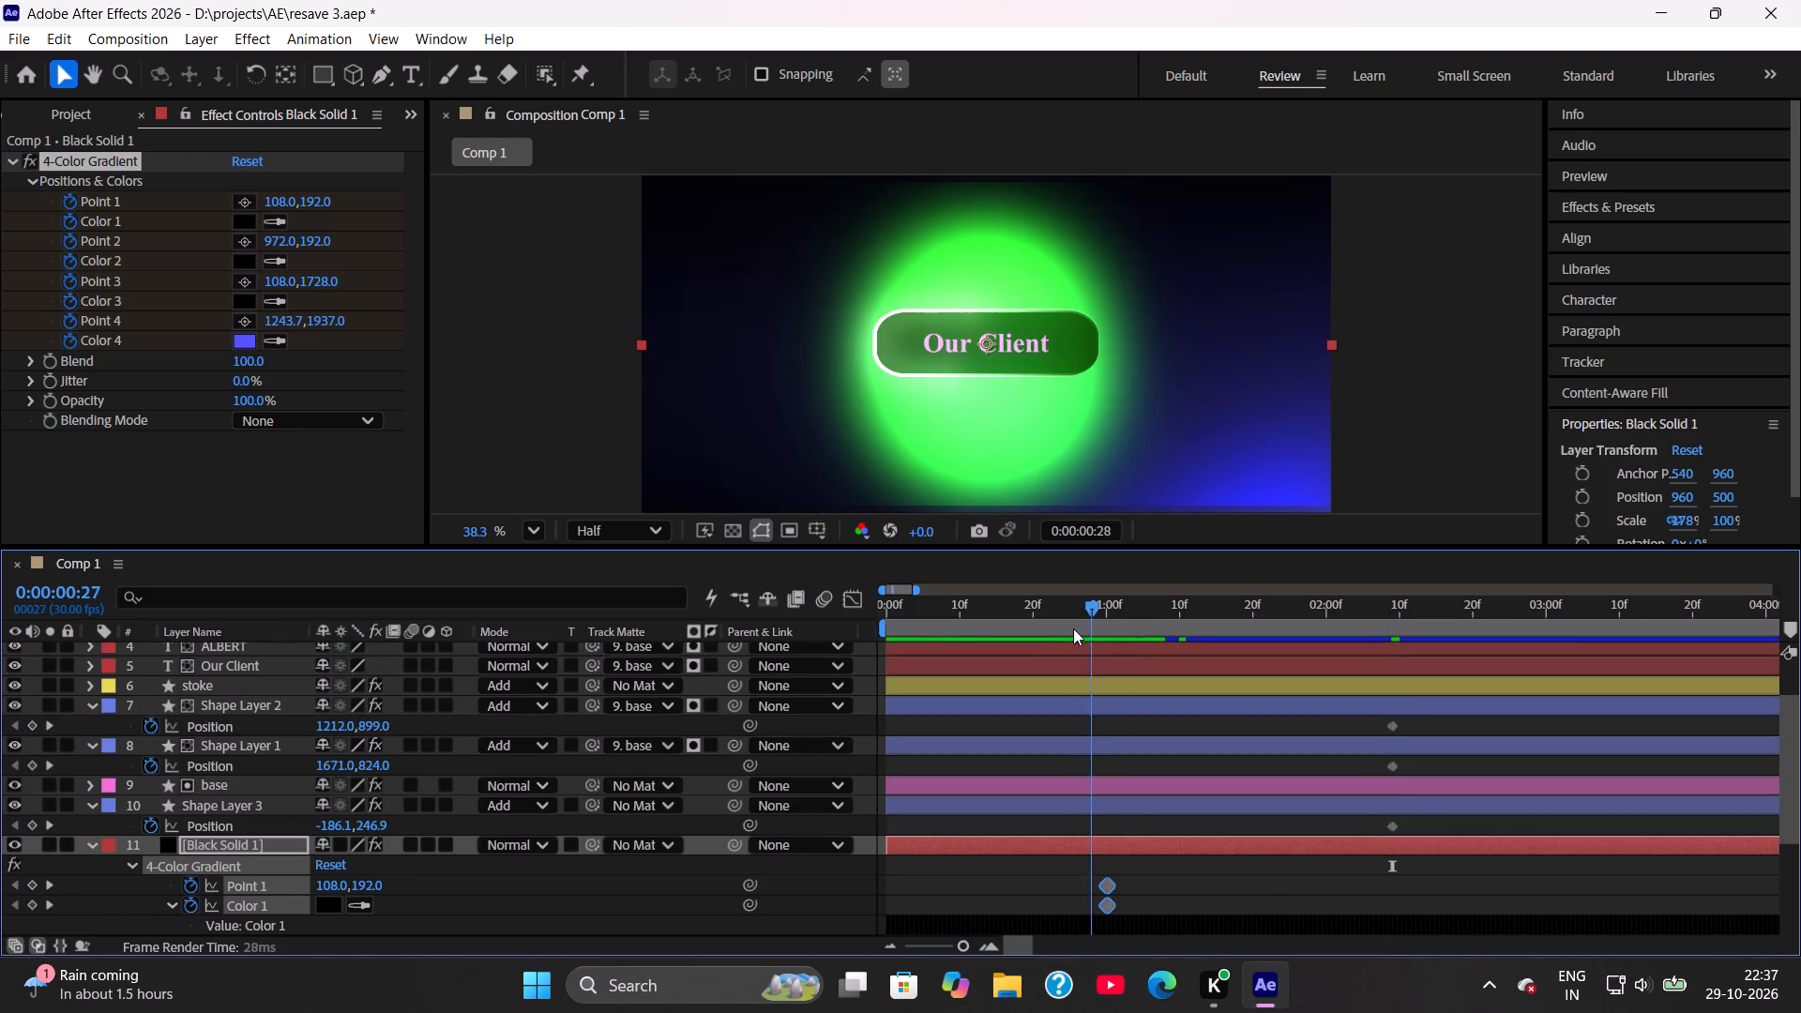
{"action": "left_click_drag", "start_coordinate": [1073, 628], "coordinate": [1051, 641]}
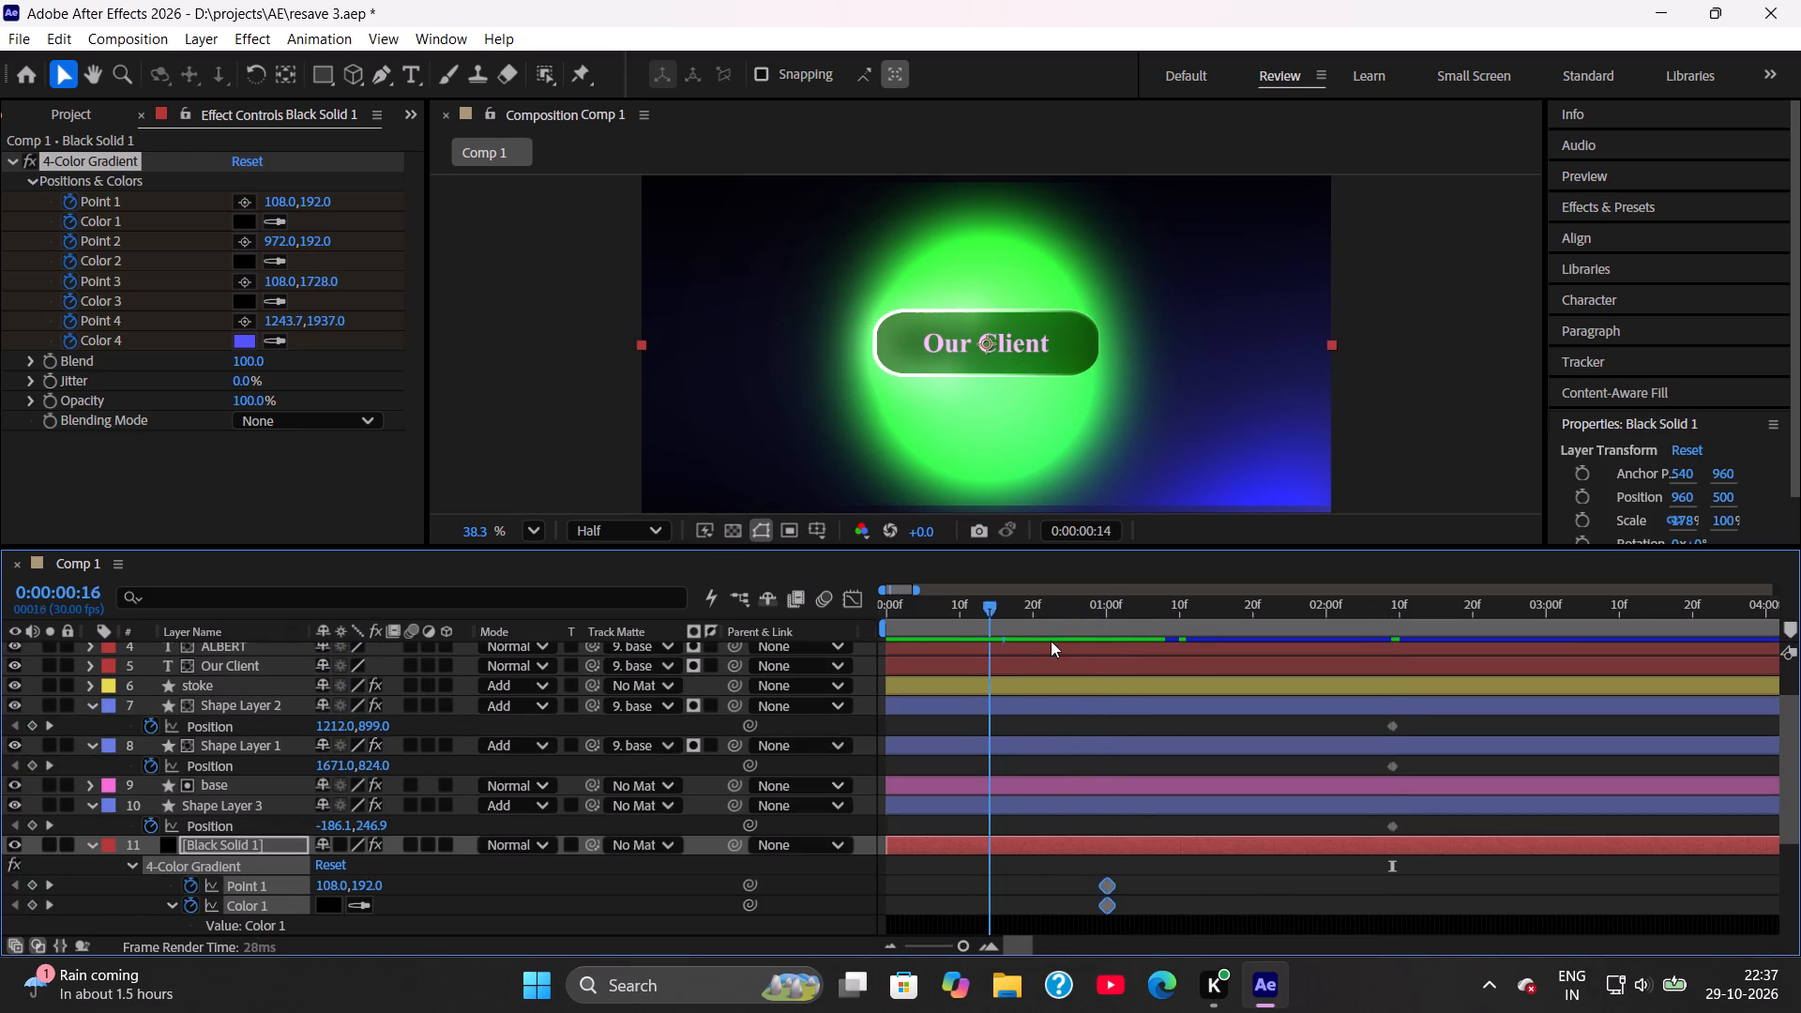
{"action": "left_click_drag", "start_coordinate": [1051, 641], "coordinate": [1108, 653]}
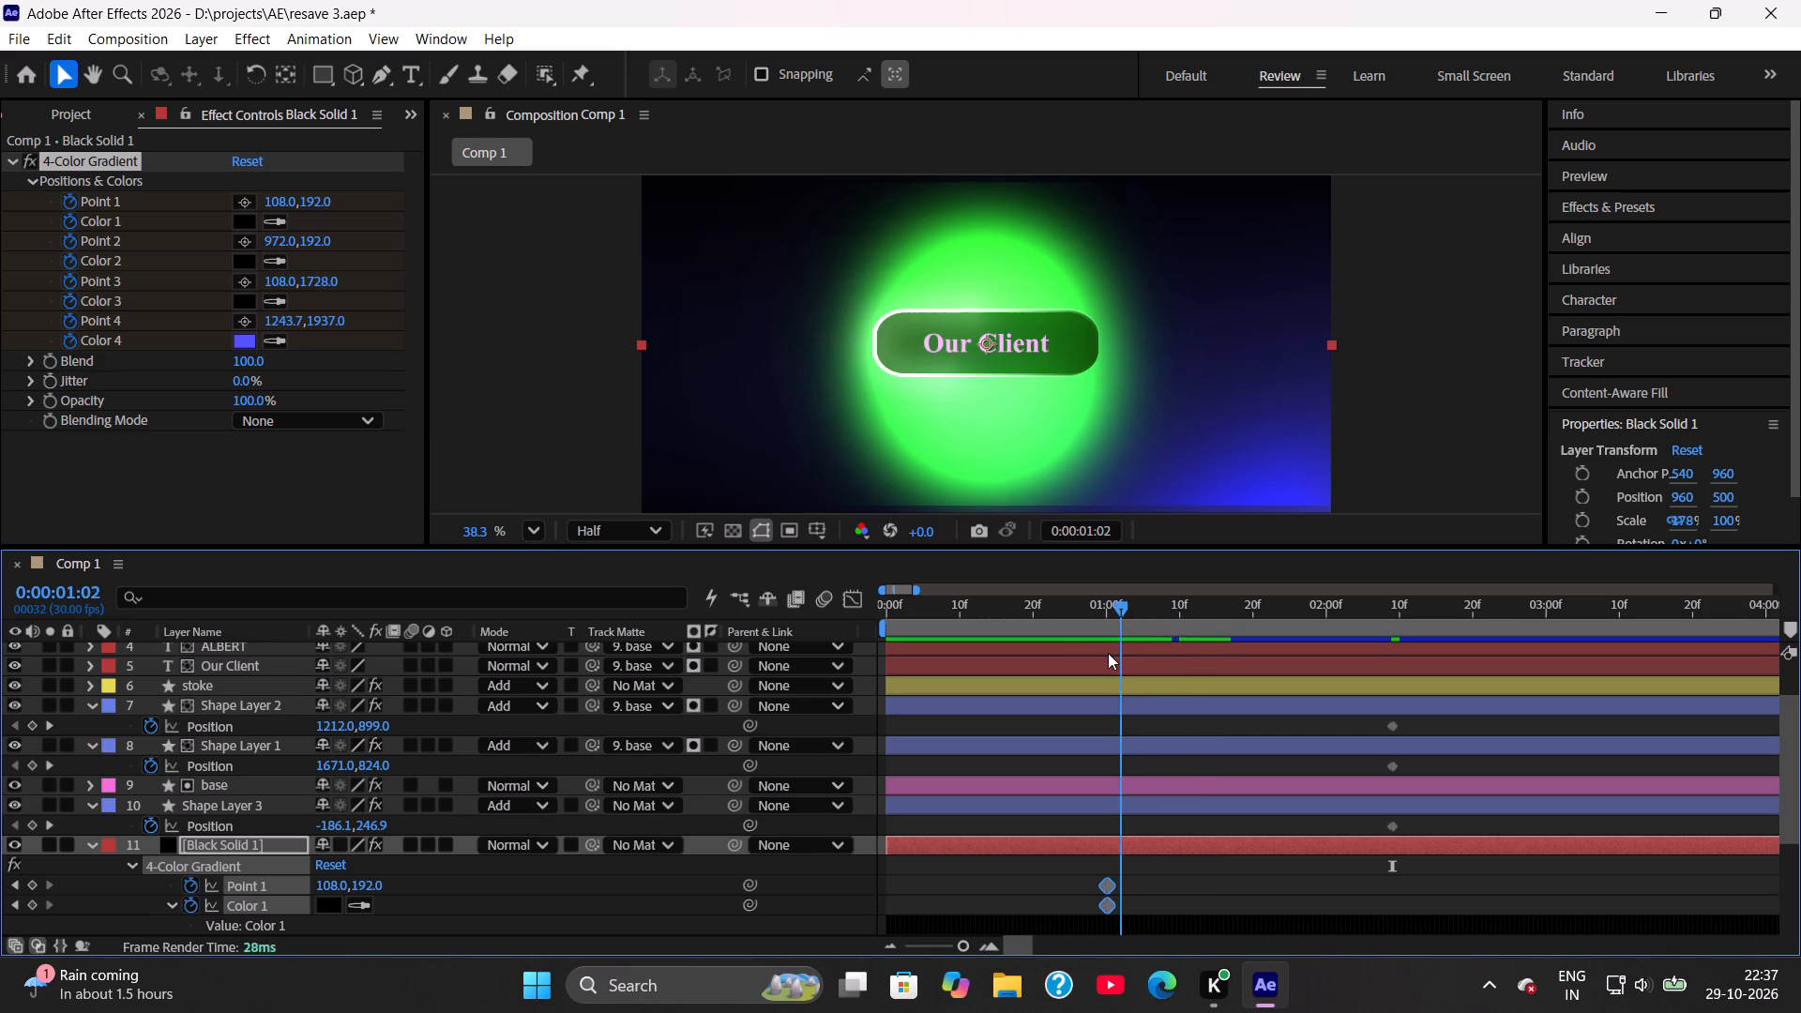
{"action": "left_click_drag", "start_coordinate": [1108, 653], "coordinate": [1131, 657]}
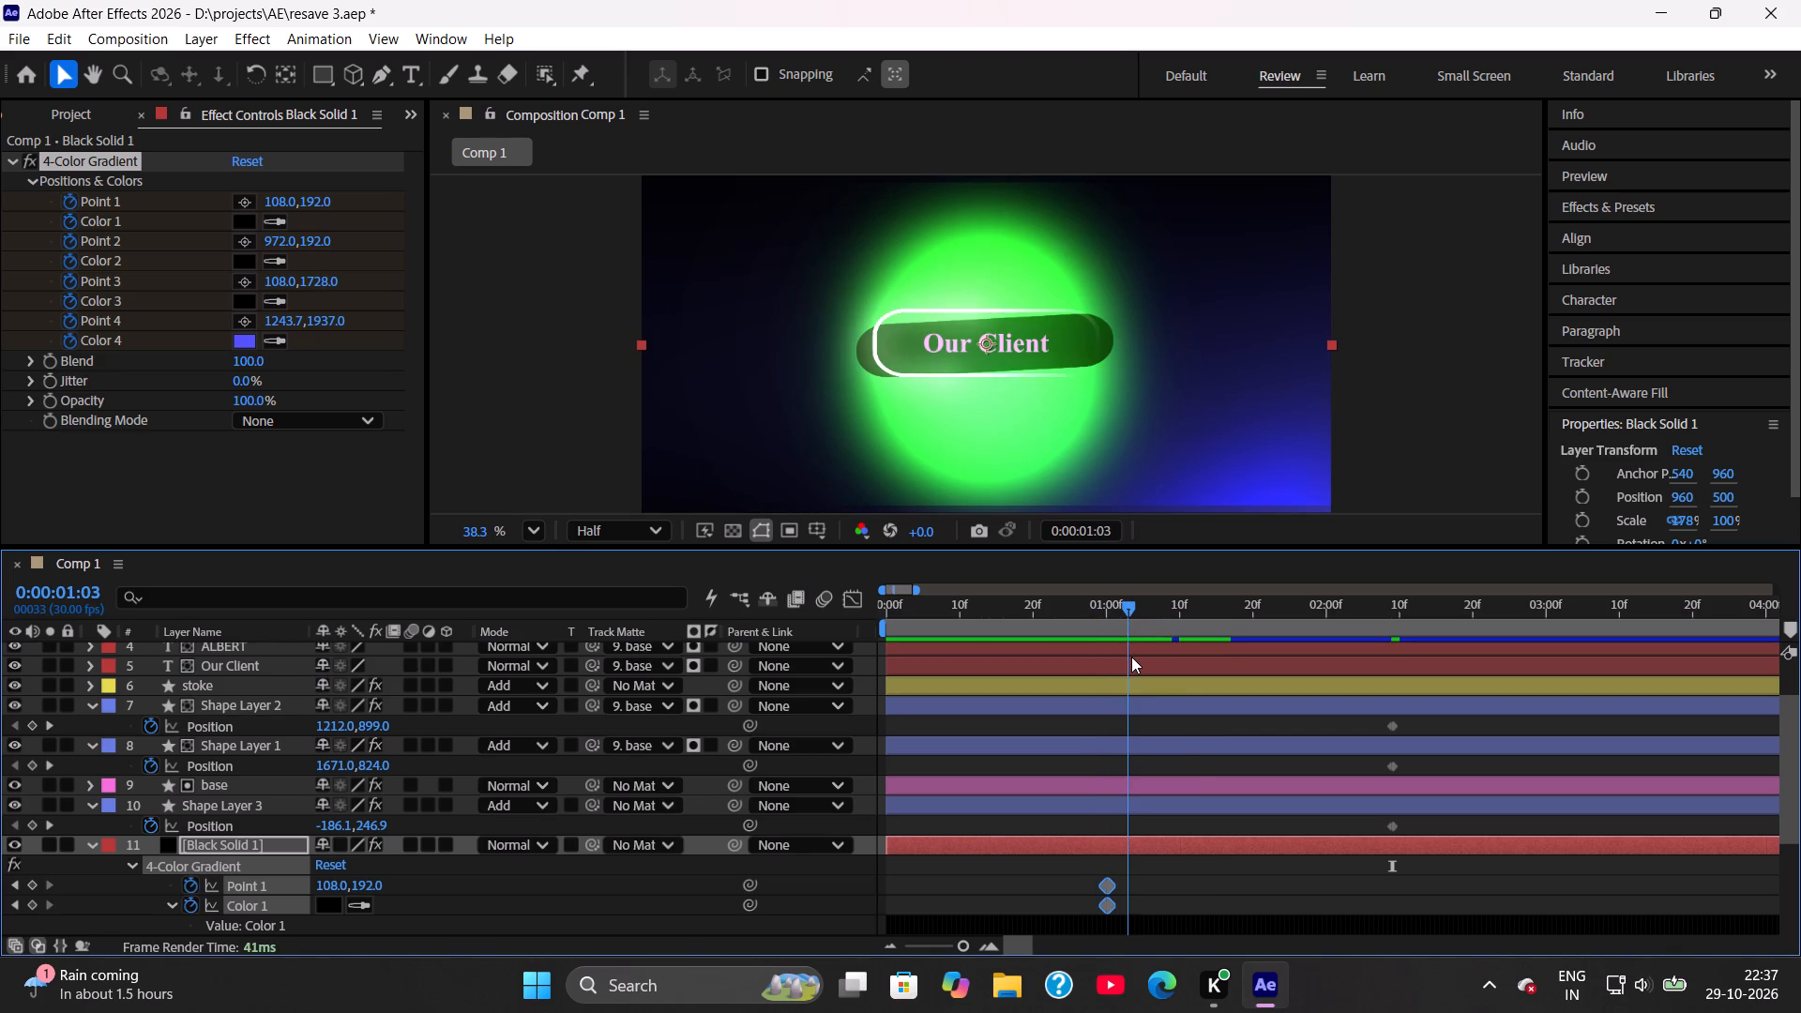
{"action": "left_click_drag", "start_coordinate": [1131, 657], "coordinate": [1125, 657]}
{"action": "left_click_drag", "start_coordinate": [1106, 881], "coordinate": [1119, 881]}
{"action": "key", "text": "ctrl+s"}
At 0:00:02:09, set Black Solid 1's gradient Color 4 to the green sampled from the glow beside the card.
{"action": "scroll", "coordinate": [1227, 844], "scroll_direction": "down", "scroll_amount": 3}
{"action": "scroll", "coordinate": [1223, 770], "scroll_direction": "up", "scroll_amount": 2}
{"action": "left_click_drag", "start_coordinate": [1291, 616], "coordinate": [1390, 623]}
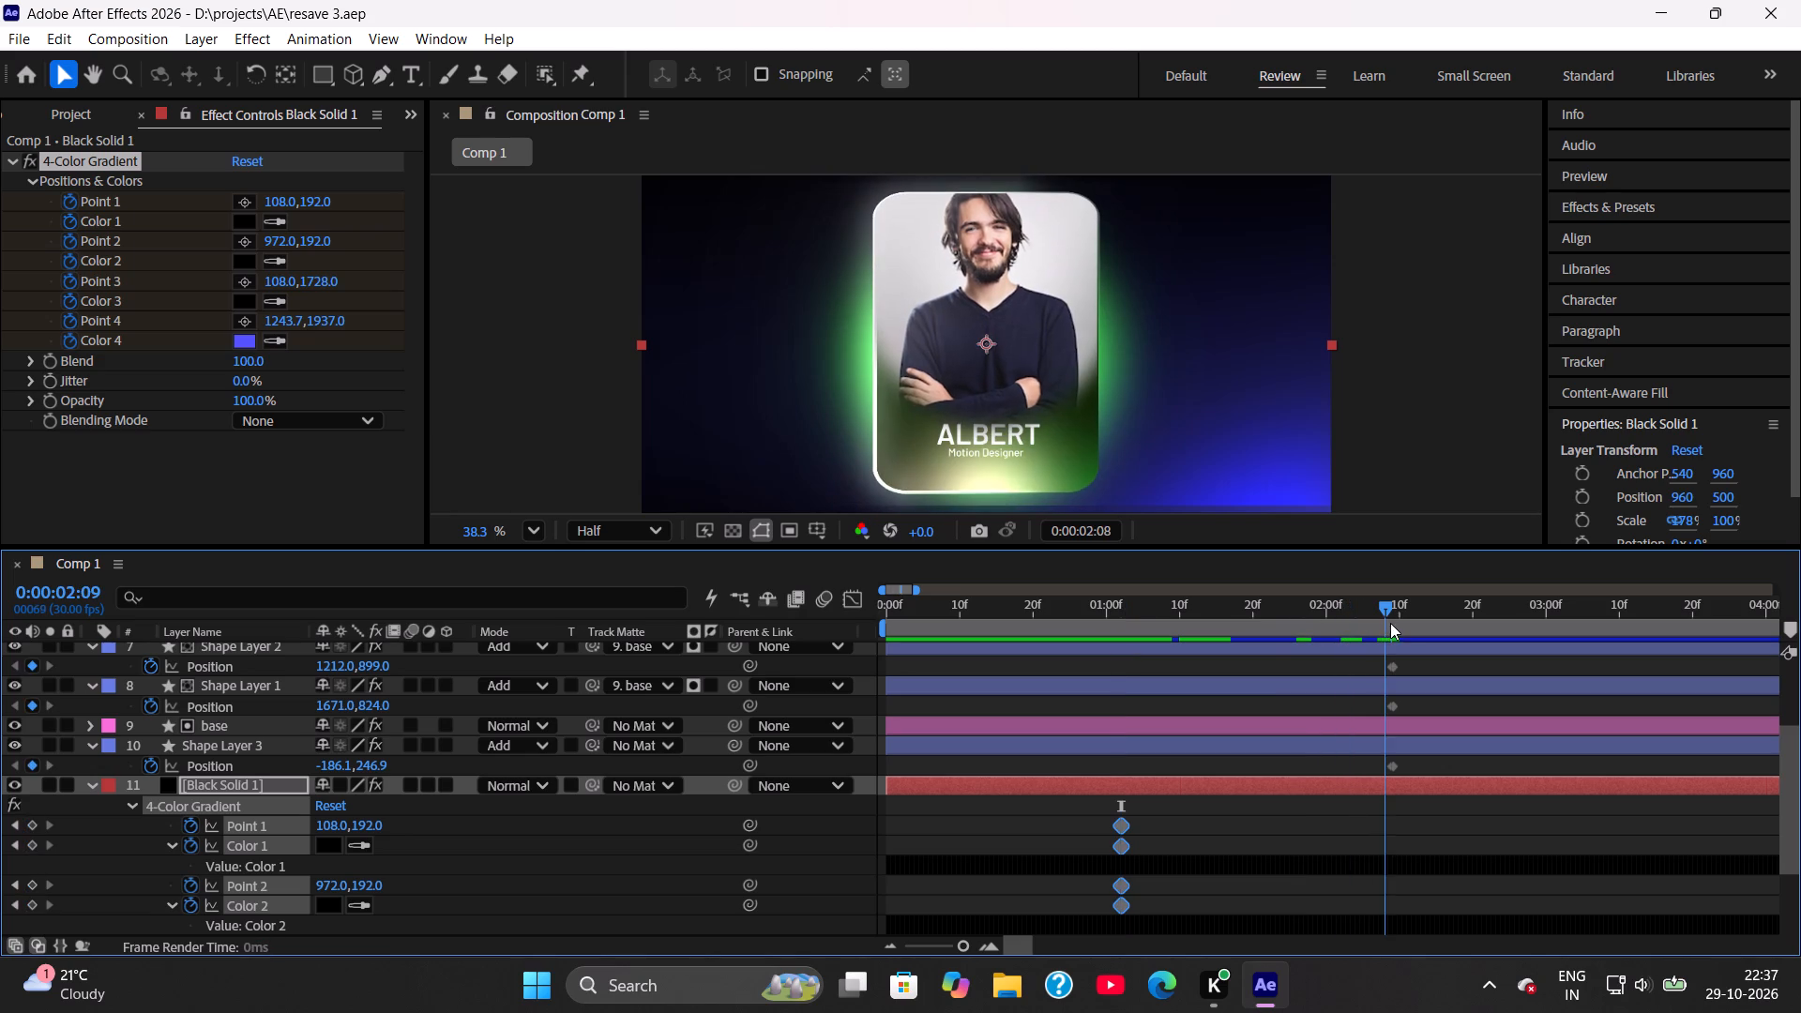
{"action": "left_click_drag", "start_coordinate": [1390, 623], "coordinate": [1393, 625]}
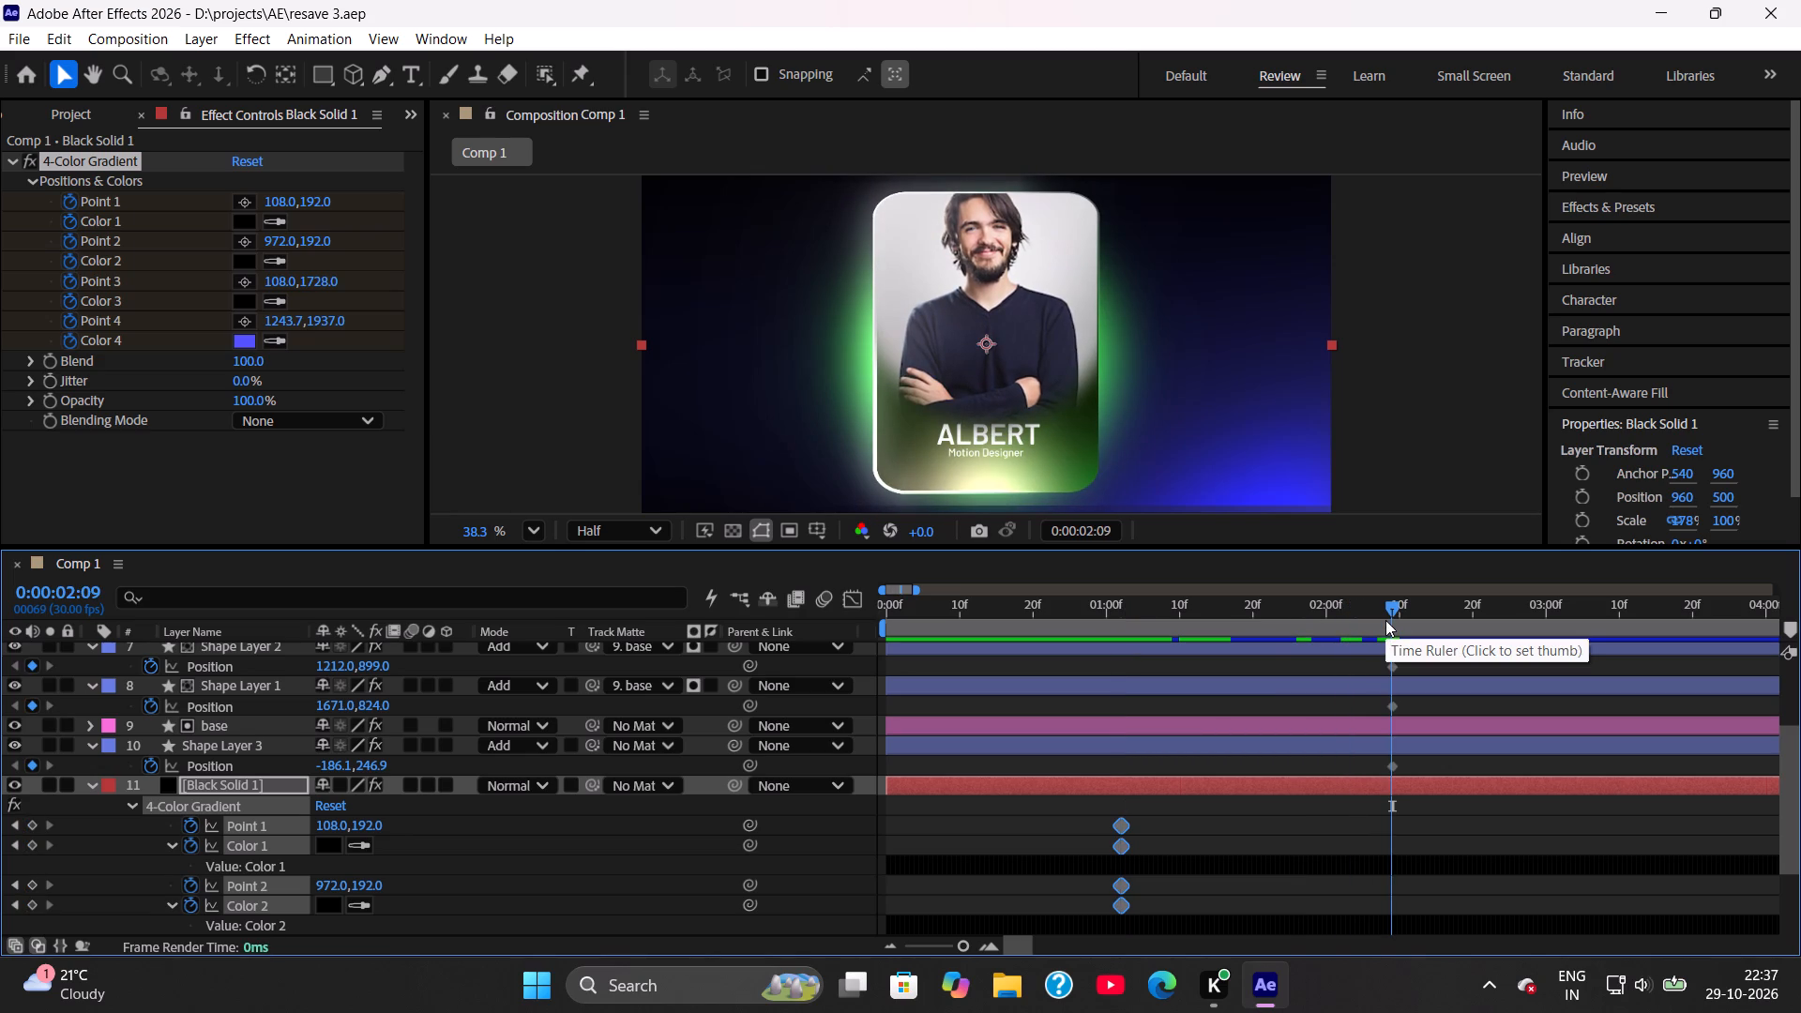
{"action": "key", "text": "ctrl+s"}
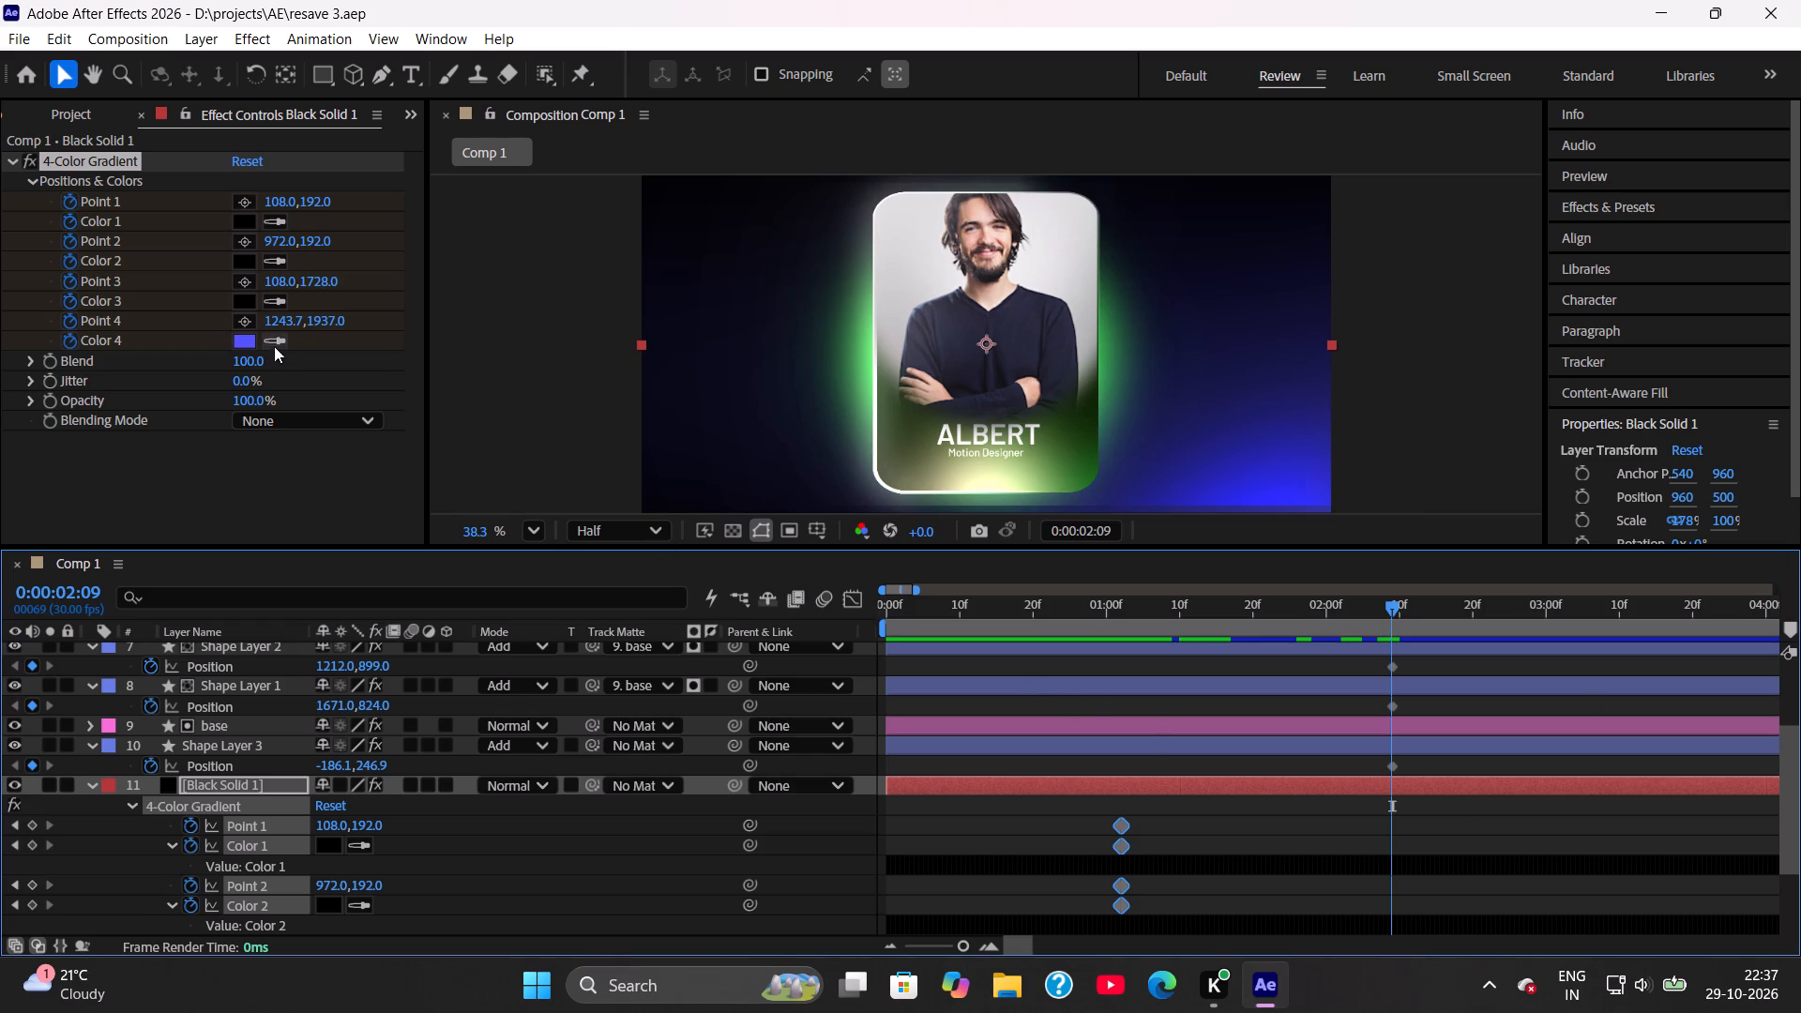
{"action": "left_click", "coordinate": [1380, 788]}
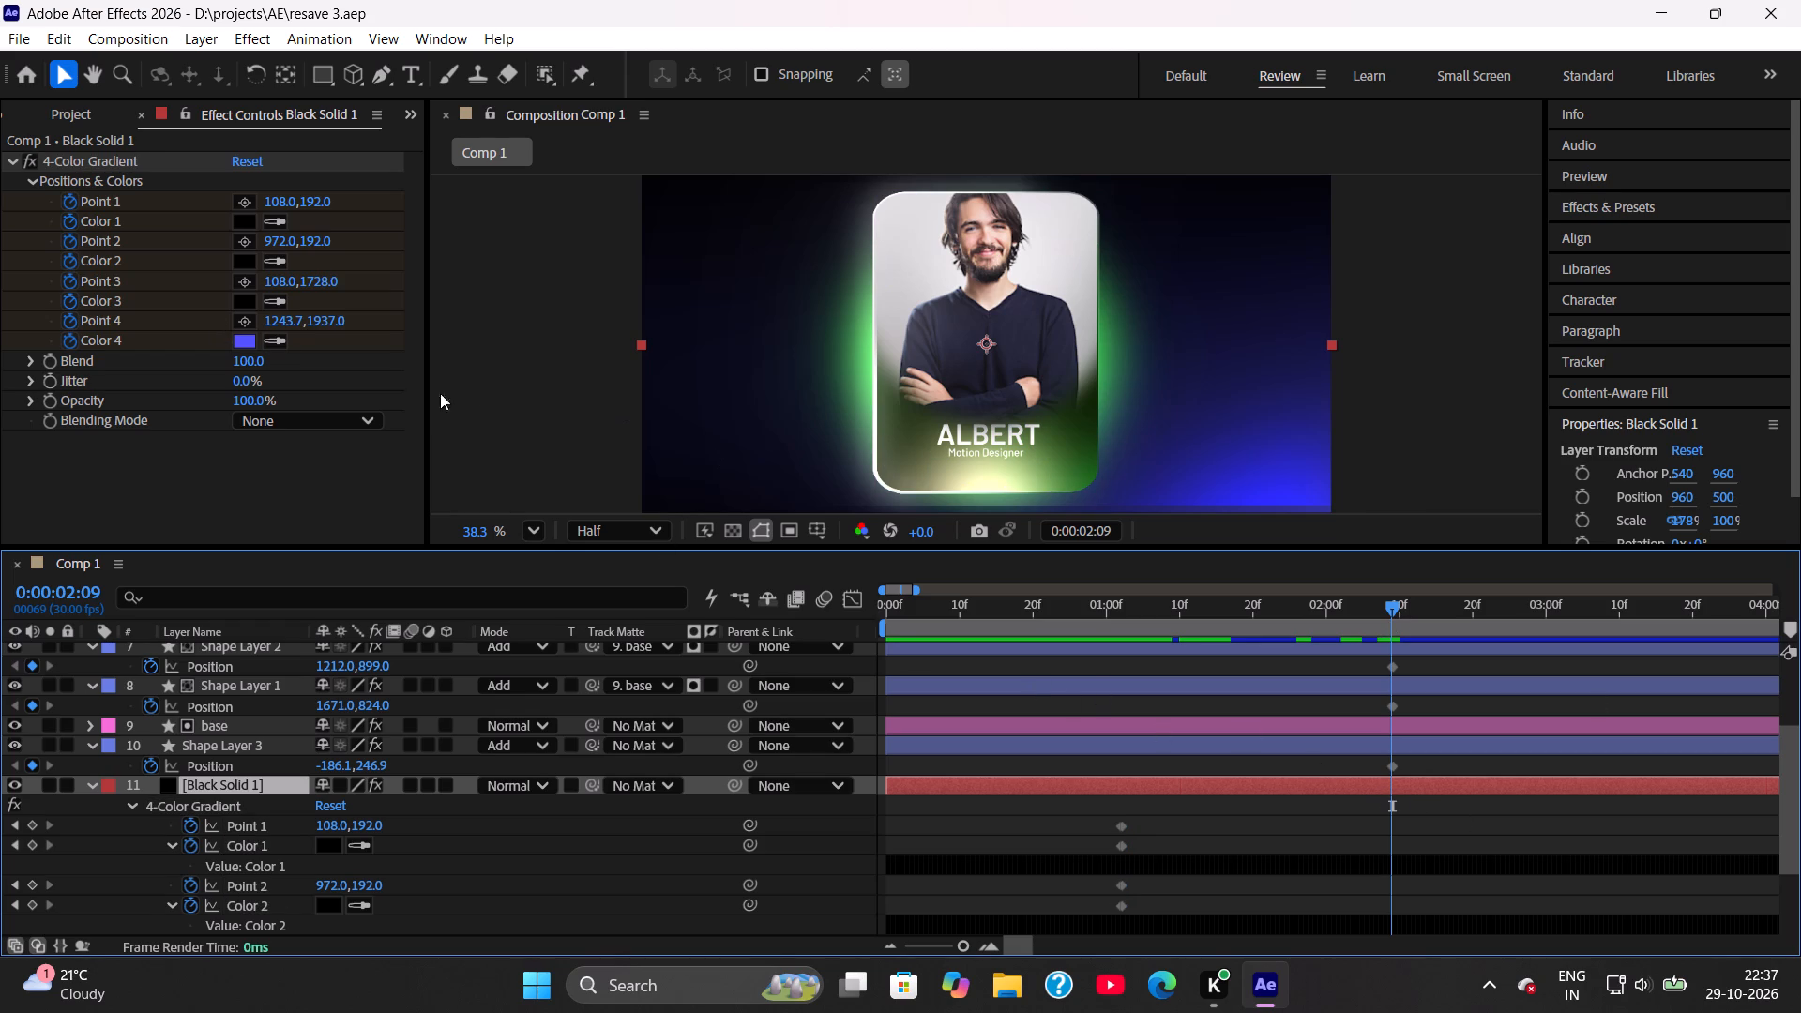
{"action": "left_click", "coordinate": [273, 344]}
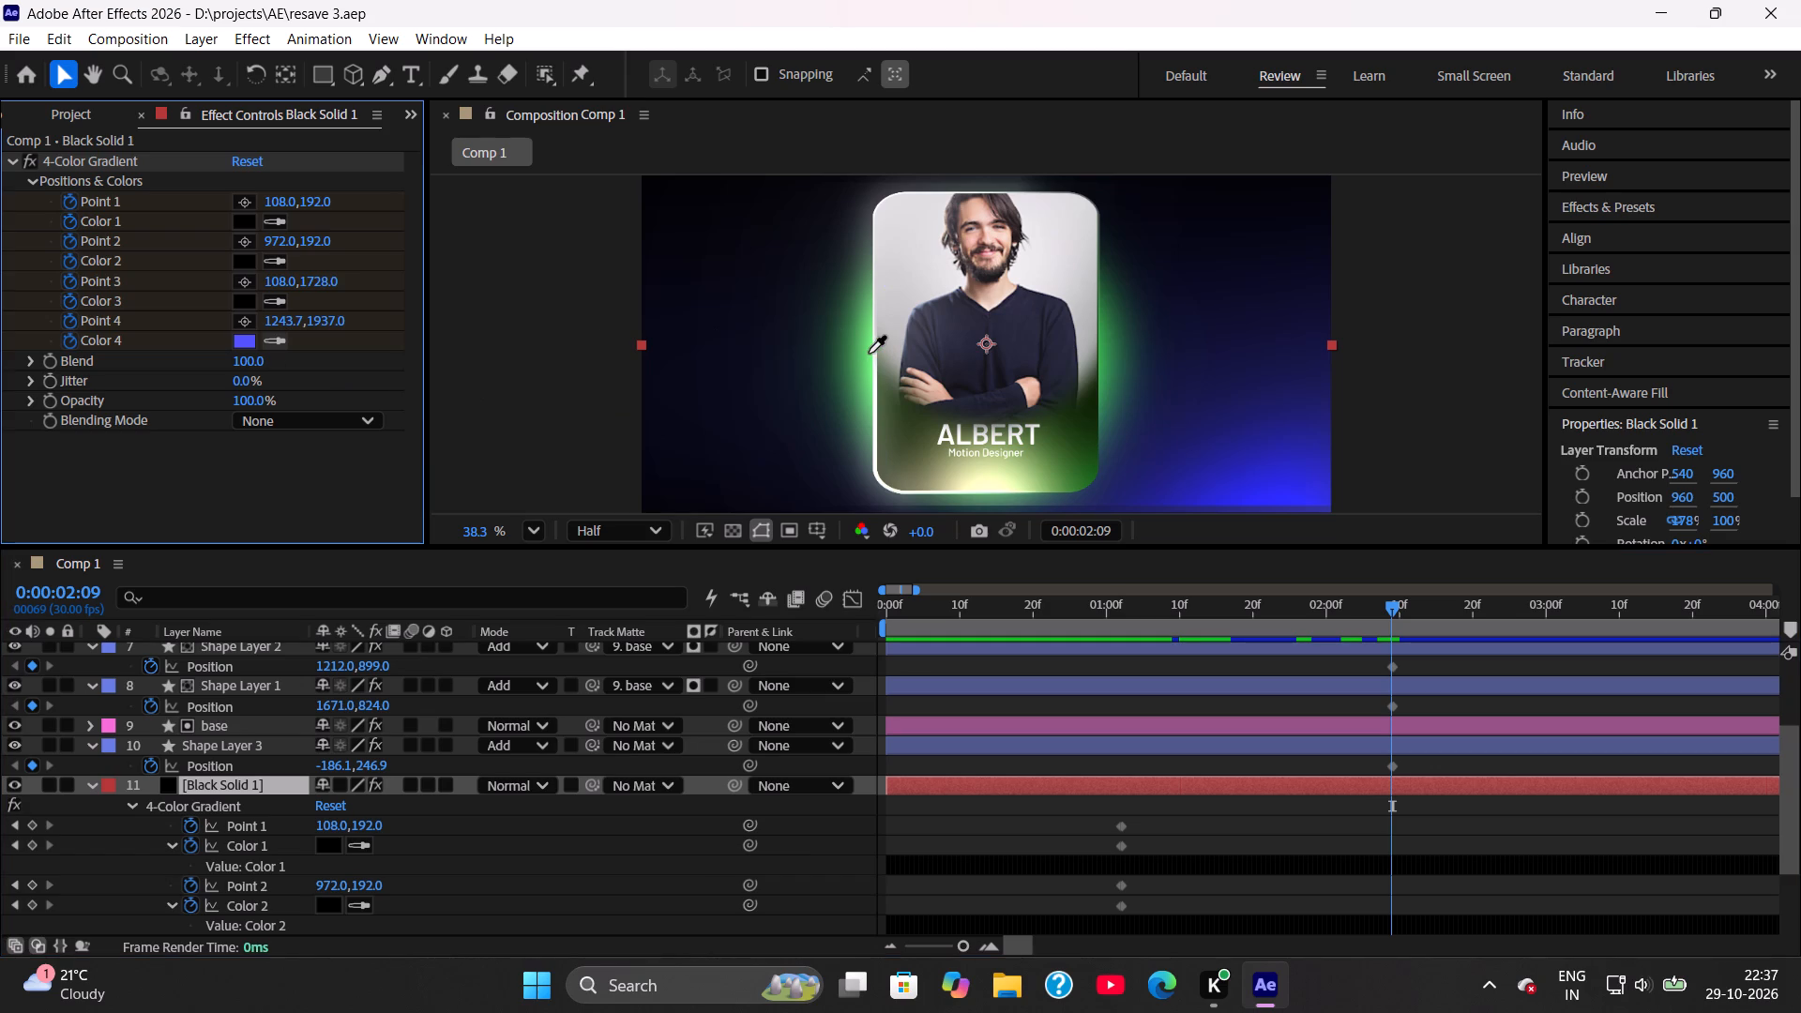
{"action": "left_click", "coordinate": [869, 354]}
Scrub between about 0:00:00:21 and 0:00:02:10 to check the background's blue-to-green transition against the card animation, and save the project.
{"action": "left_click_drag", "start_coordinate": [1318, 622], "coordinate": [1294, 621]}
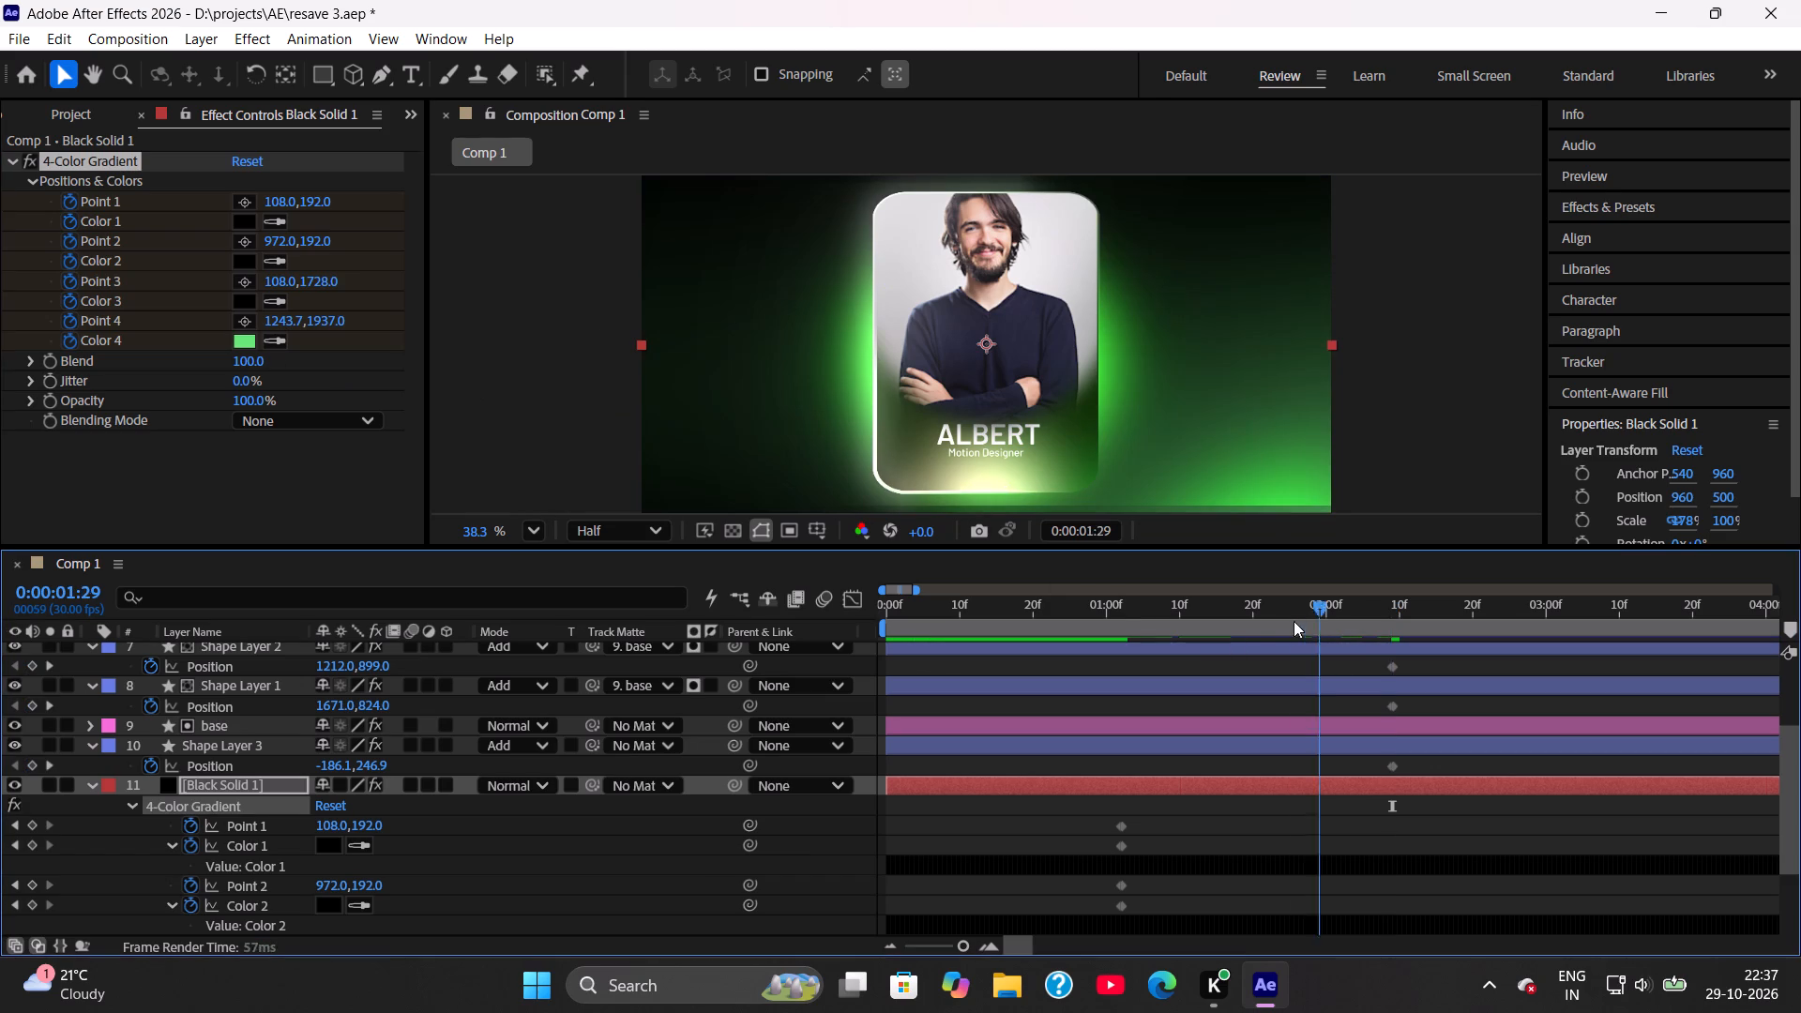
{"action": "left_click_drag", "start_coordinate": [1294, 621], "coordinate": [1230, 634]}
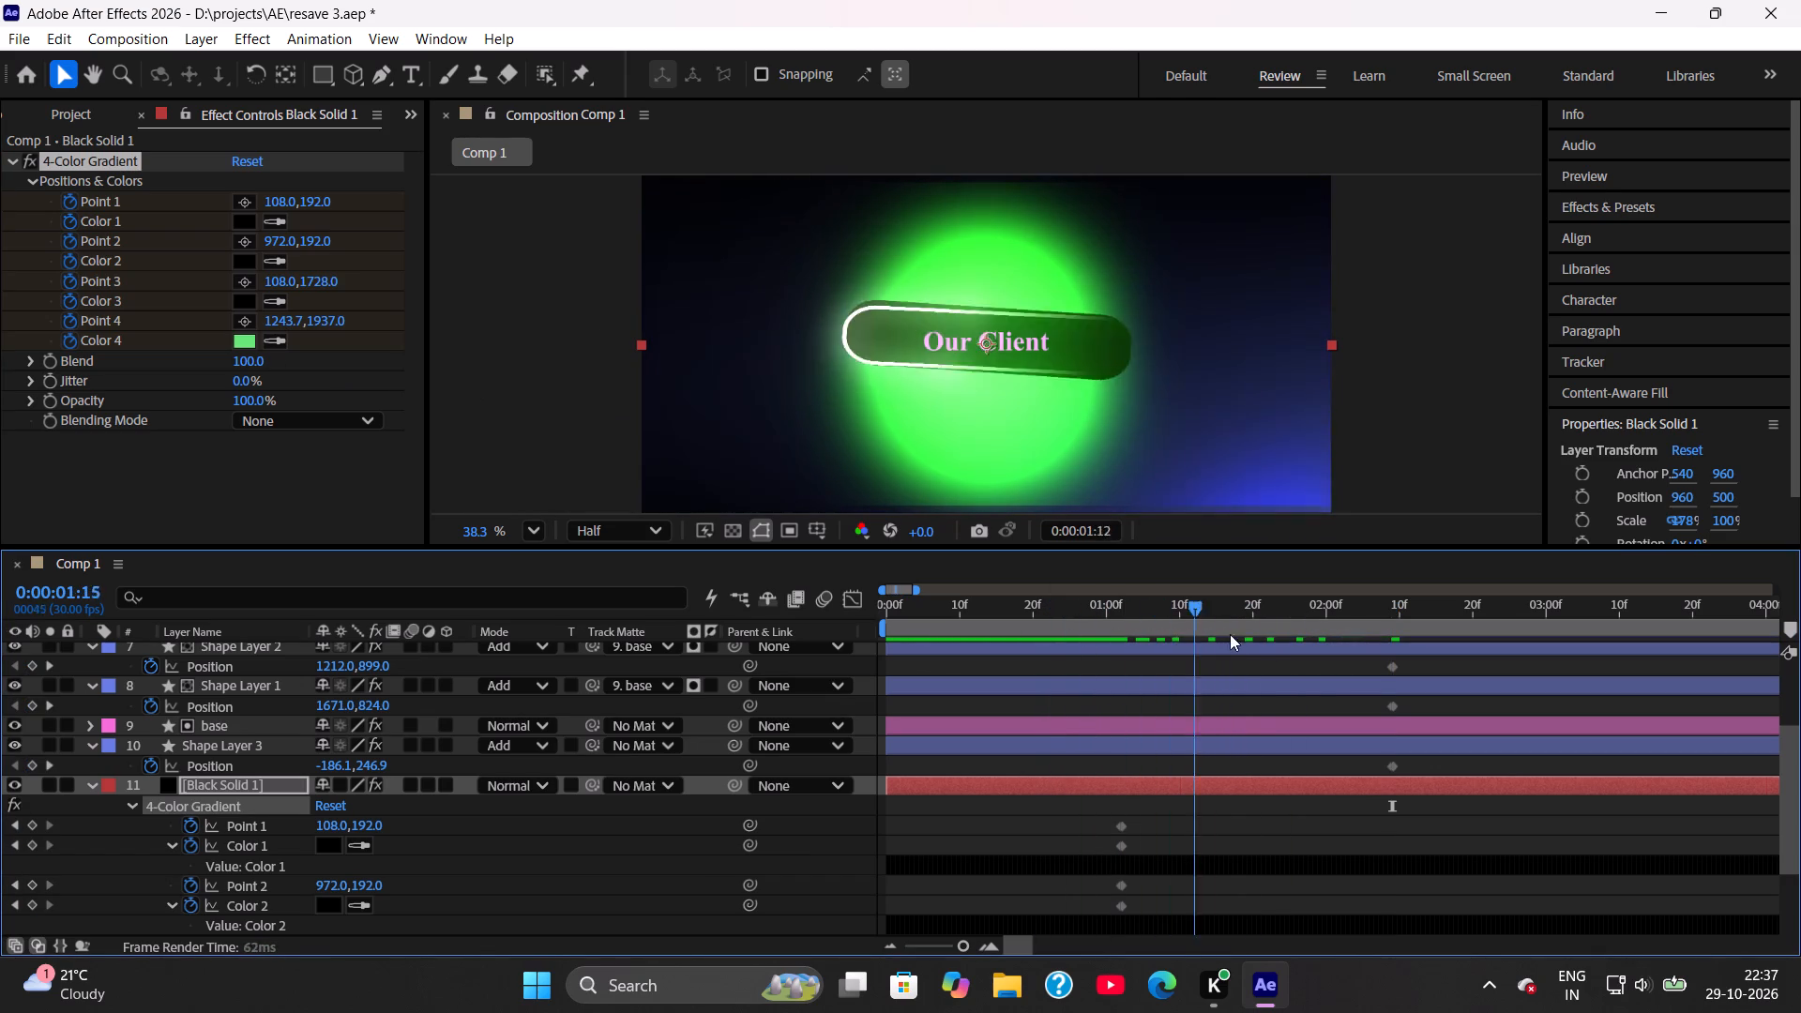
{"action": "left_click_drag", "start_coordinate": [1230, 634], "coordinate": [1097, 639]}
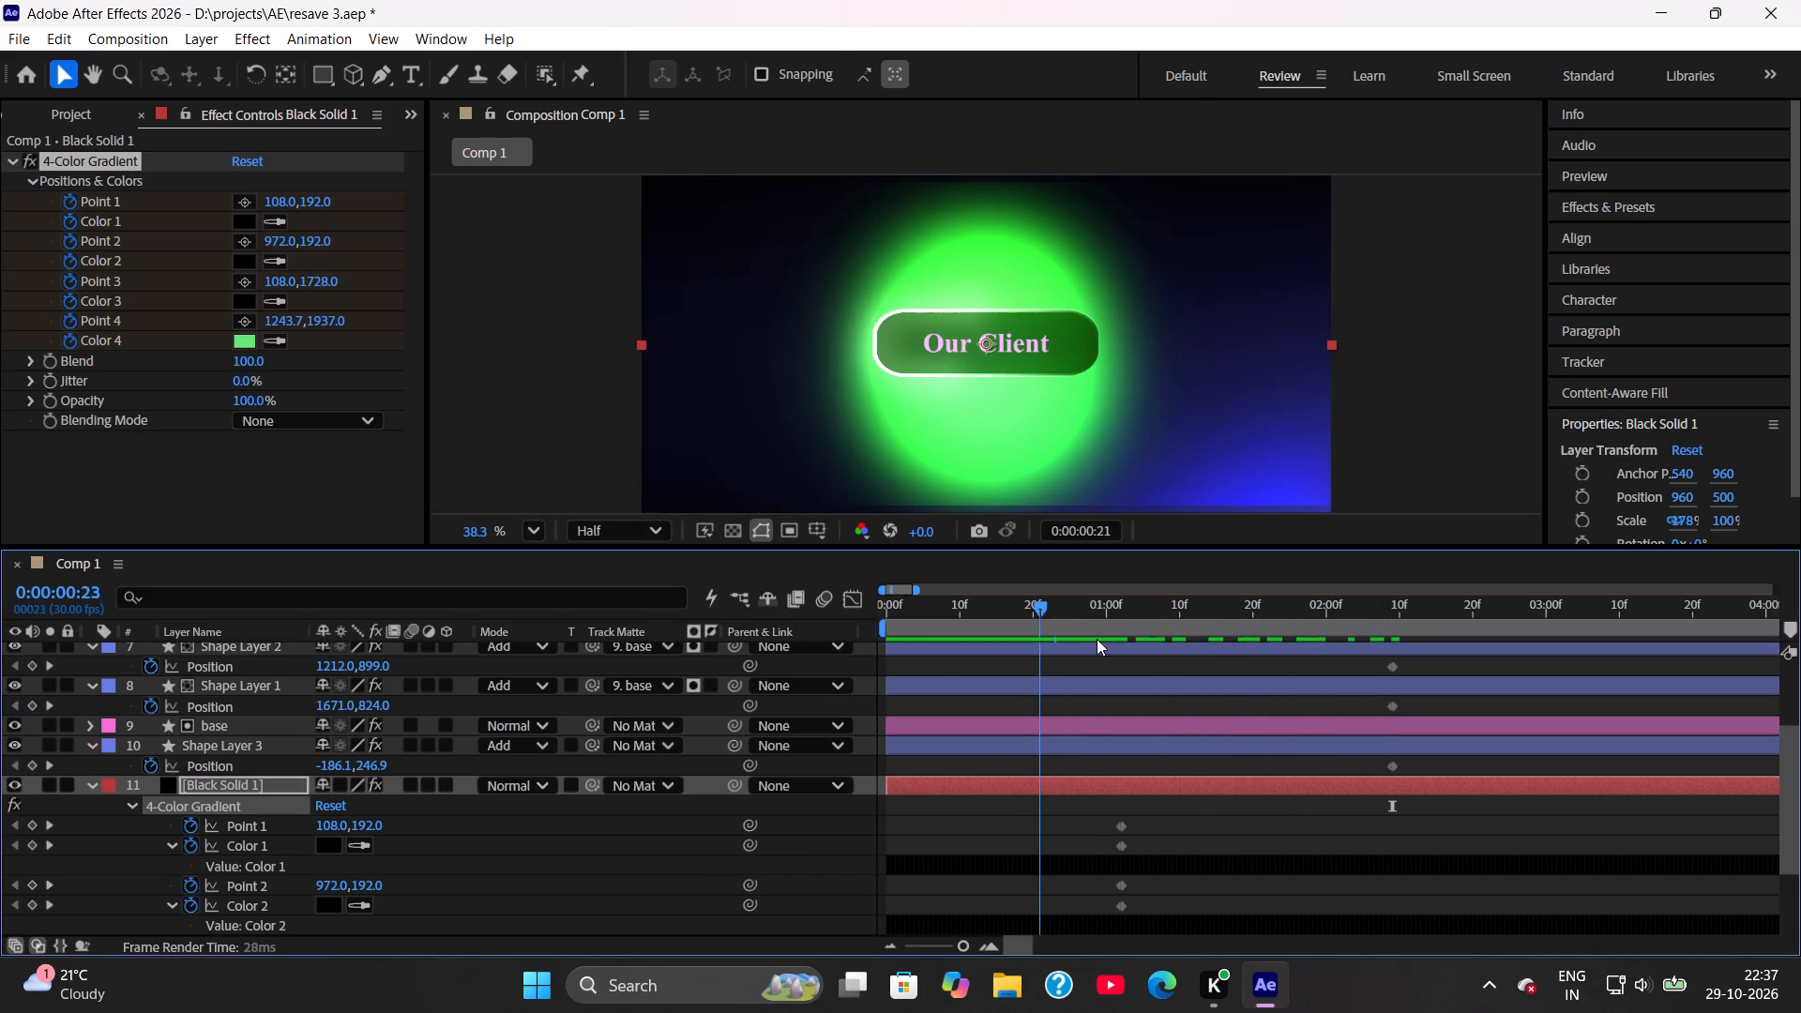
{"action": "left_click_drag", "start_coordinate": [1097, 639], "coordinate": [1397, 648]}
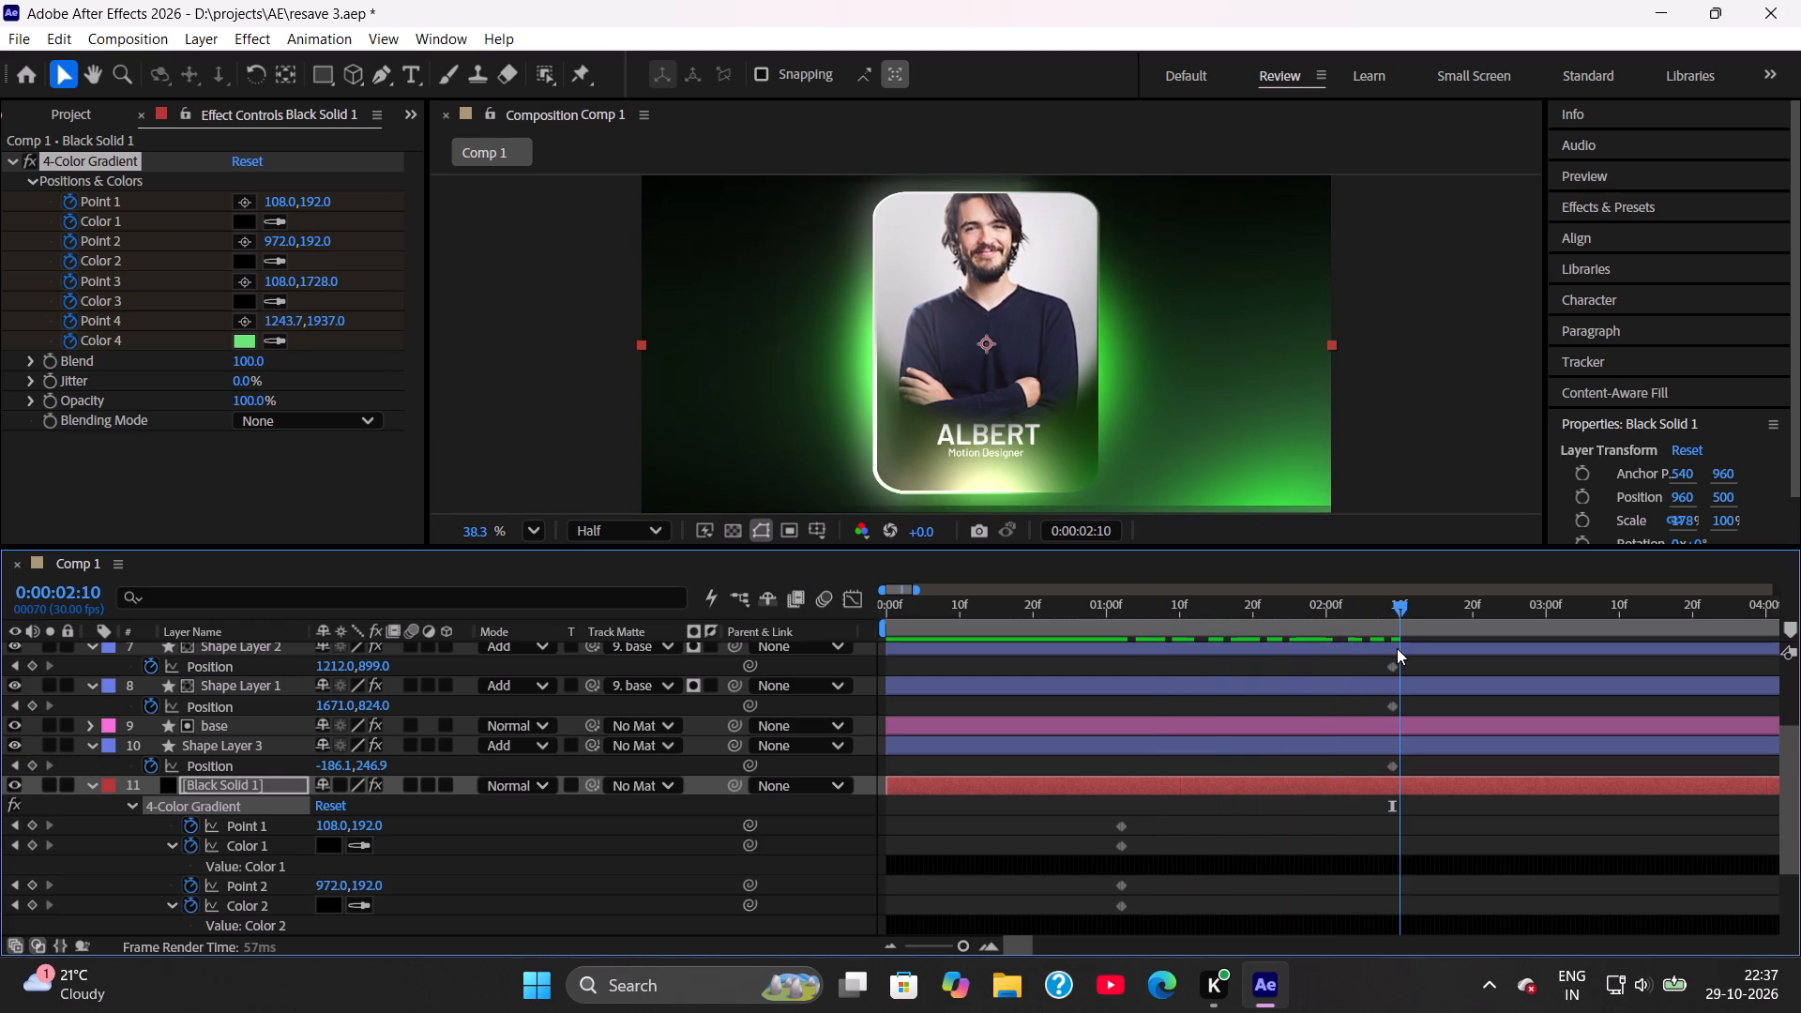
{"action": "left_click_drag", "start_coordinate": [1397, 648], "coordinate": [1306, 650]}
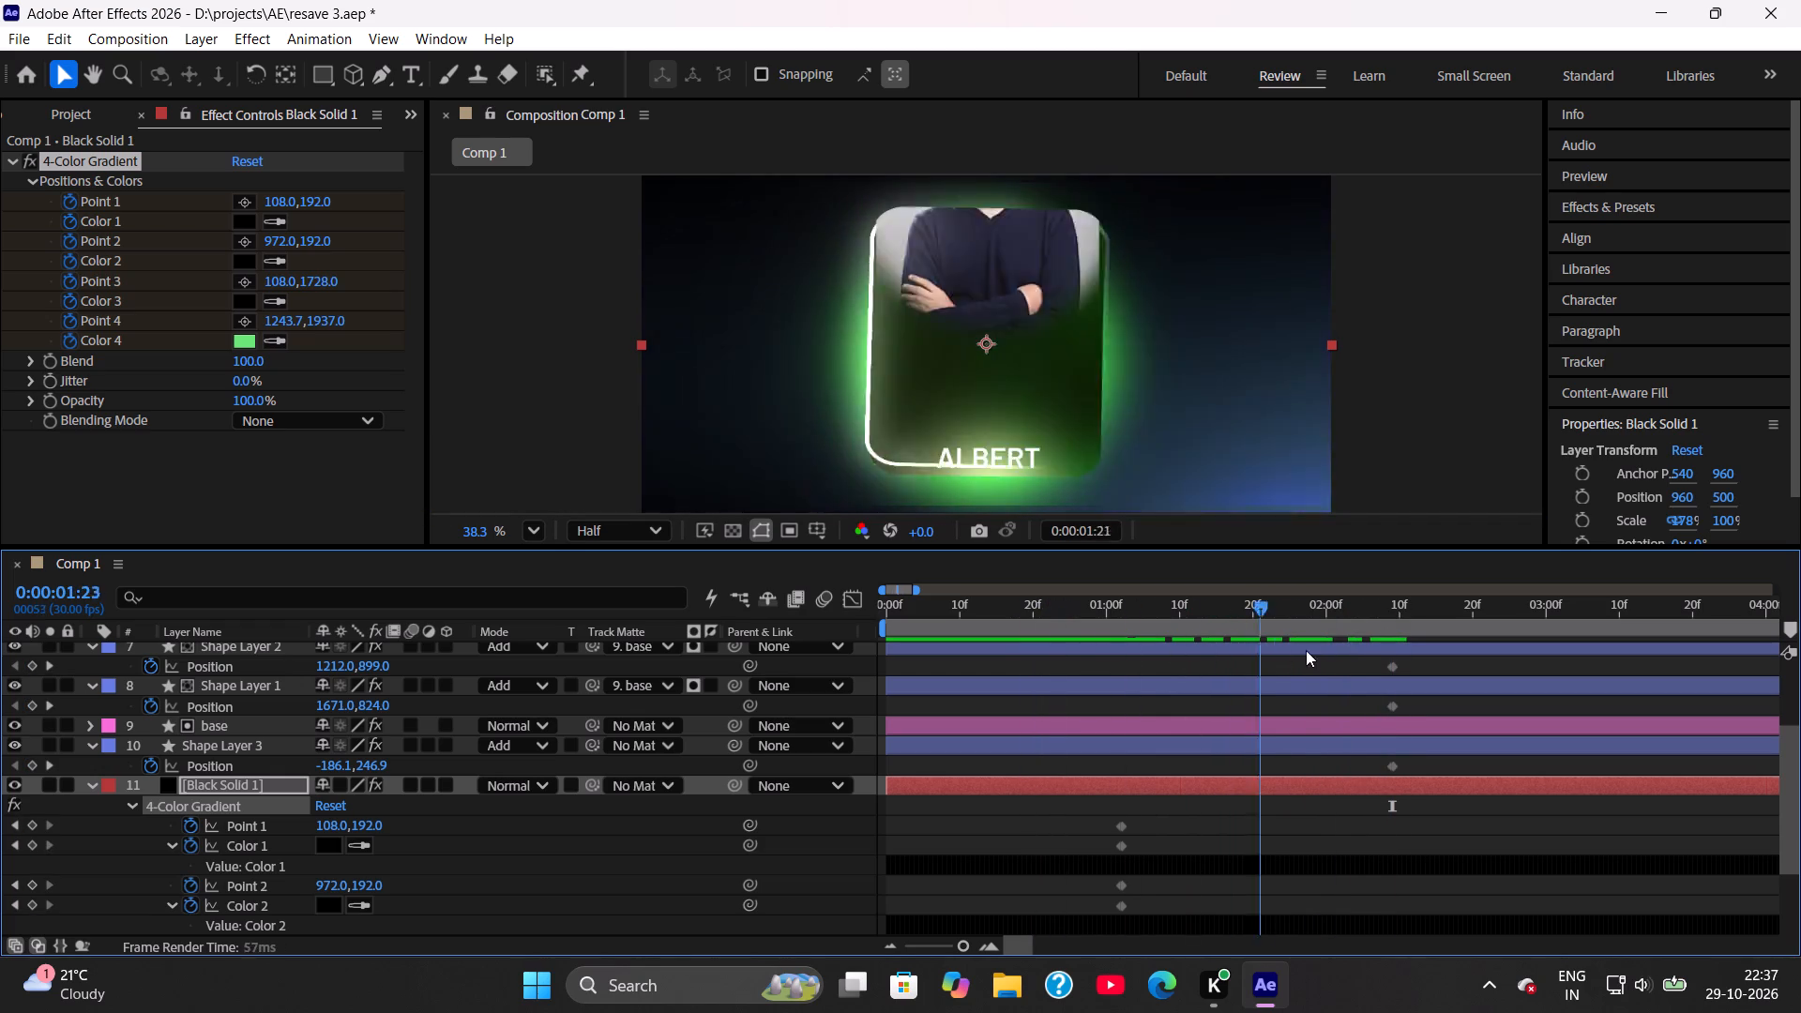
{"action": "left_click_drag", "start_coordinate": [1306, 650], "coordinate": [1370, 650]}
{"action": "key", "text": "ctrl+s"}
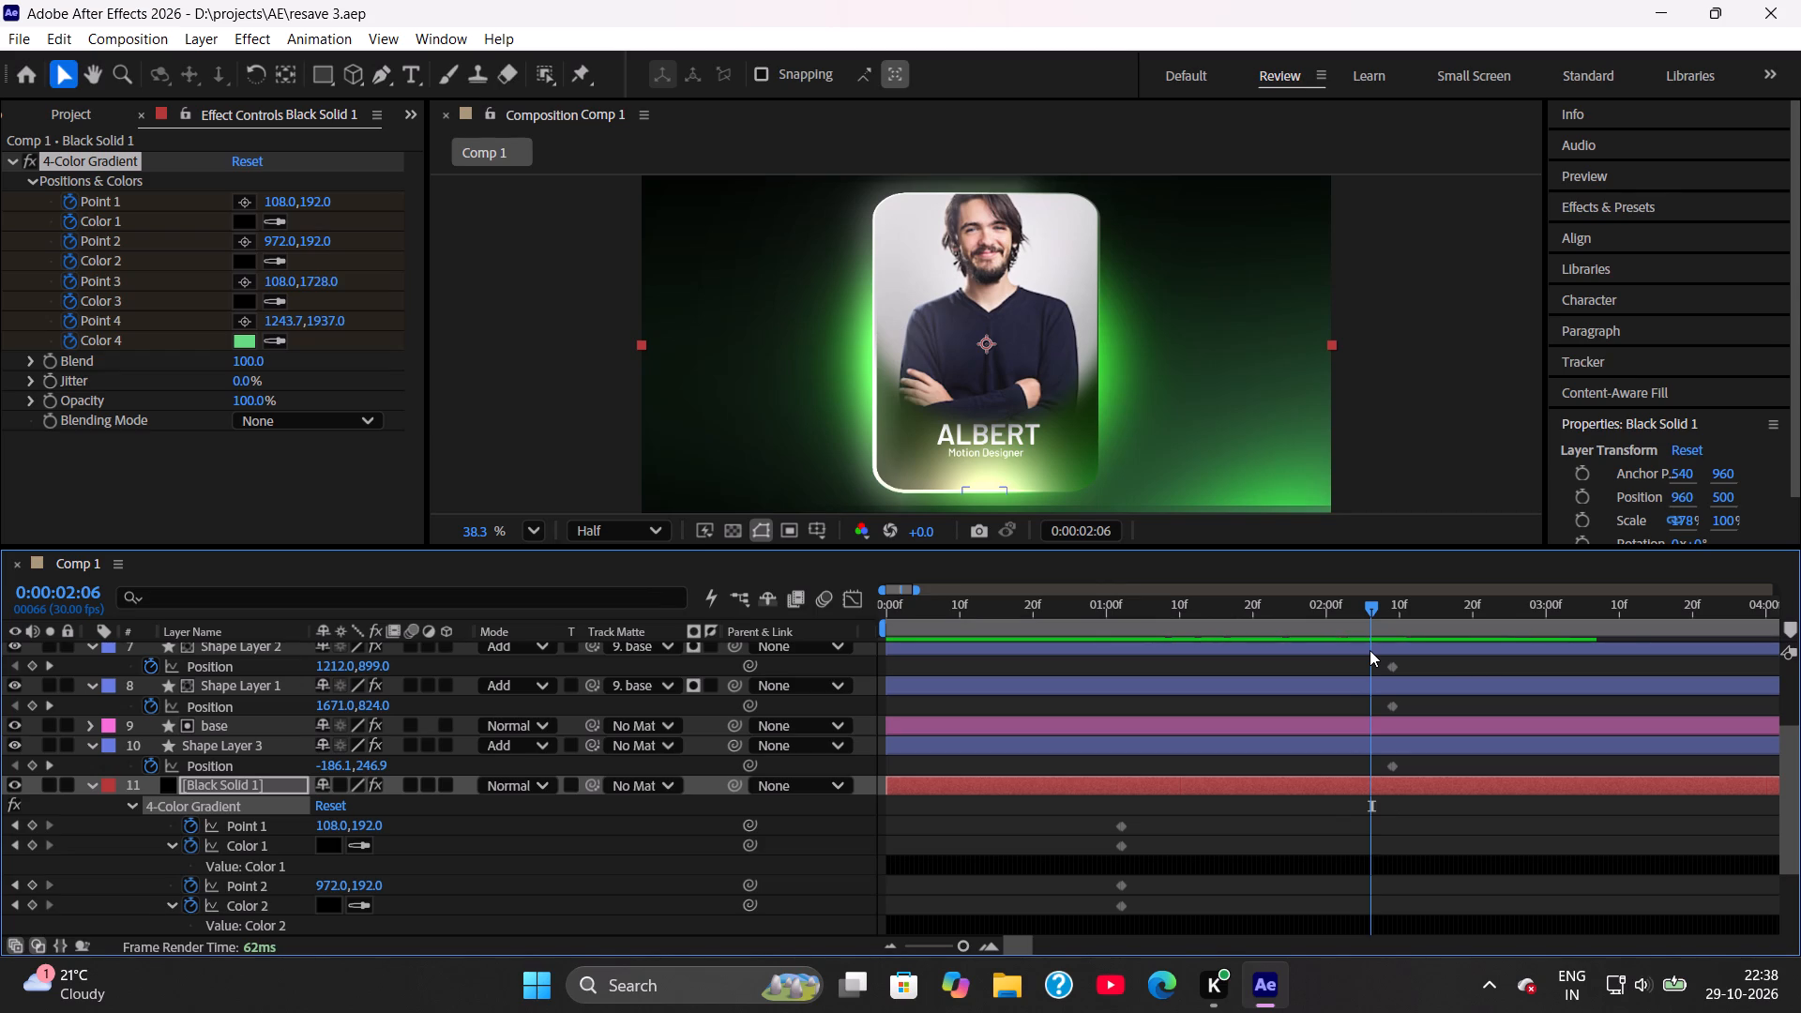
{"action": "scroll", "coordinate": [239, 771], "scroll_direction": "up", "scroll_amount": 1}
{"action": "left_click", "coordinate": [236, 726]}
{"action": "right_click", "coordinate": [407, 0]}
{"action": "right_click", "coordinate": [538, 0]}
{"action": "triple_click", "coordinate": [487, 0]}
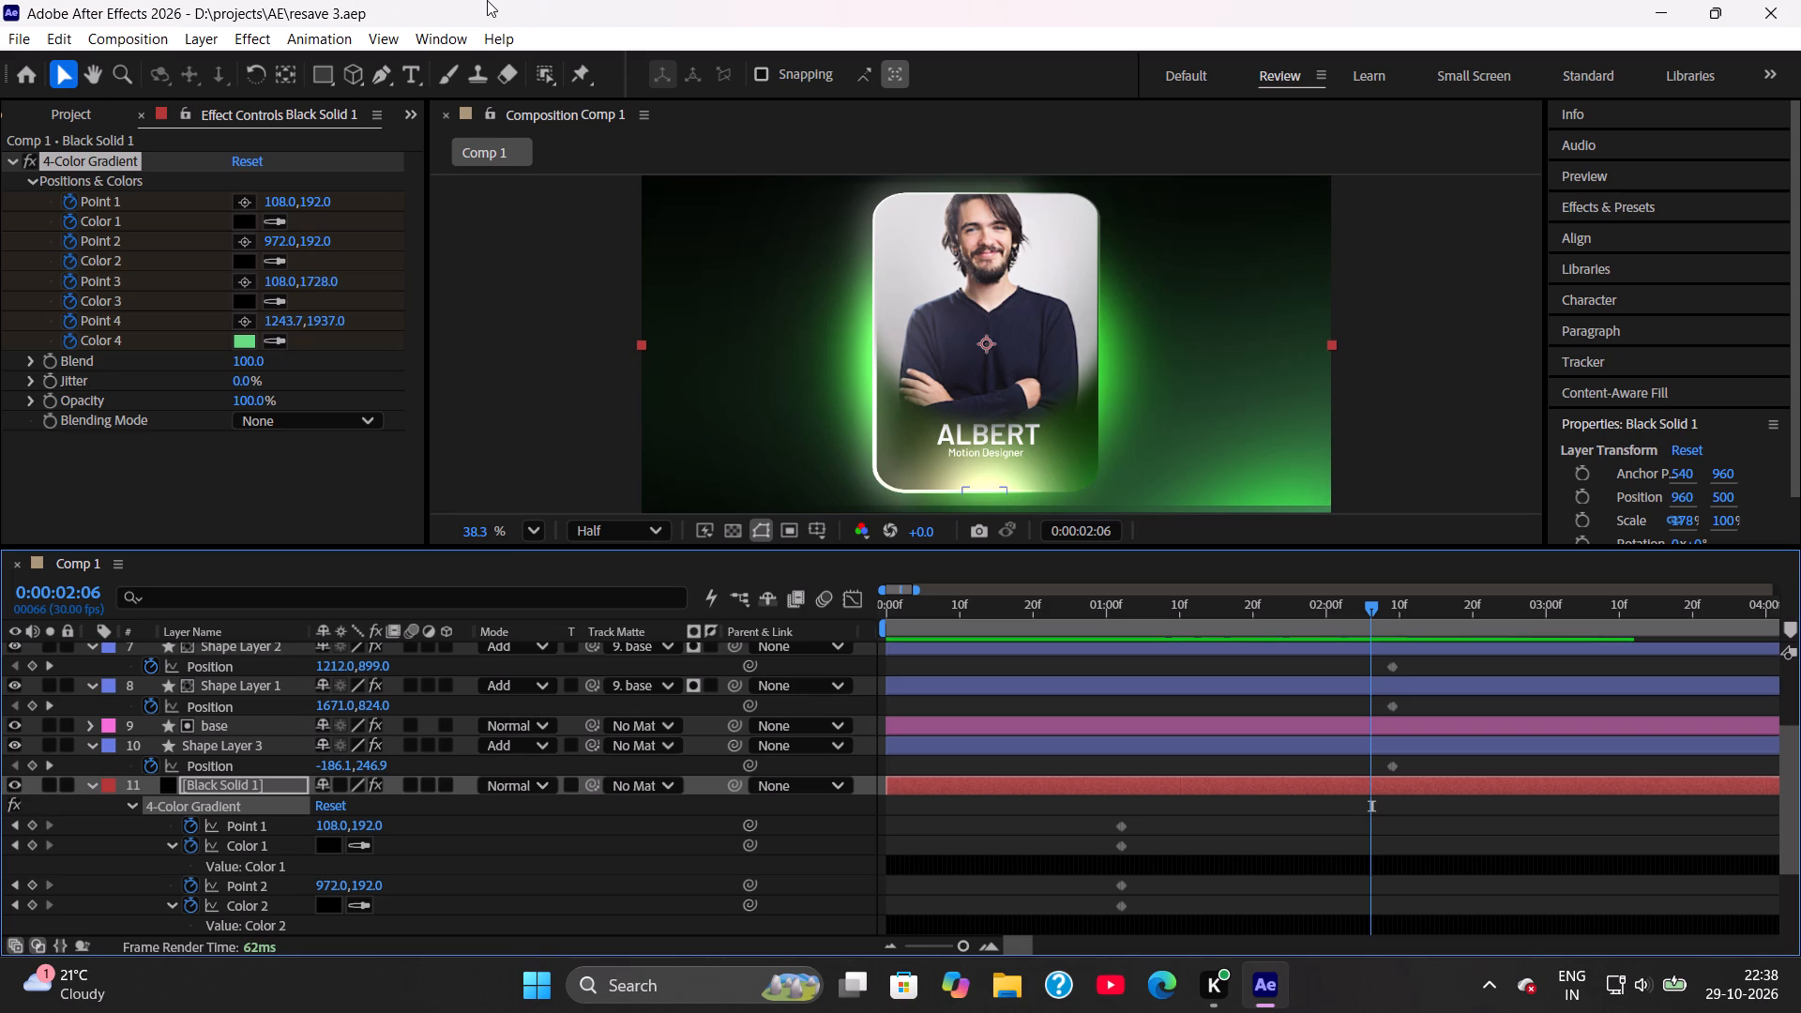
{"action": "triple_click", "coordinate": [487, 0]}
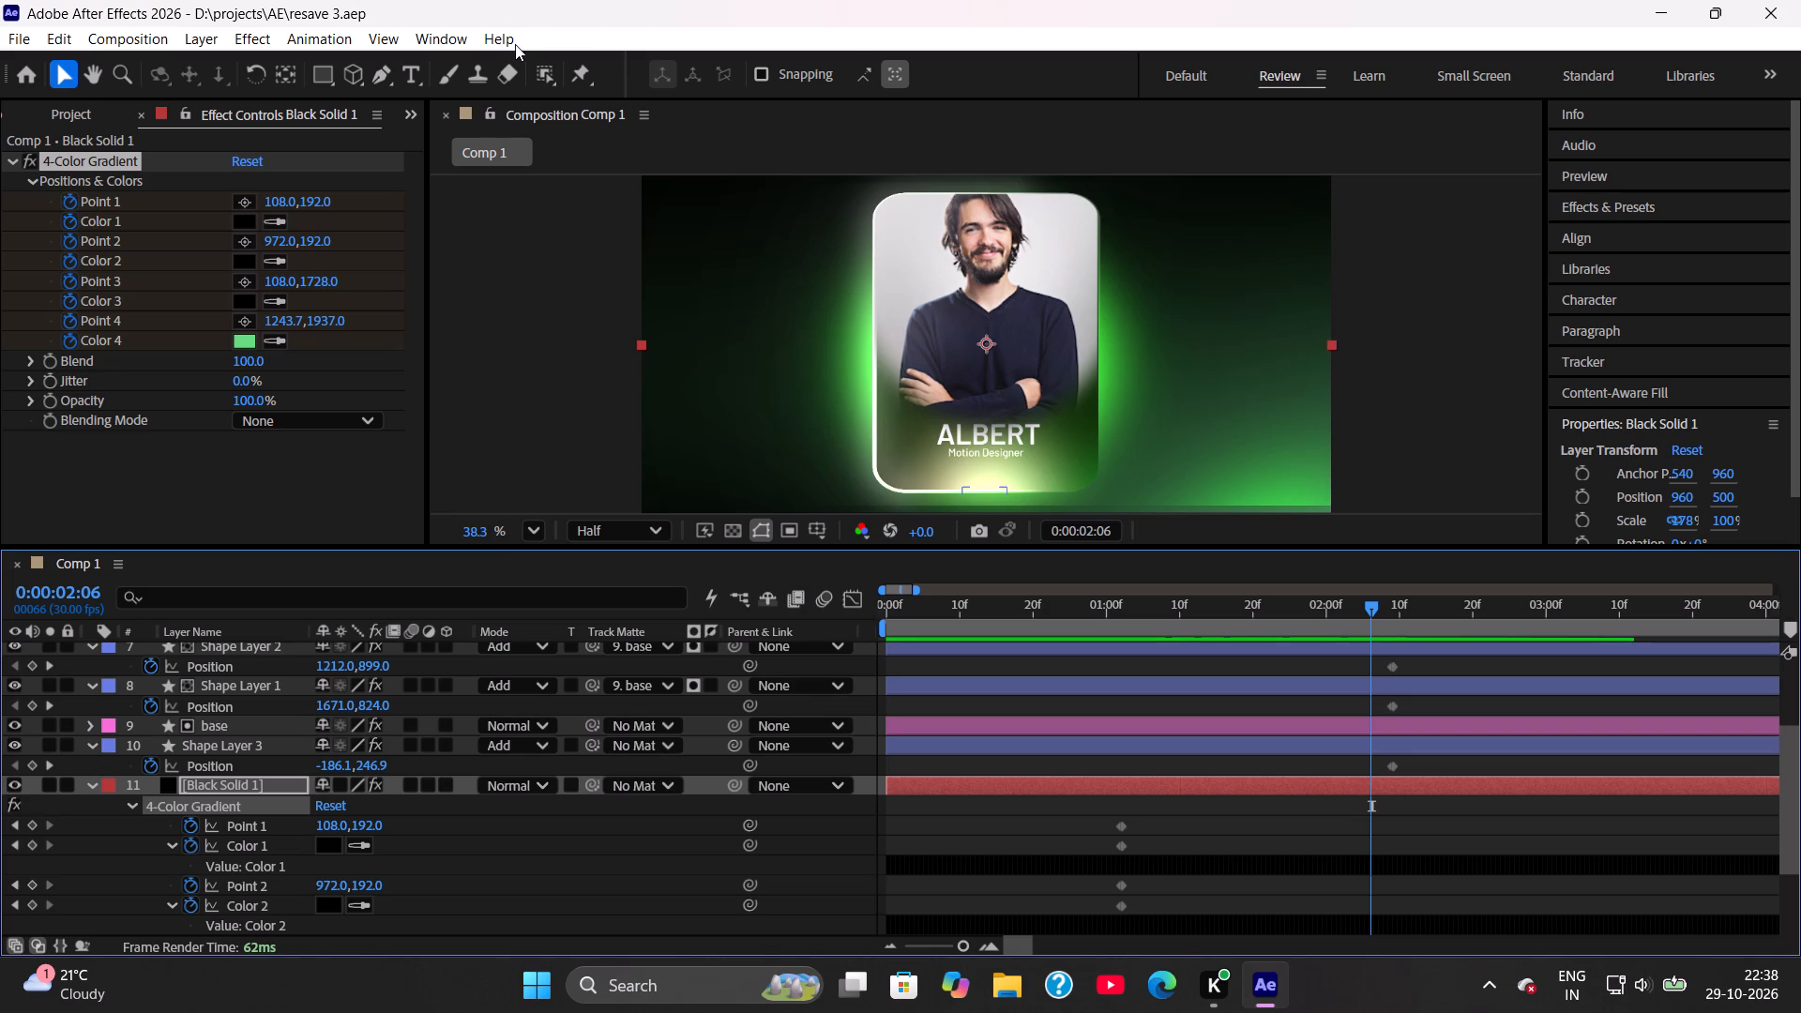
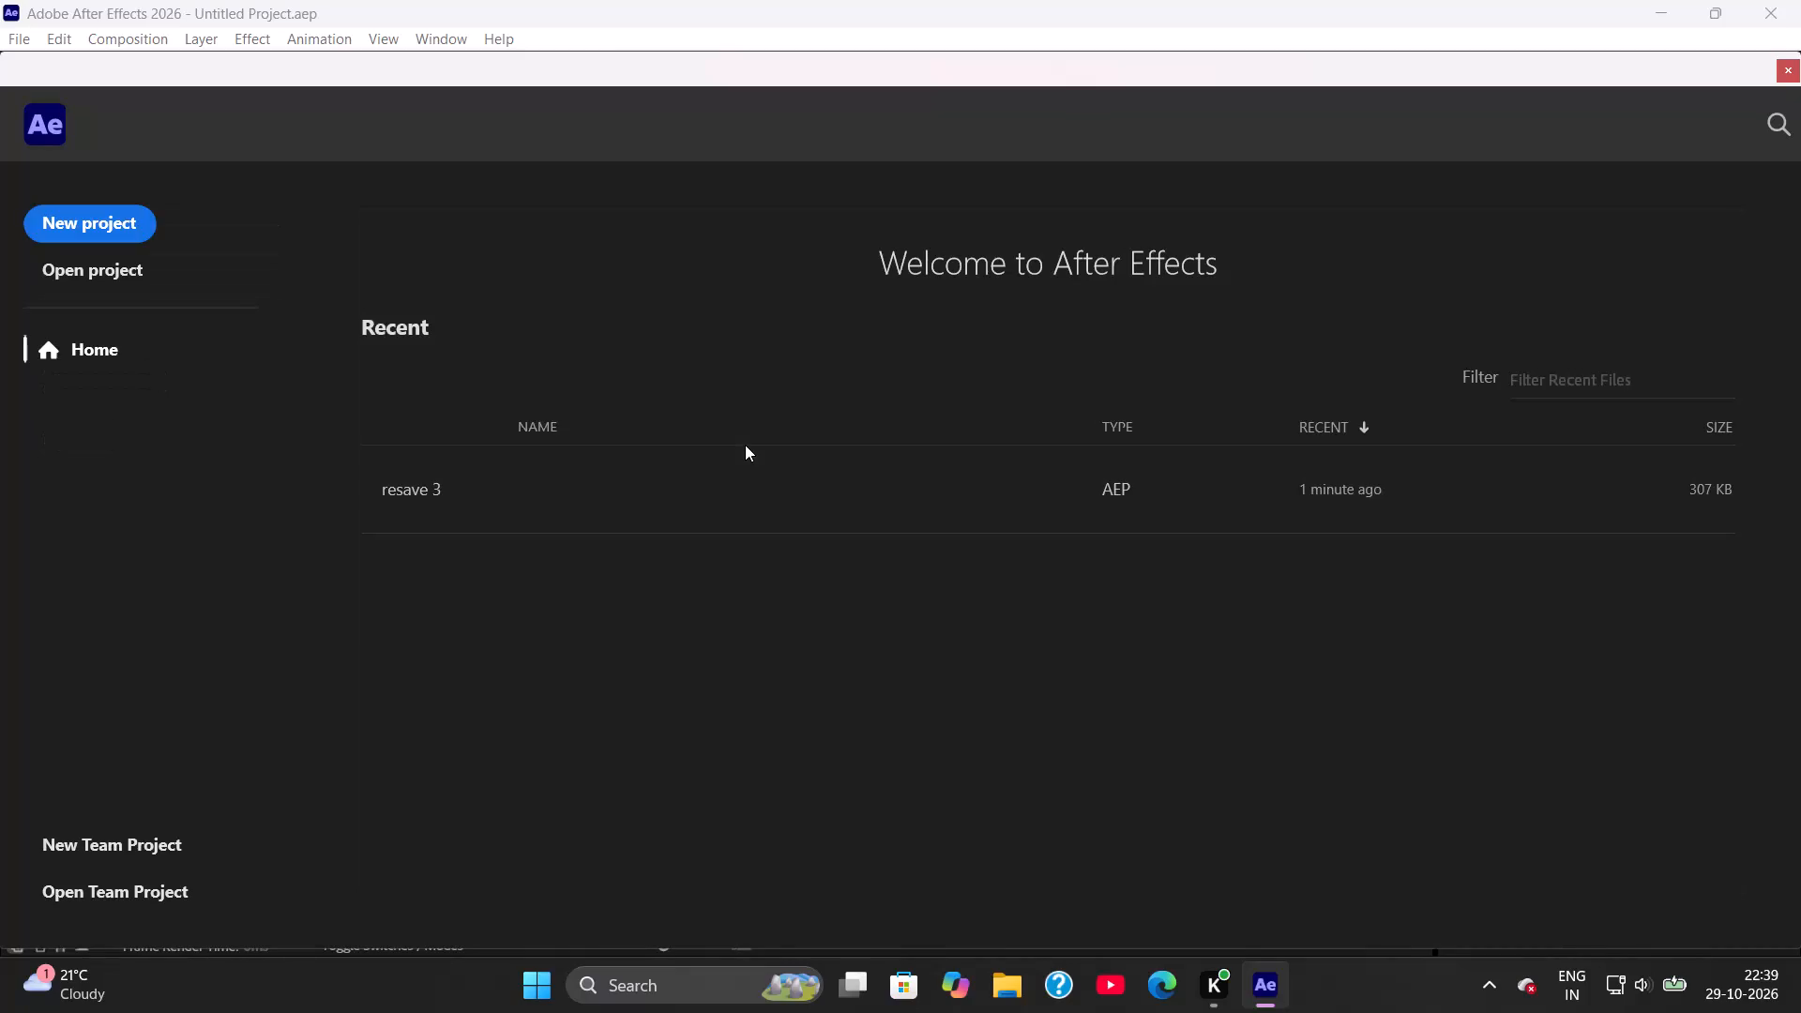
Reopen the recent project resave 3.aep and save it.
{"action": "left_click", "coordinate": [583, 464]}
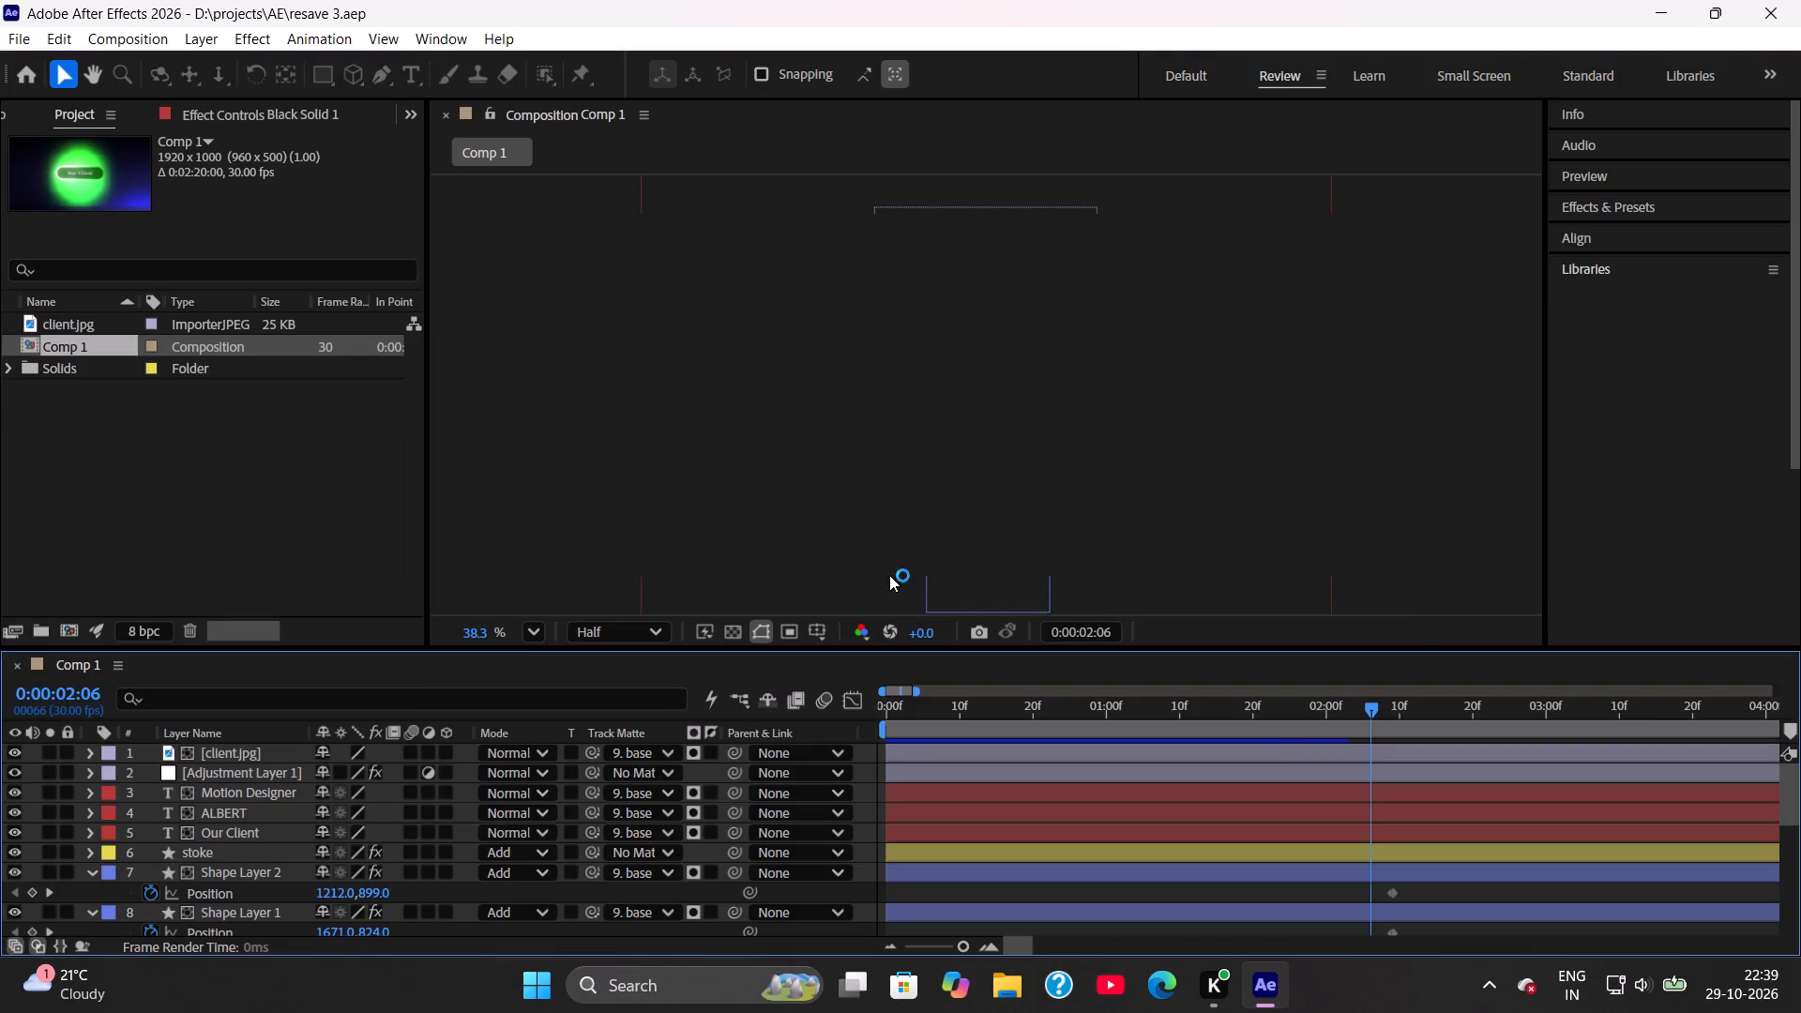
{"action": "key", "text": "ctrl+s"}
Play the client card animation from 0:00:00:00 to review the blue-to-green transition, and save the project.
{"action": "left_click_drag", "start_coordinate": [1015, 714], "coordinate": [854, 714]}
{"action": "key", "text": "space"}
{"action": "right_click", "coordinate": [1206, 0]}
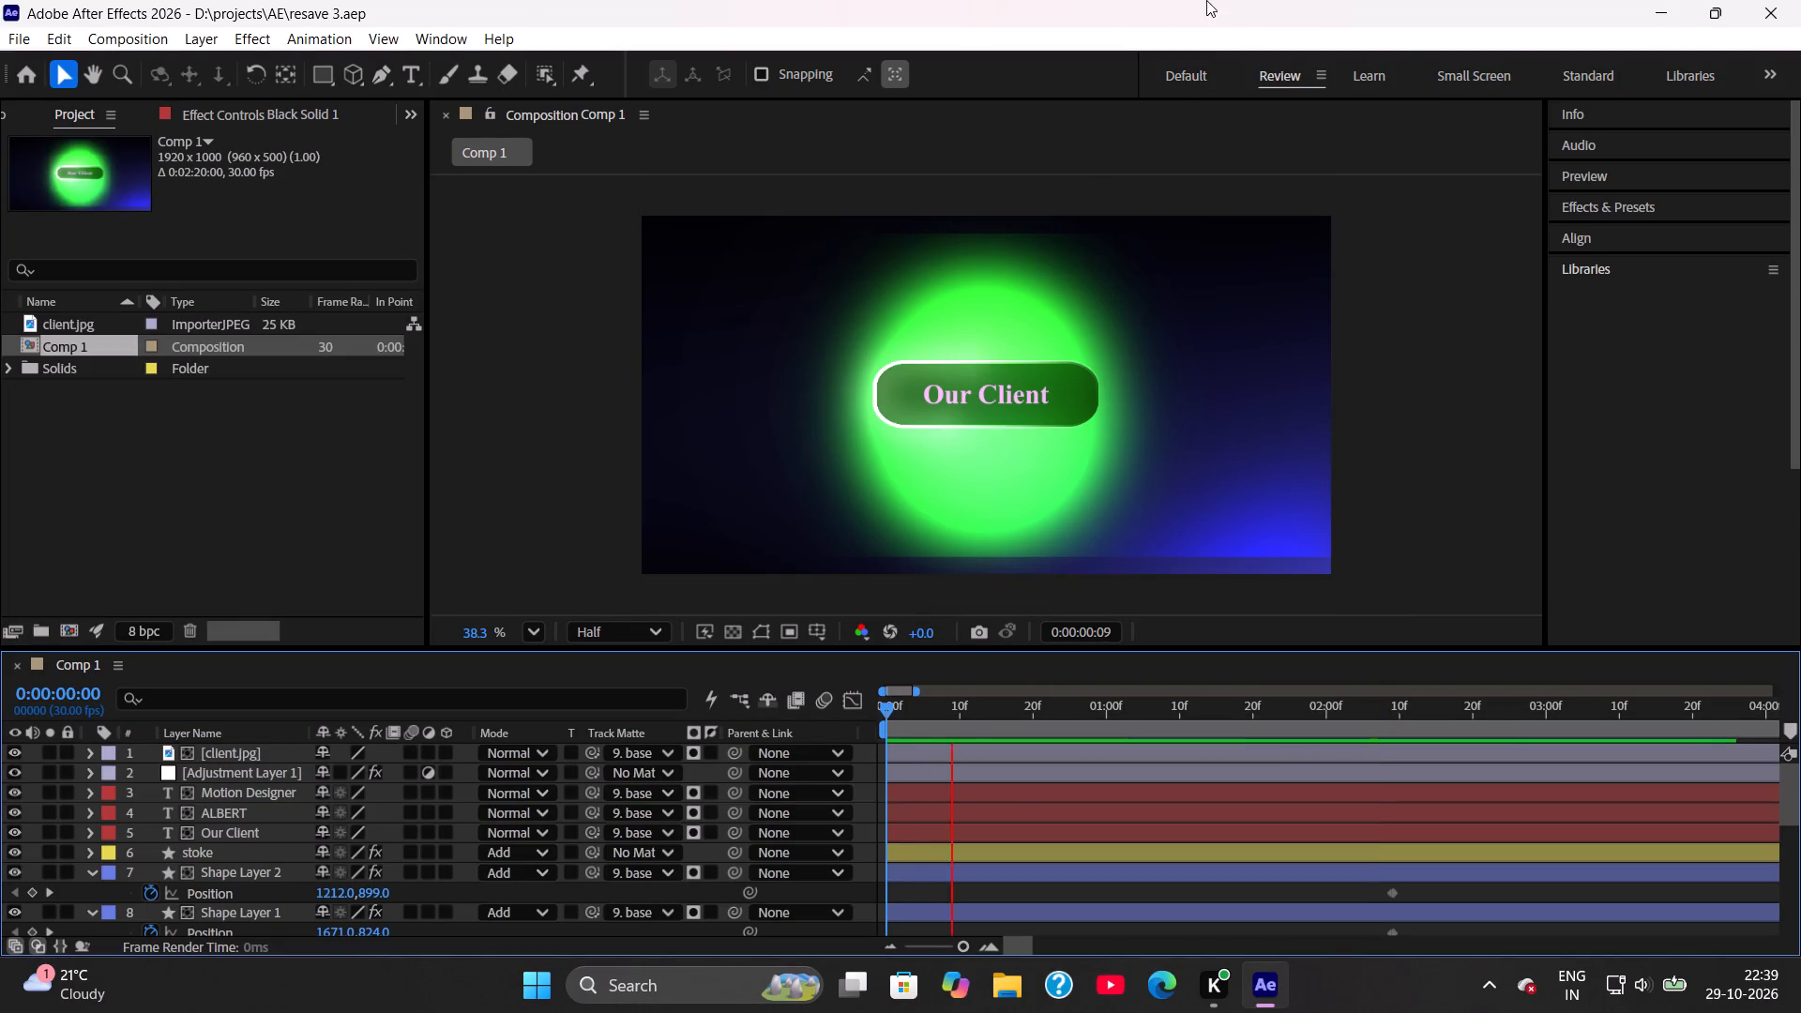
{"action": "right_click_drag", "start_coordinate": [1090, 0], "coordinate": [1080, 0]}
{"action": "left_click", "coordinate": [1037, 0]}
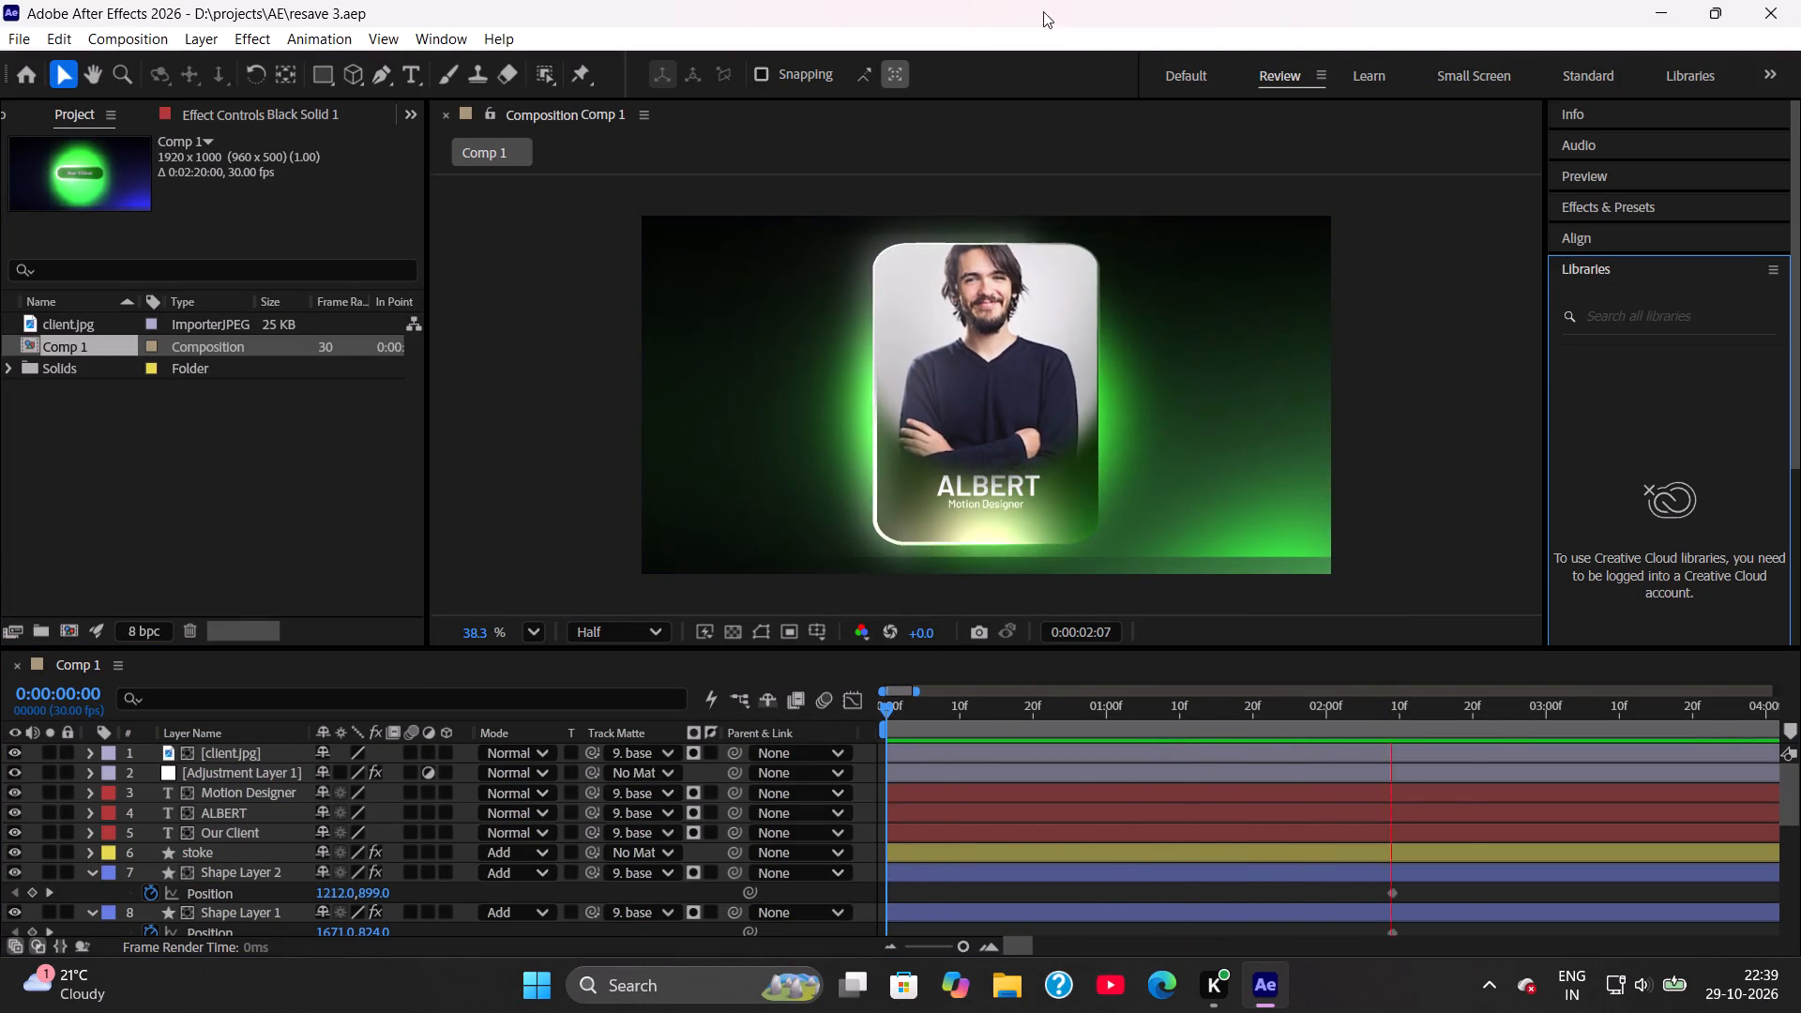
{"action": "key", "text": "space"}
{"action": "scroll", "coordinate": [1160, 455], "scroll_direction": "down", "scroll_amount": 1}
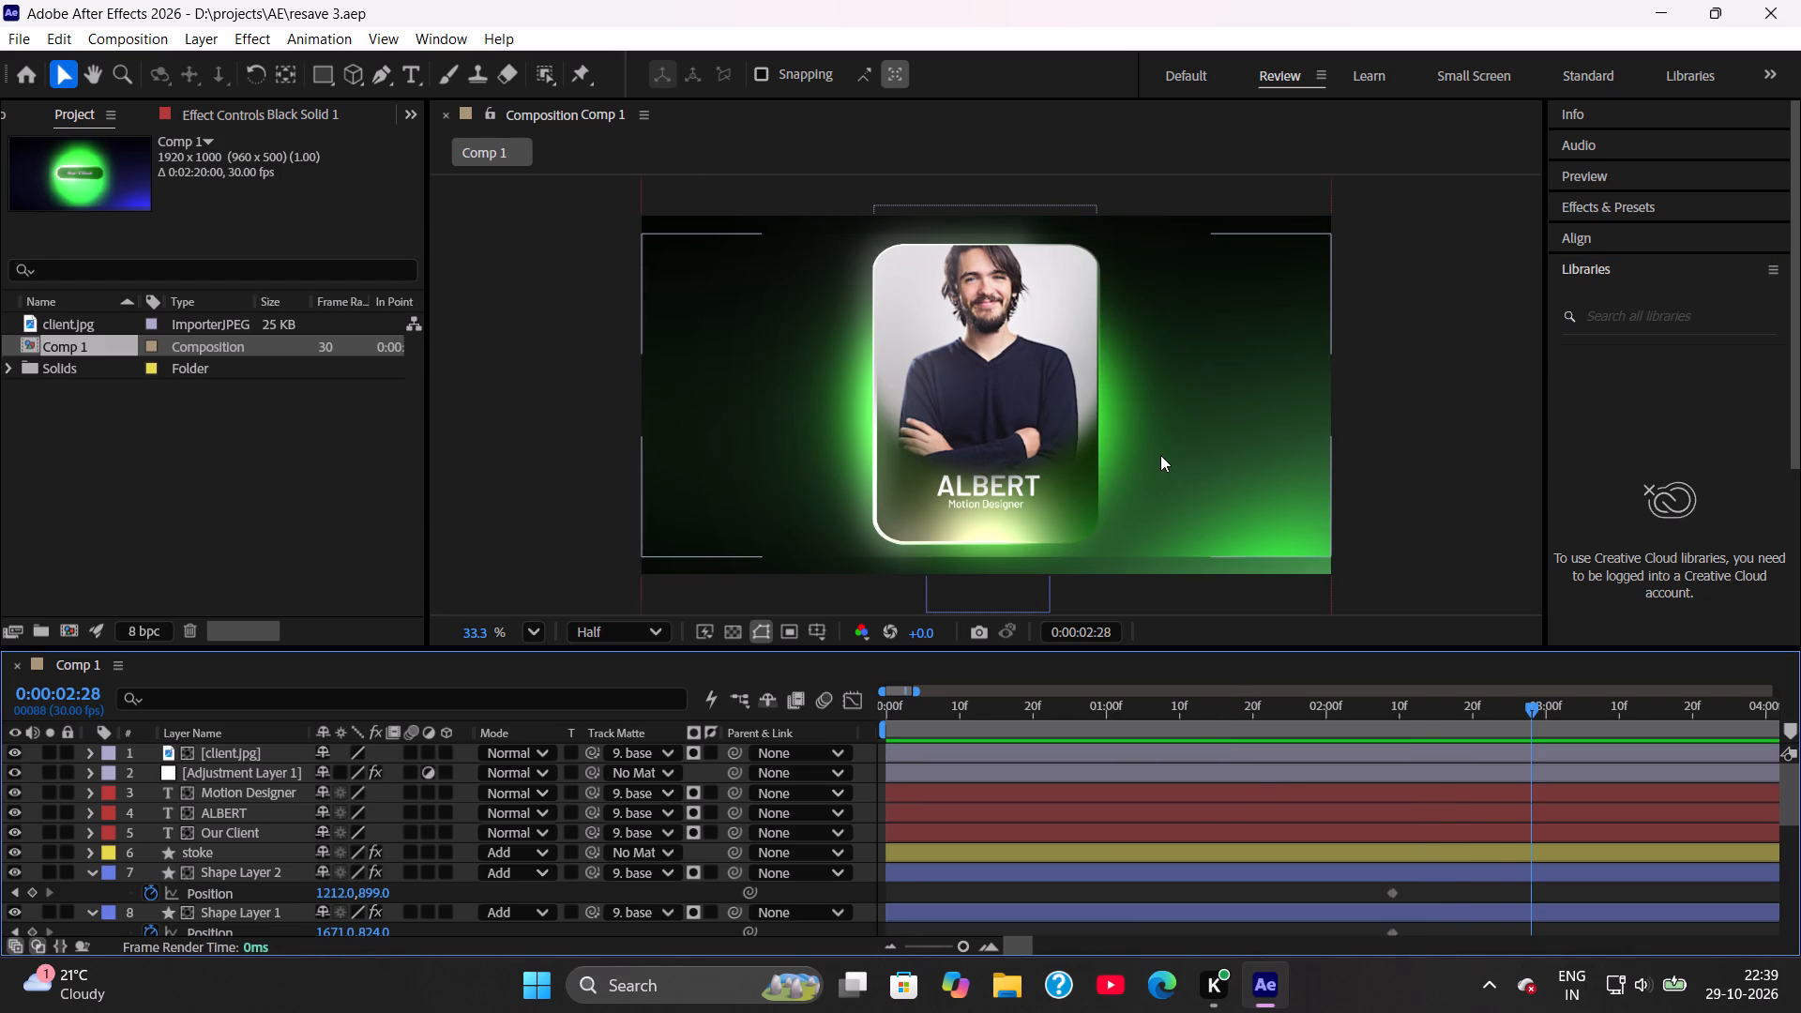
{"action": "scroll", "coordinate": [1160, 455], "scroll_direction": "down", "scroll_amount": 1}
{"action": "key", "text": "ctrl+s"}
{"action": "right_click_drag", "start_coordinate": [1191, 0], "coordinate": [1160, 0]}
{"action": "right_click_drag", "start_coordinate": [1110, 0], "coordinate": [1083, 0]}
{"action": "left_click", "coordinate": [953, 0]}
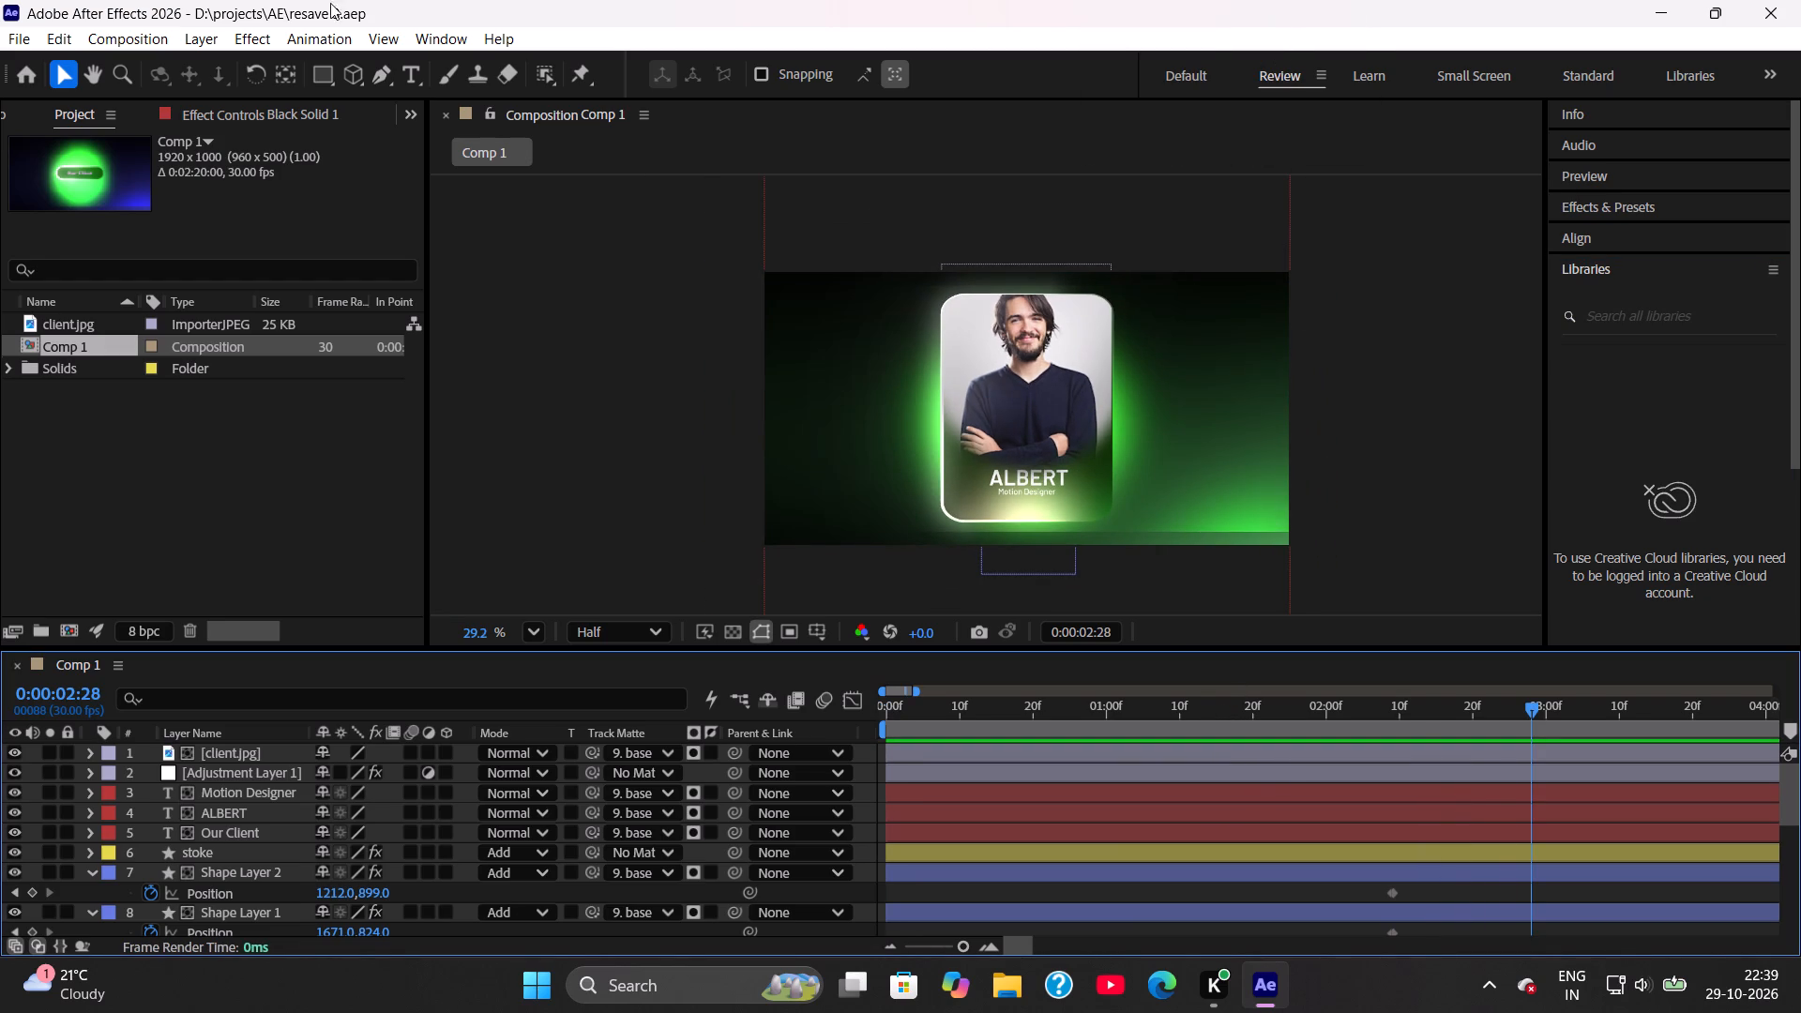
Create a new empty project.
{"action": "left_click", "coordinate": [11, 42]}
{"action": "left_click", "coordinate": [50, 67]}
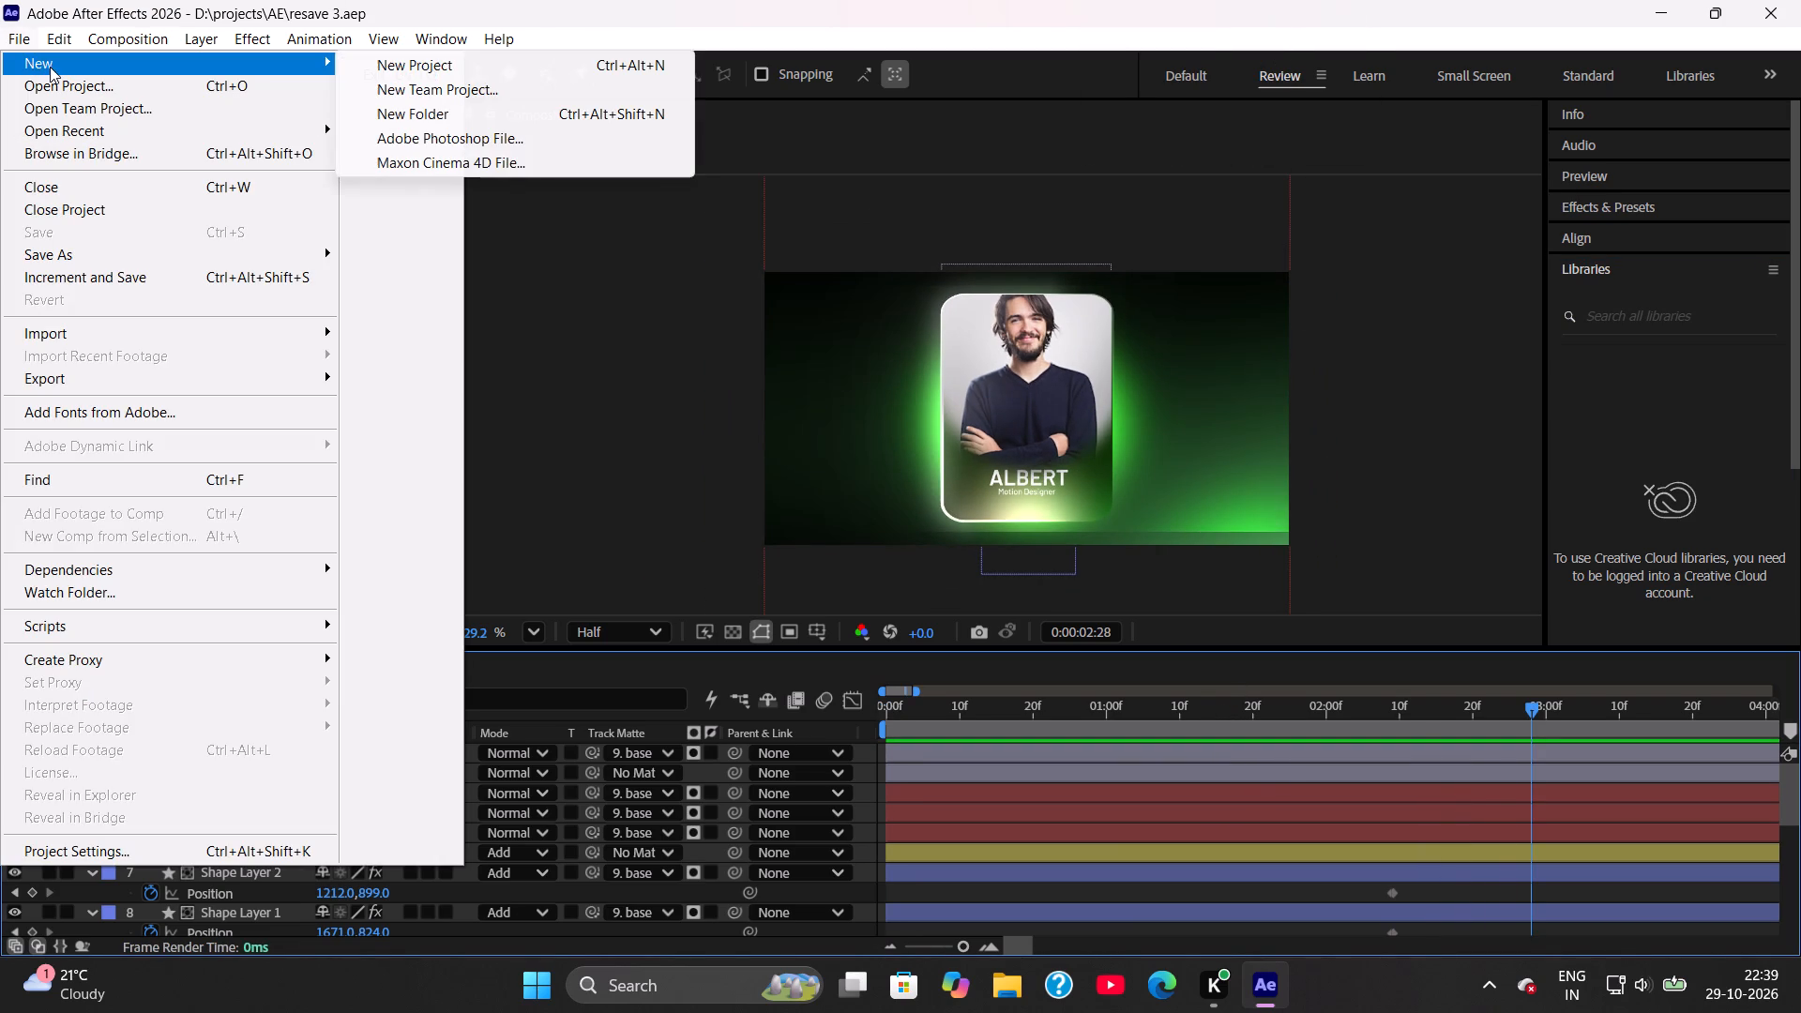
{"action": "left_click", "coordinate": [400, 69]}
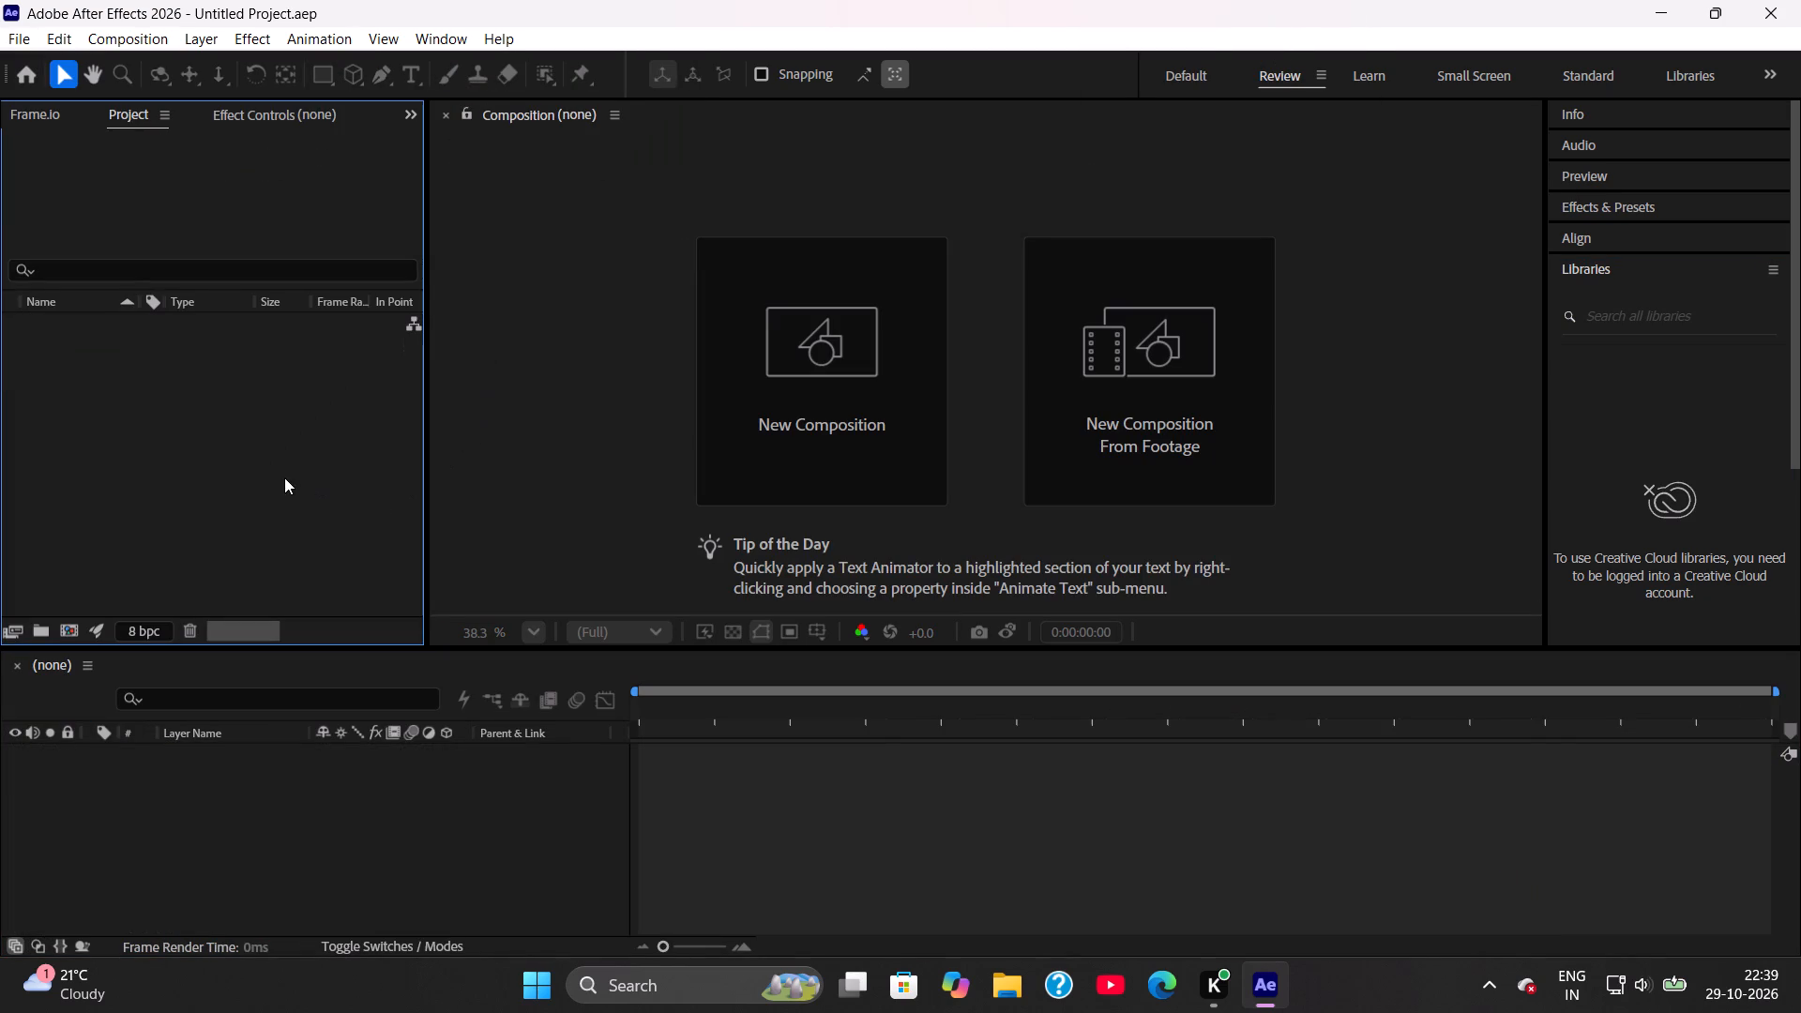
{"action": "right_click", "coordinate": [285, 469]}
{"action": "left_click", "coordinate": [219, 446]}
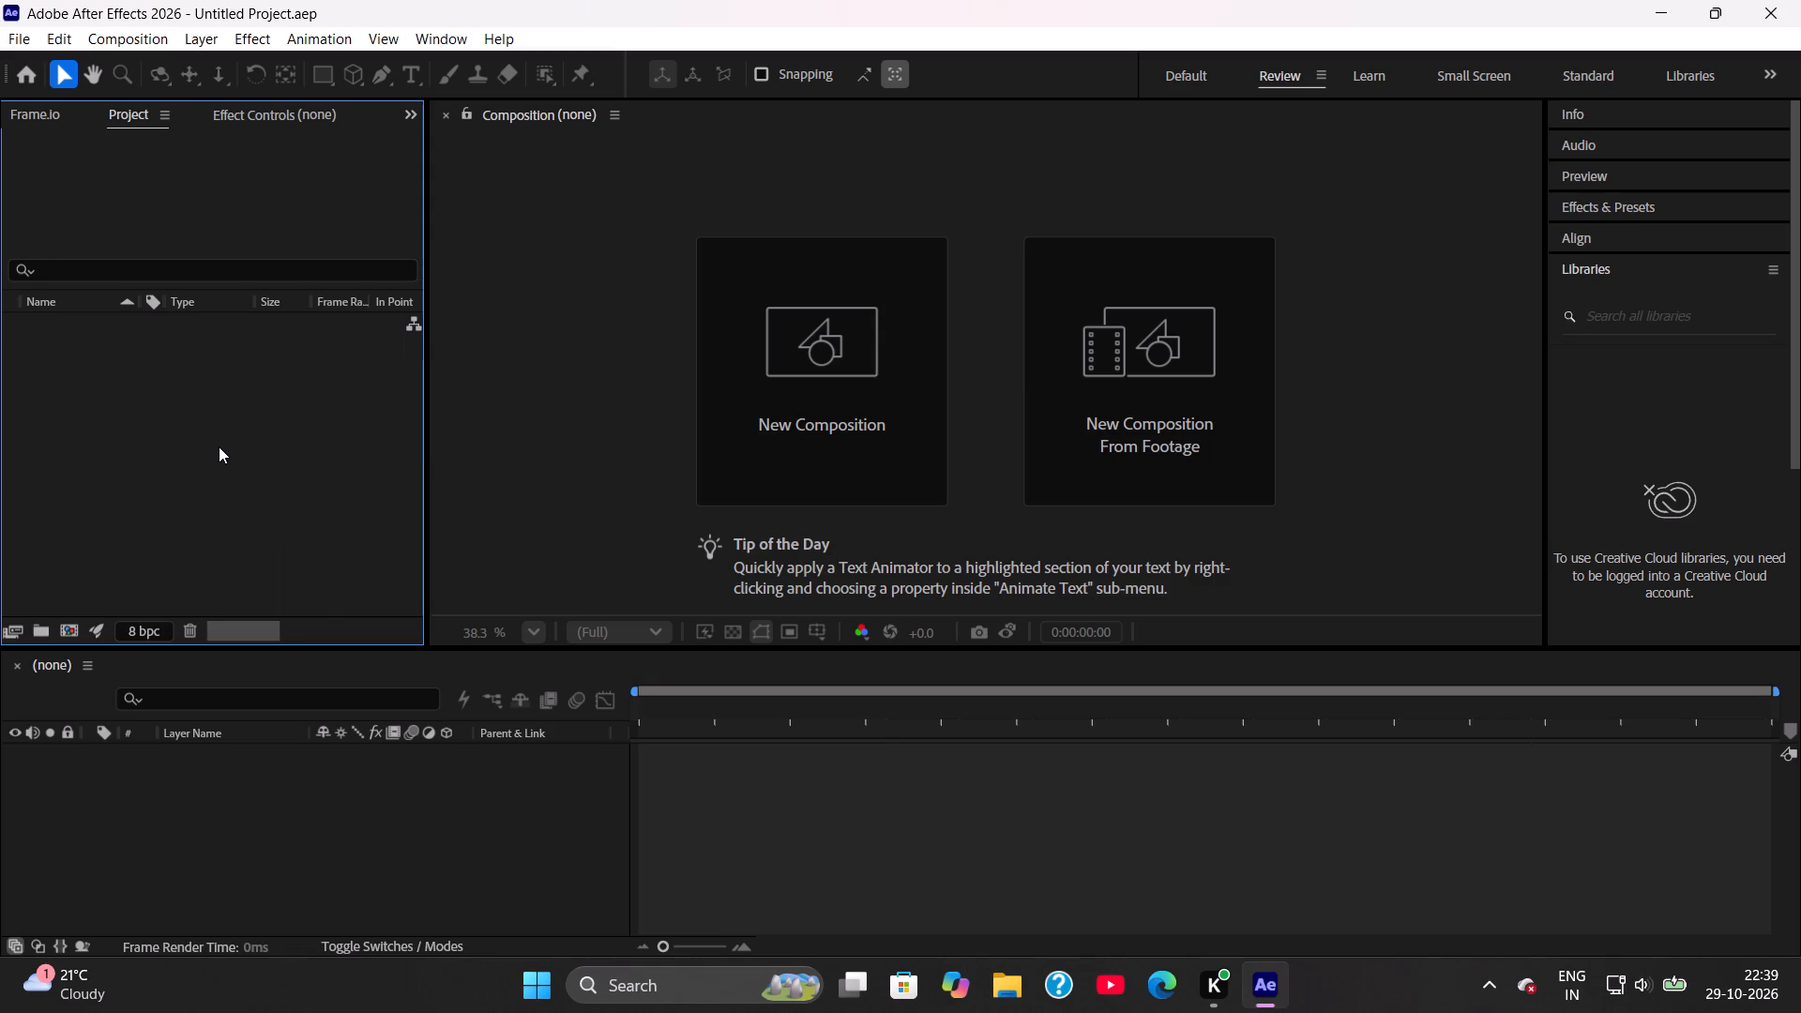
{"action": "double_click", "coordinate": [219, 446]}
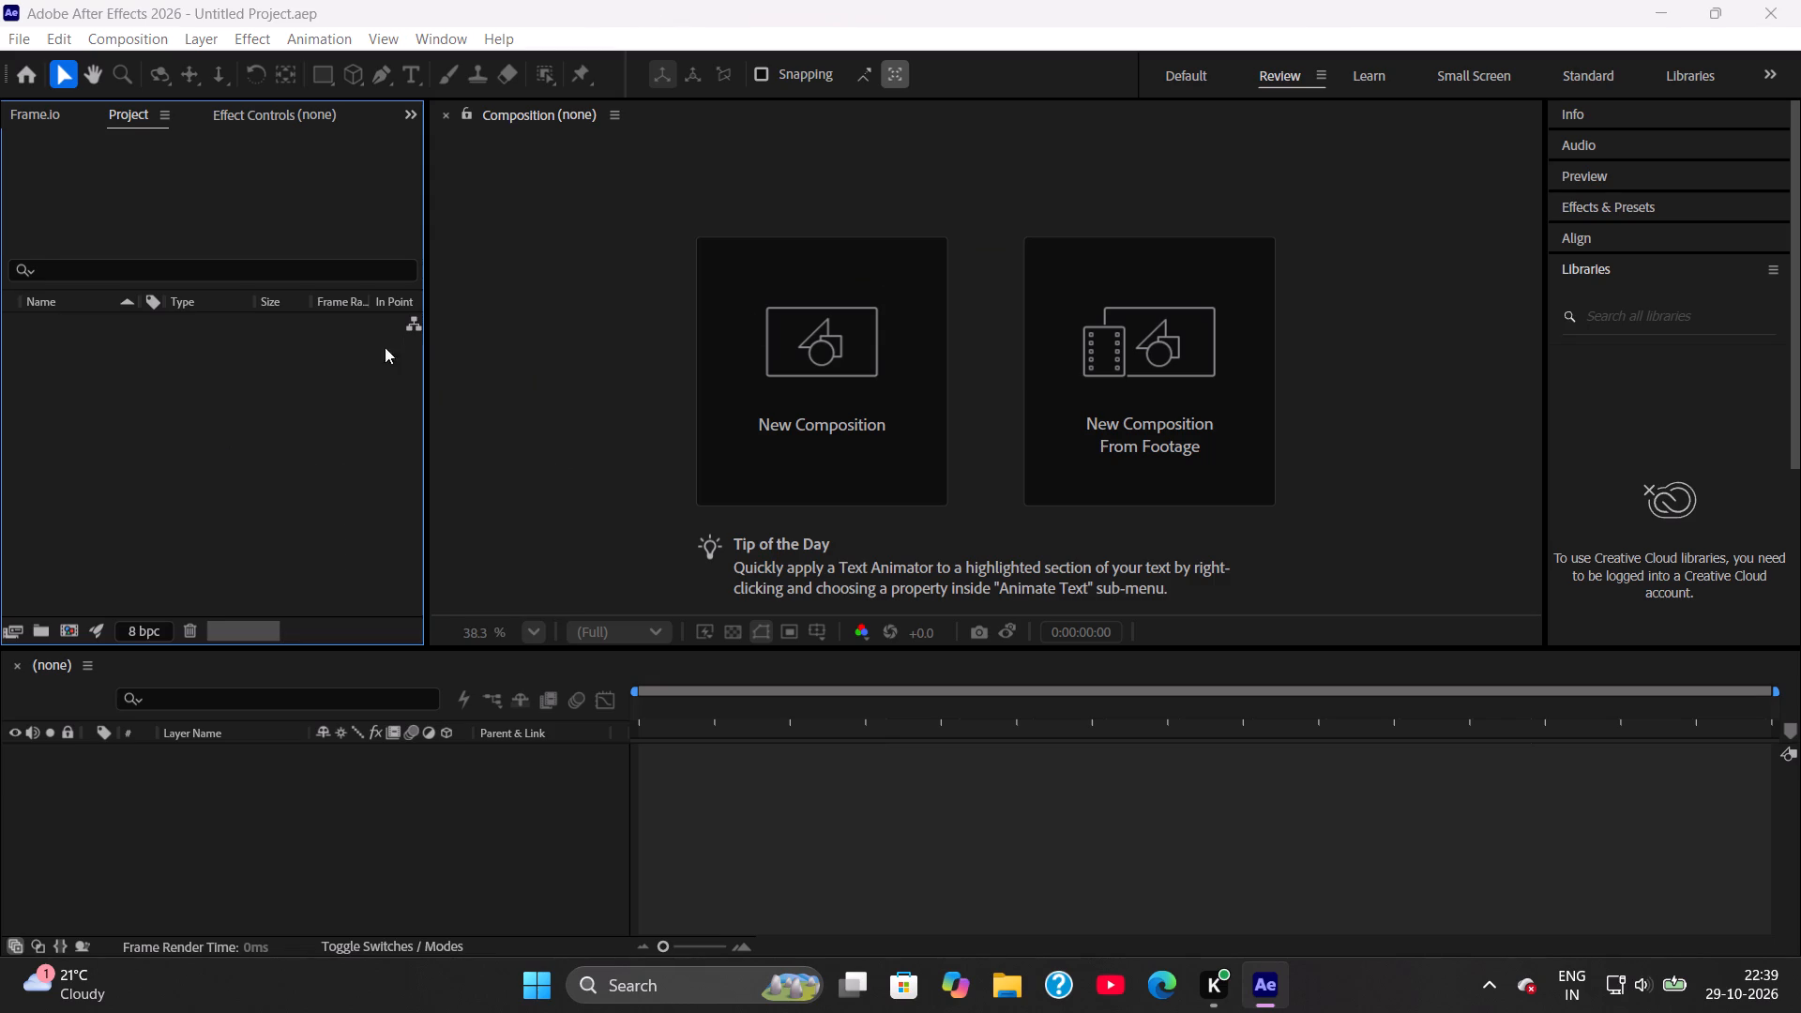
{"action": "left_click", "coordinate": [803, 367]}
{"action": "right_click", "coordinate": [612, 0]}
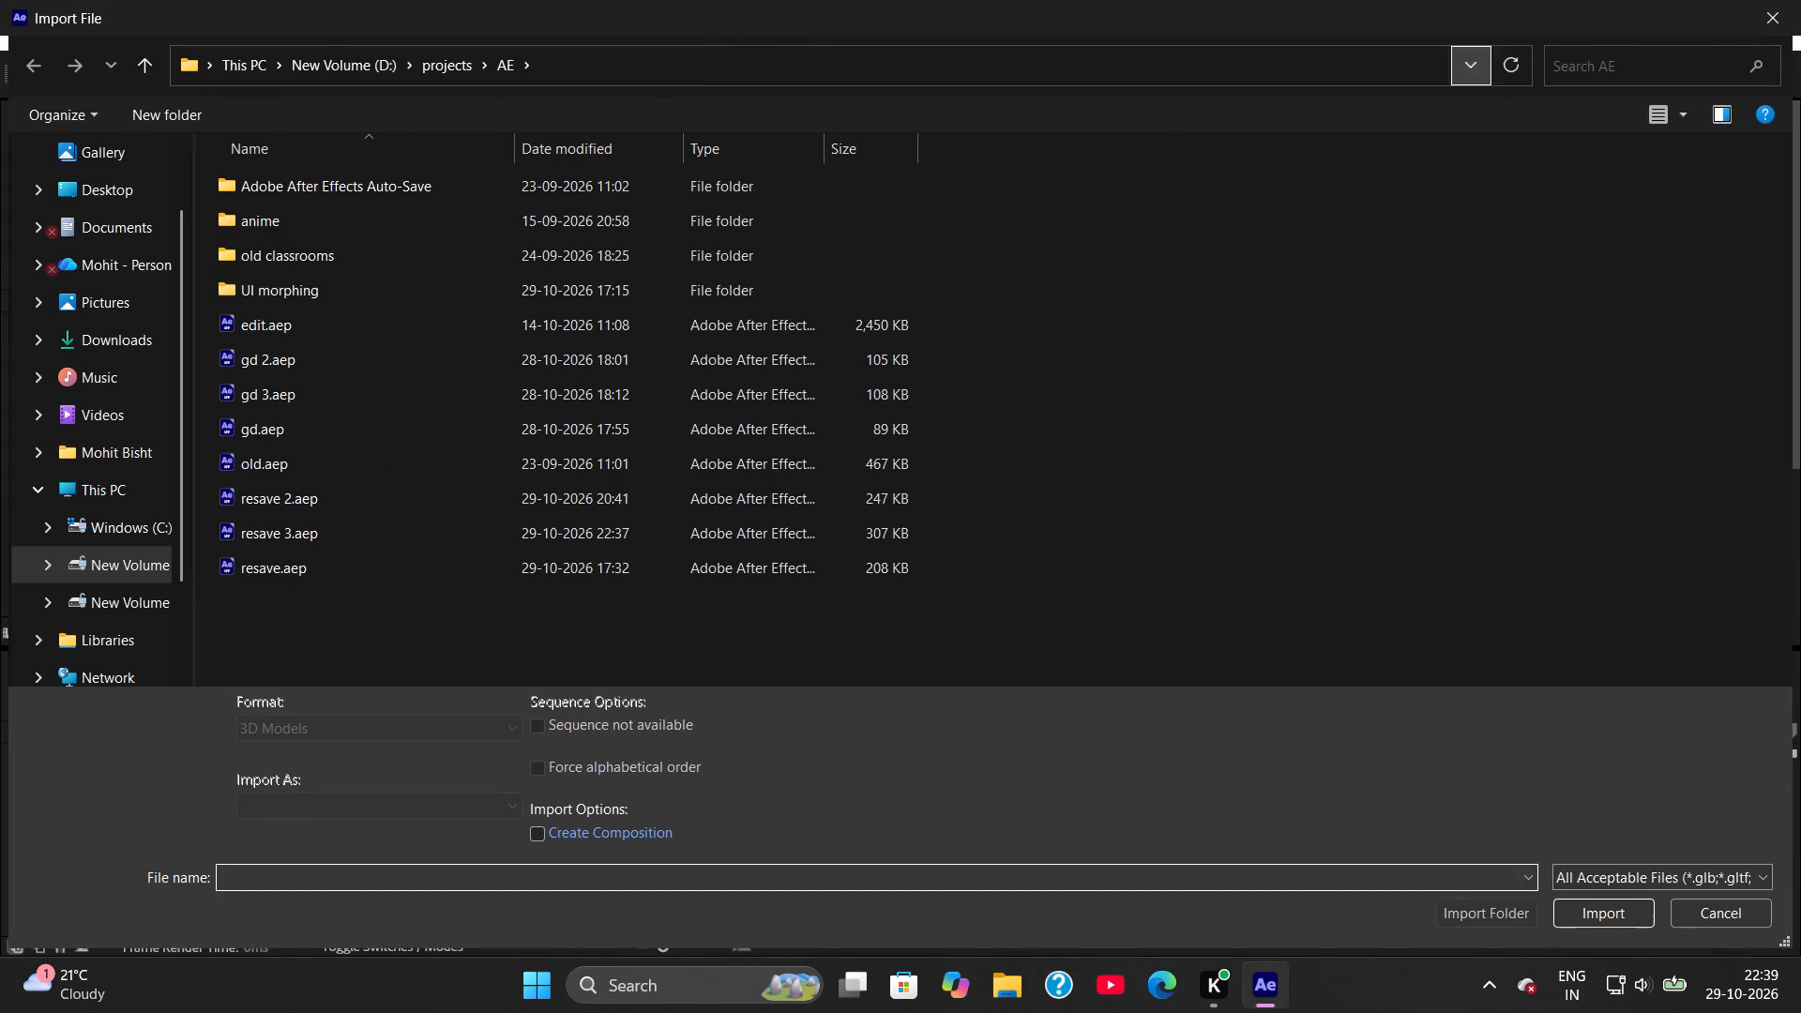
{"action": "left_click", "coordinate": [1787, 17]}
Create composition Comp 1 with the Social Media Portrait HD 1080x1920, 30 fps preset.
{"action": "left_click", "coordinate": [919, 354]}
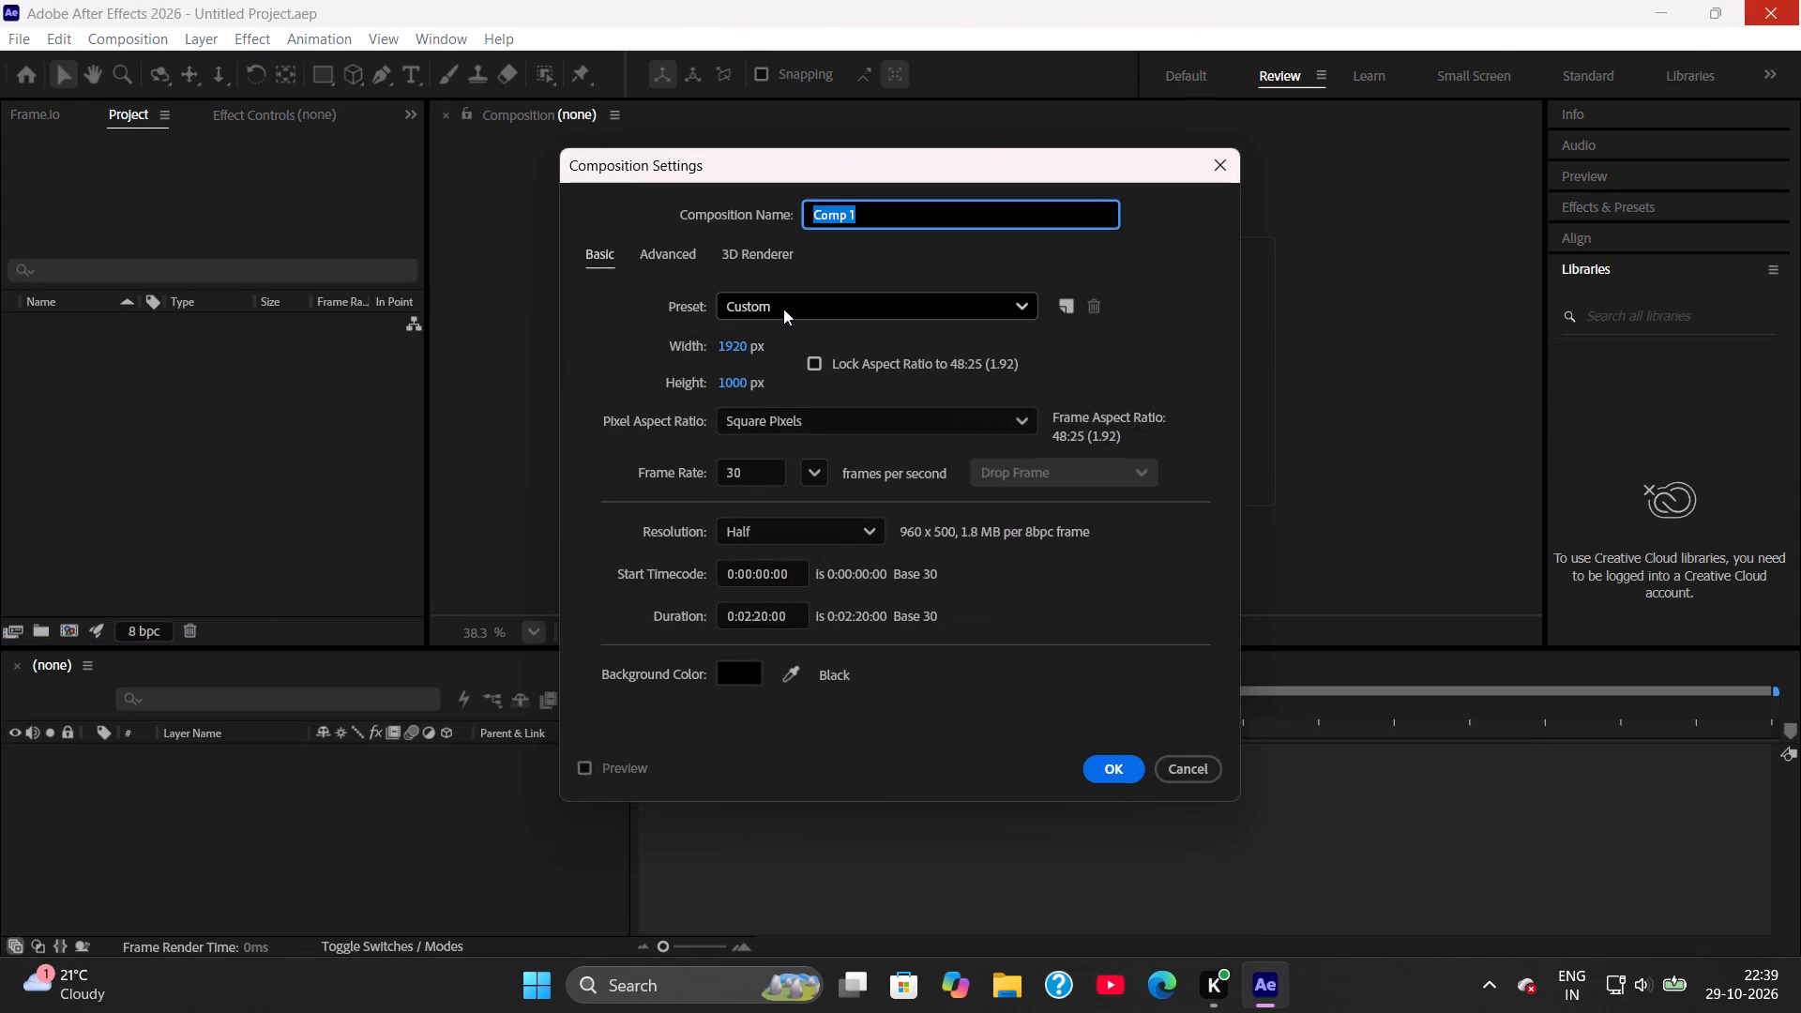
{"action": "left_click", "coordinate": [793, 309]}
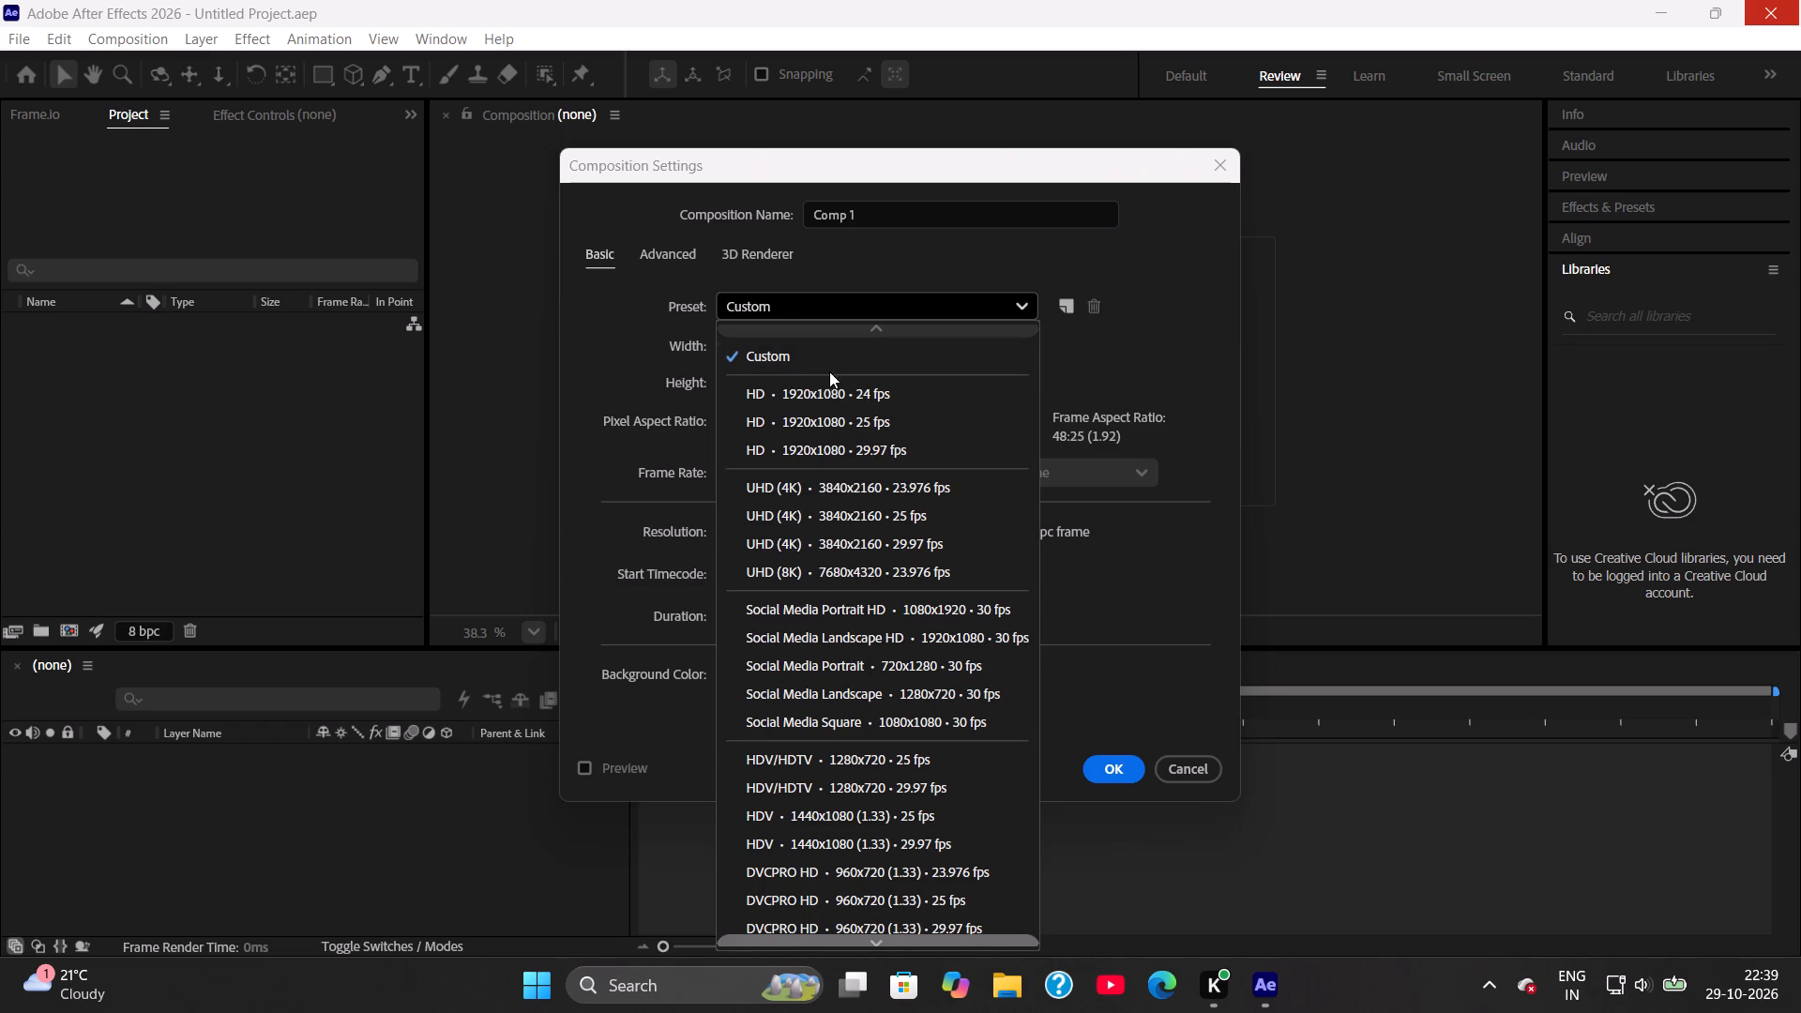
{"action": "left_click", "coordinate": [870, 603]}
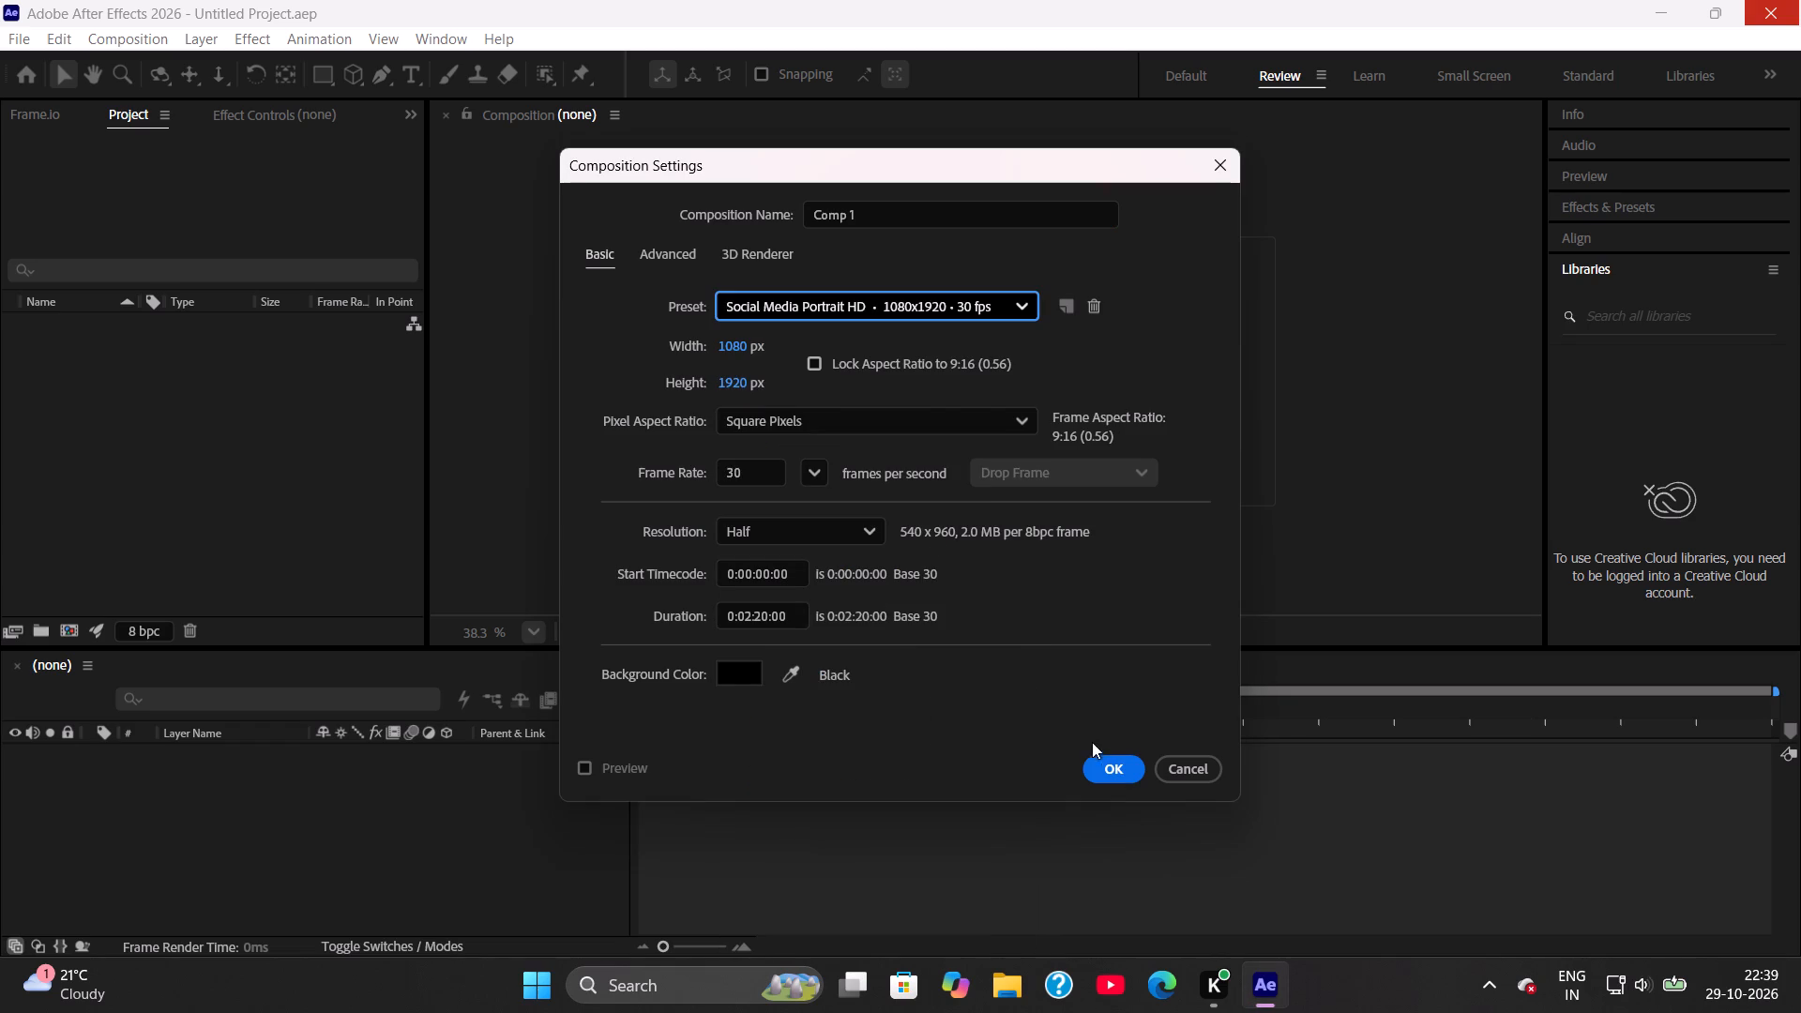
{"action": "left_click", "coordinate": [1101, 757]}
{"action": "left_click", "coordinate": [131, 408]}
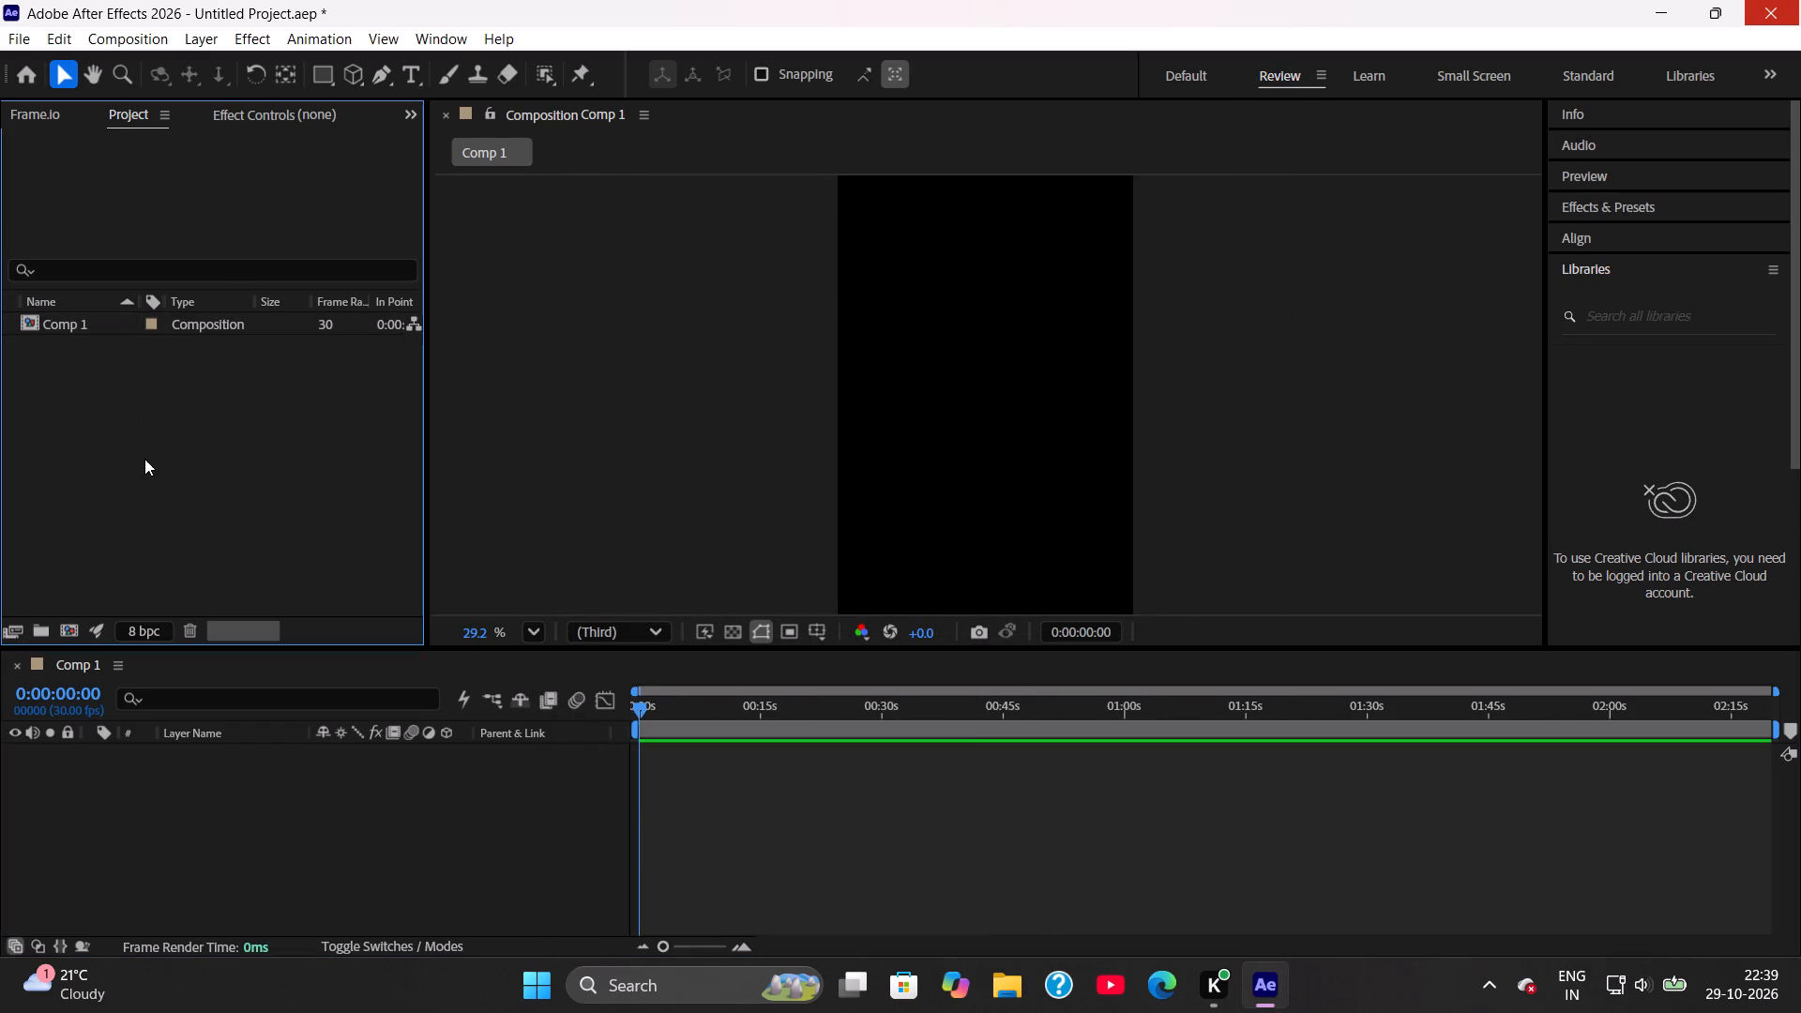
Add a white (FFFFFF) solid layer named 1 at the full 1080 x 1920 px composition size.
{"action": "left_click", "coordinate": [251, 792]}
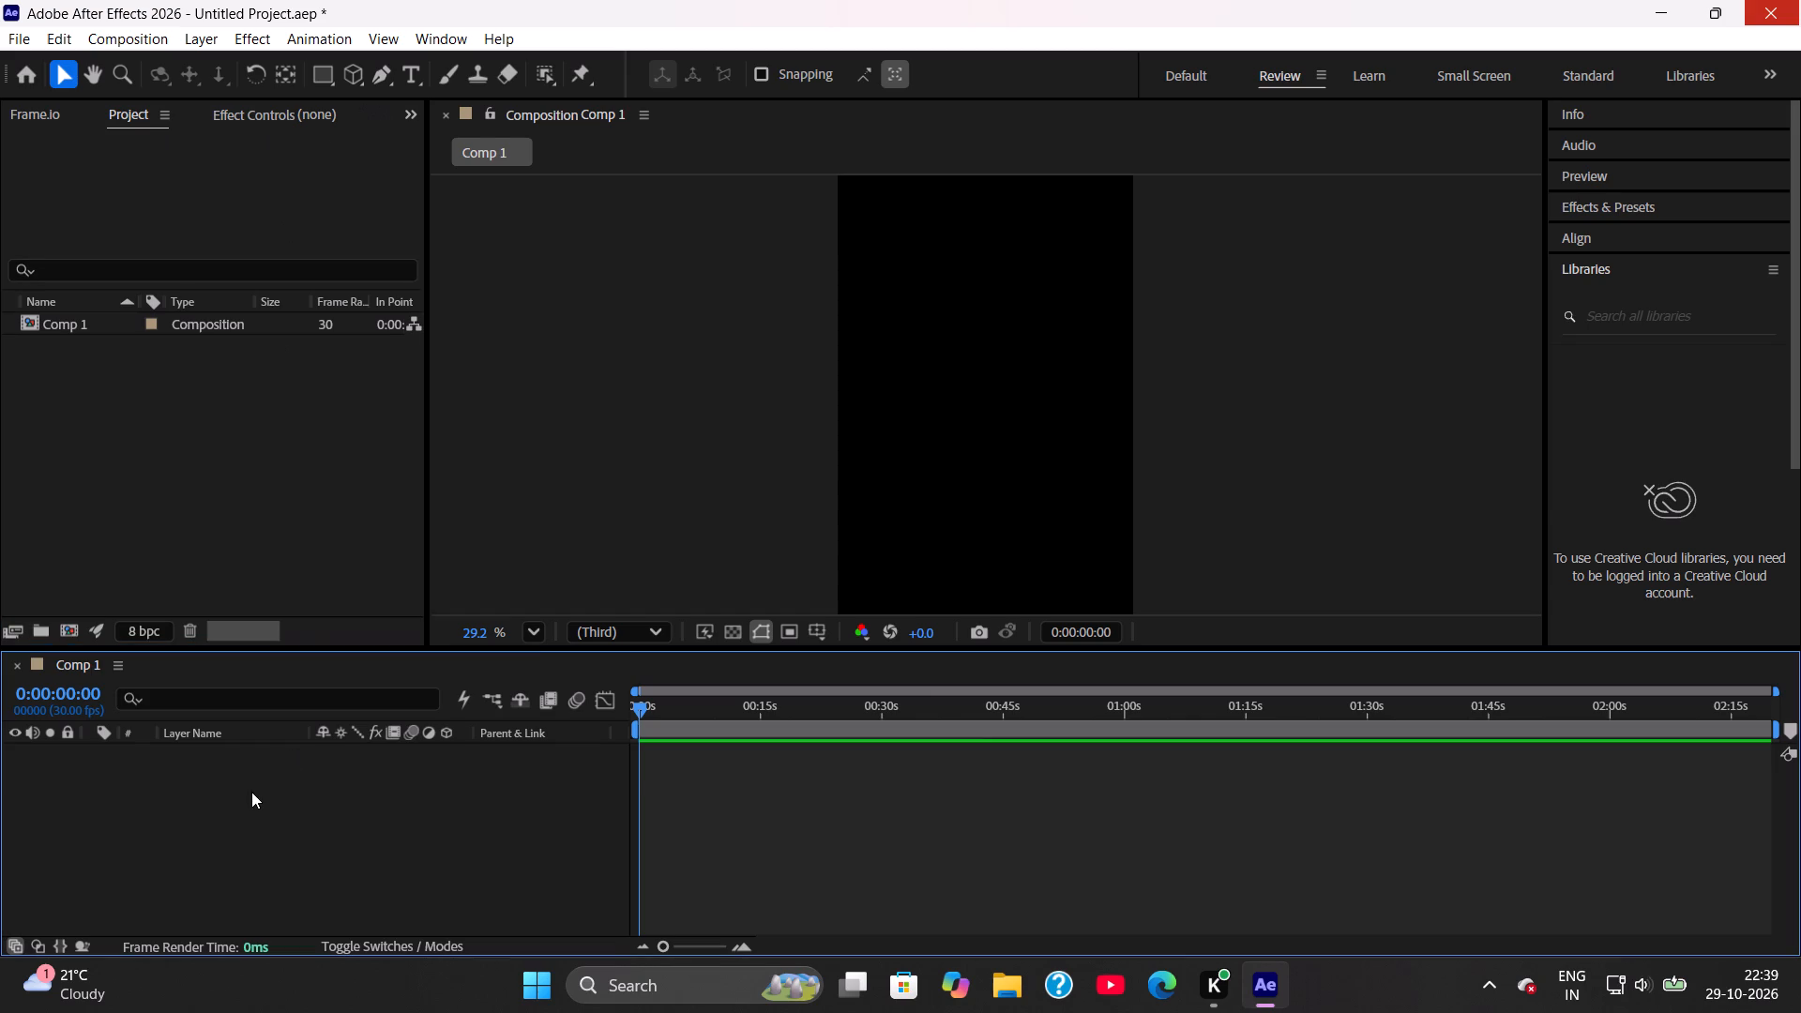
{"action": "right_click", "coordinate": [251, 792]}
{"action": "left_click", "coordinate": [317, 509]}
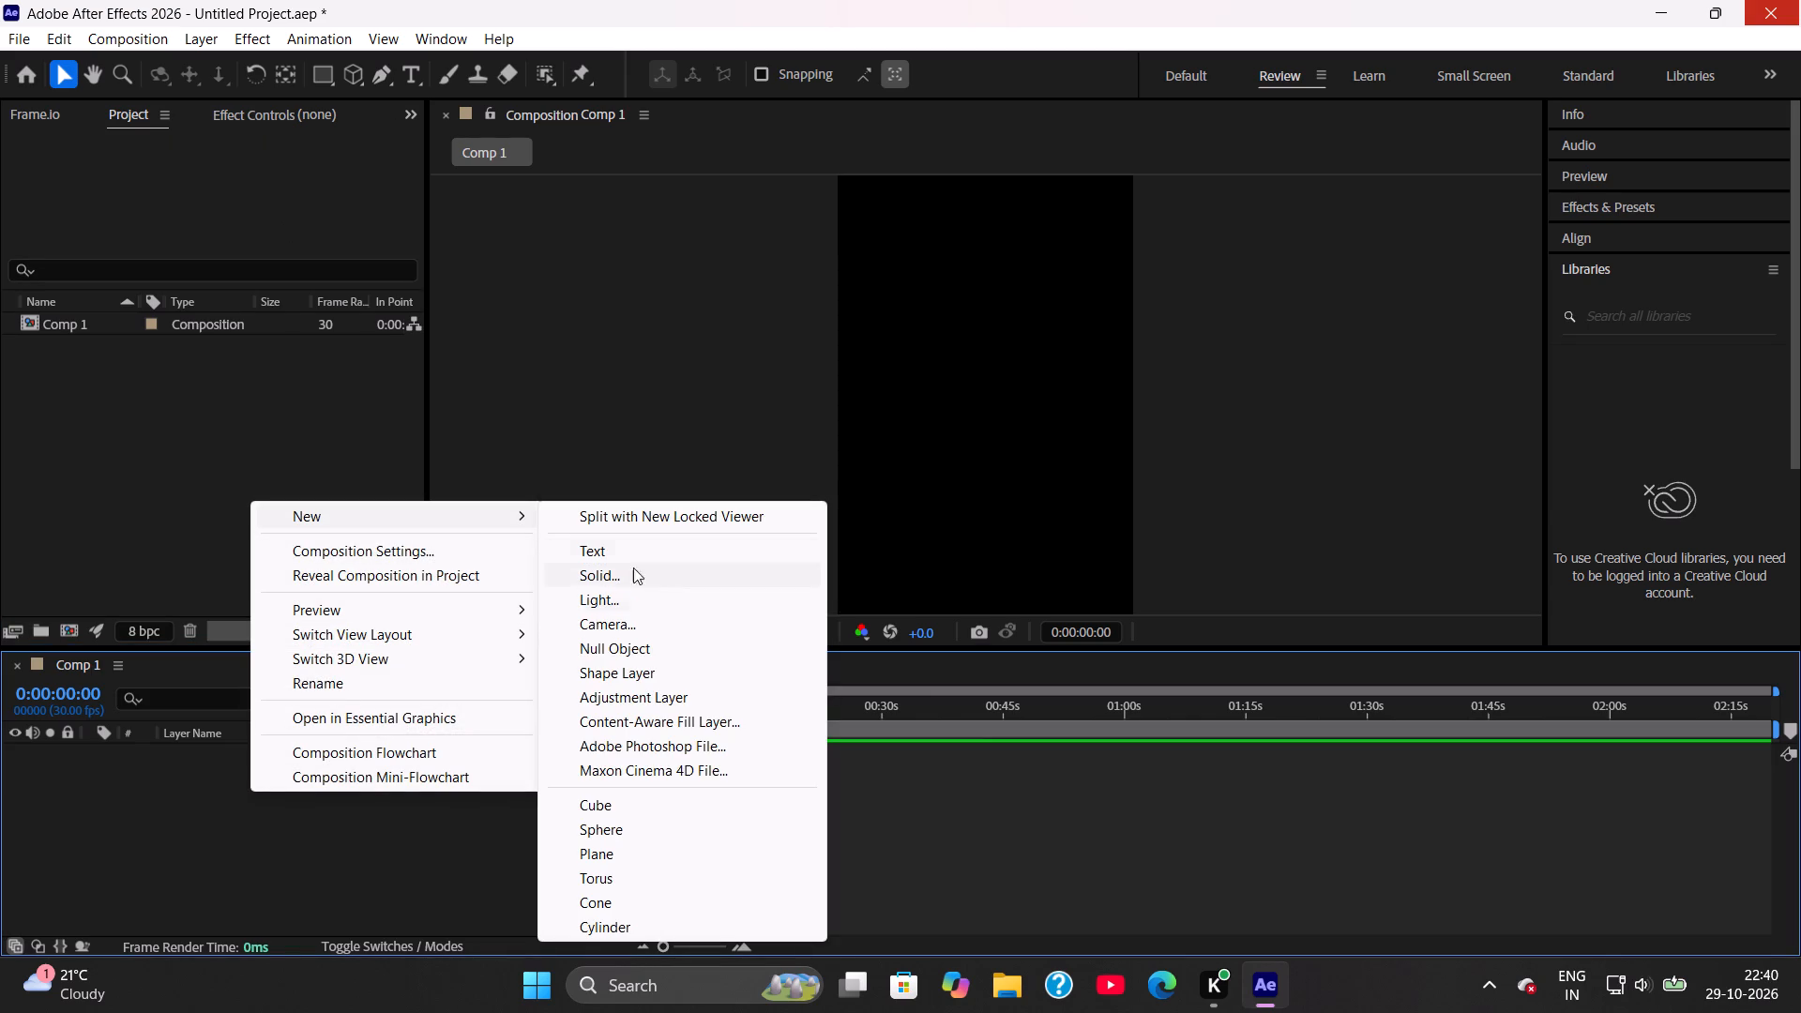
{"action": "left_click", "coordinate": [615, 582]}
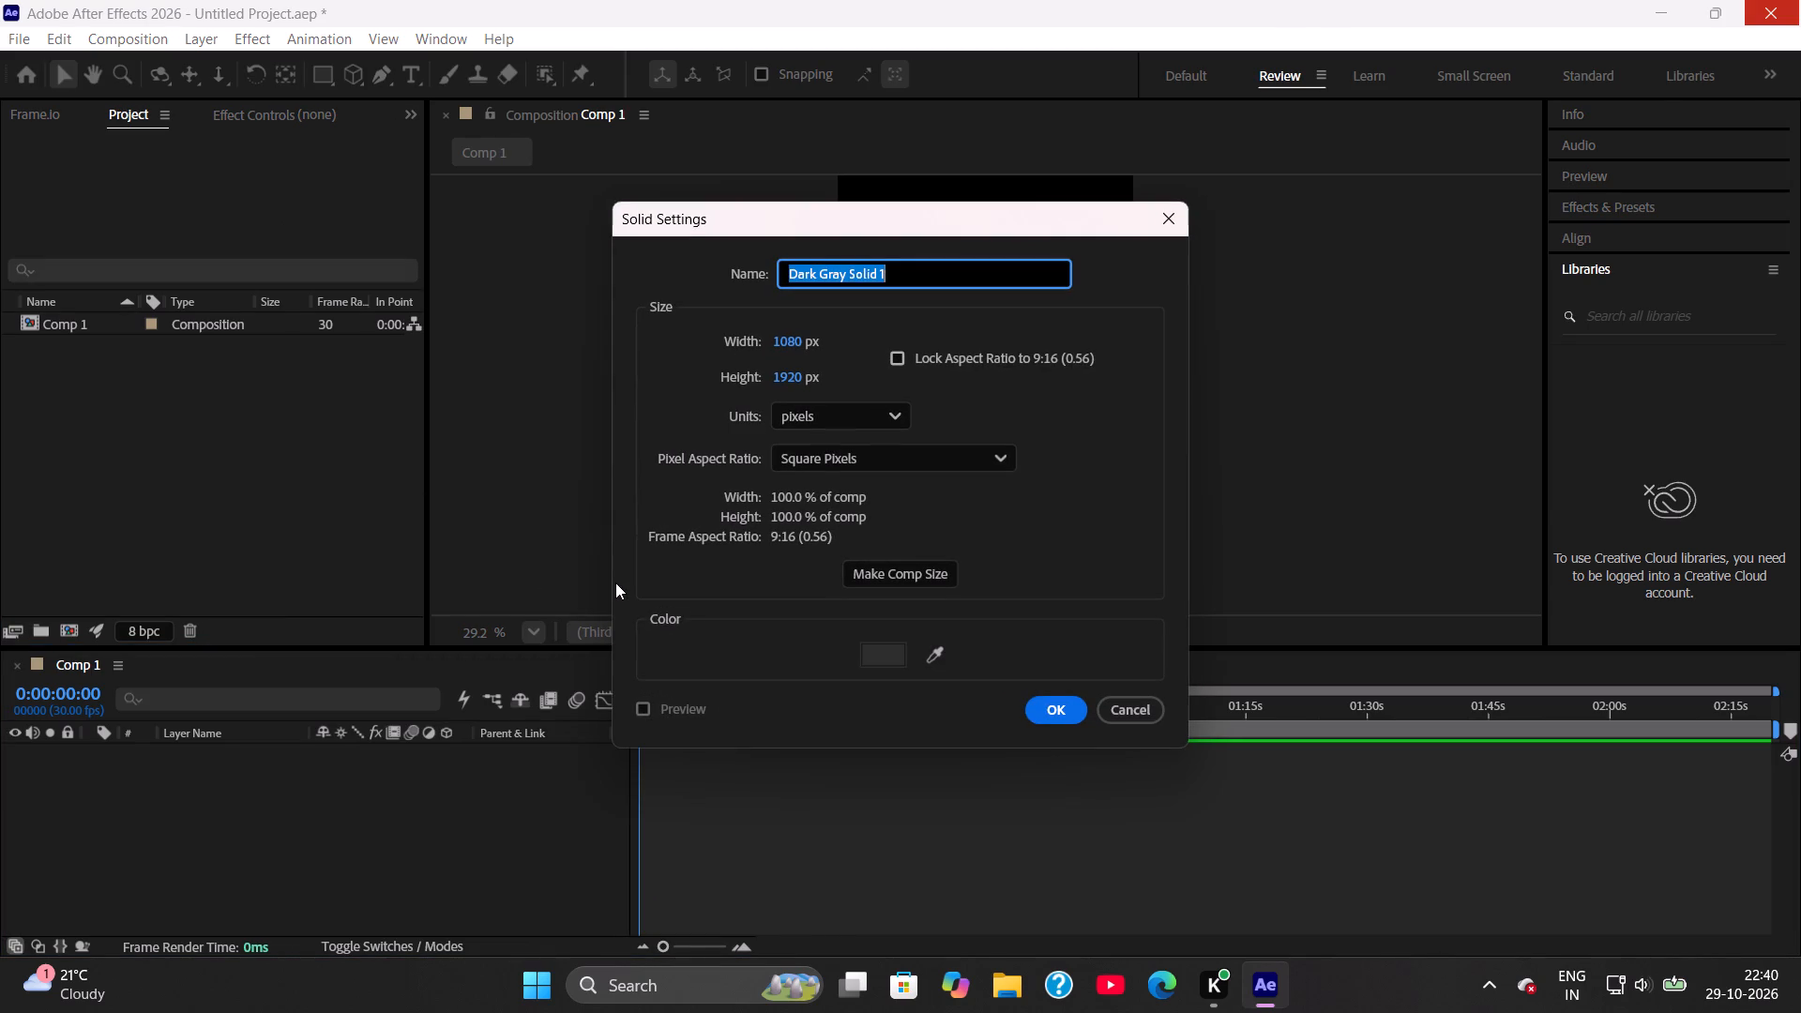
{"action": "key", "text": "1"}
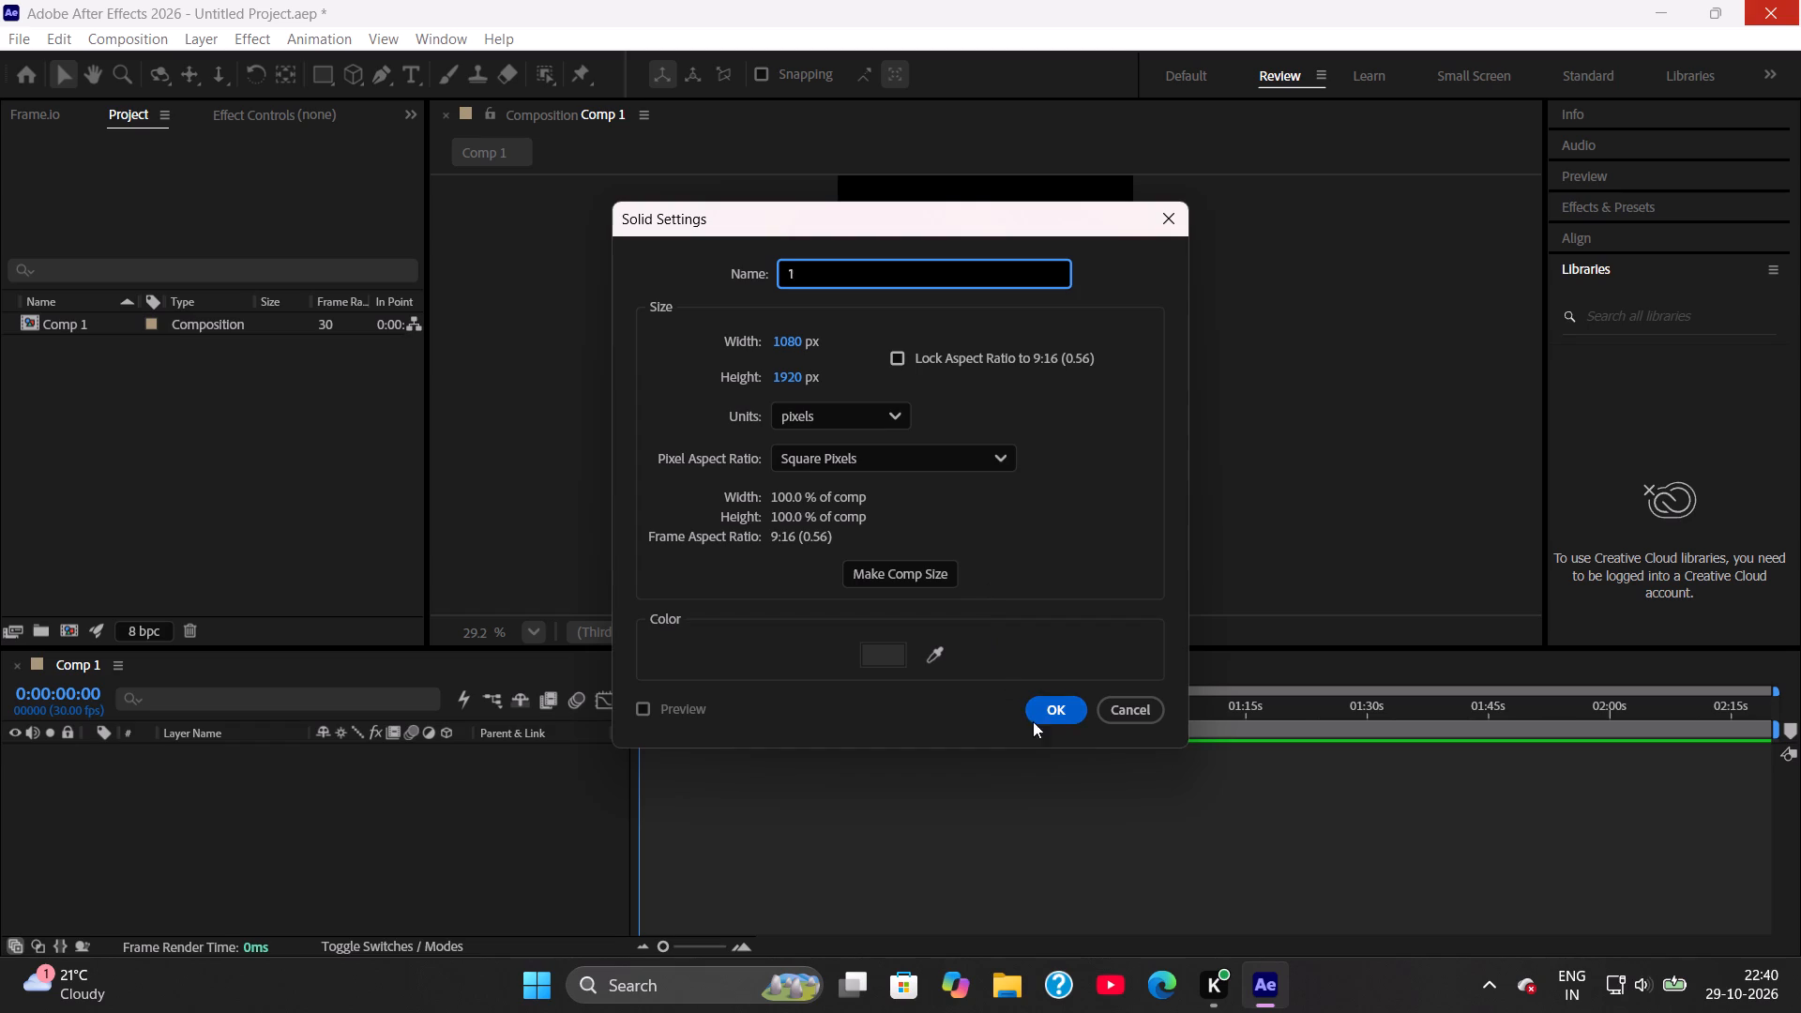
{"action": "left_click", "coordinate": [877, 663]}
{"action": "left_click_drag", "start_coordinate": [747, 423], "coordinate": [777, 504]}
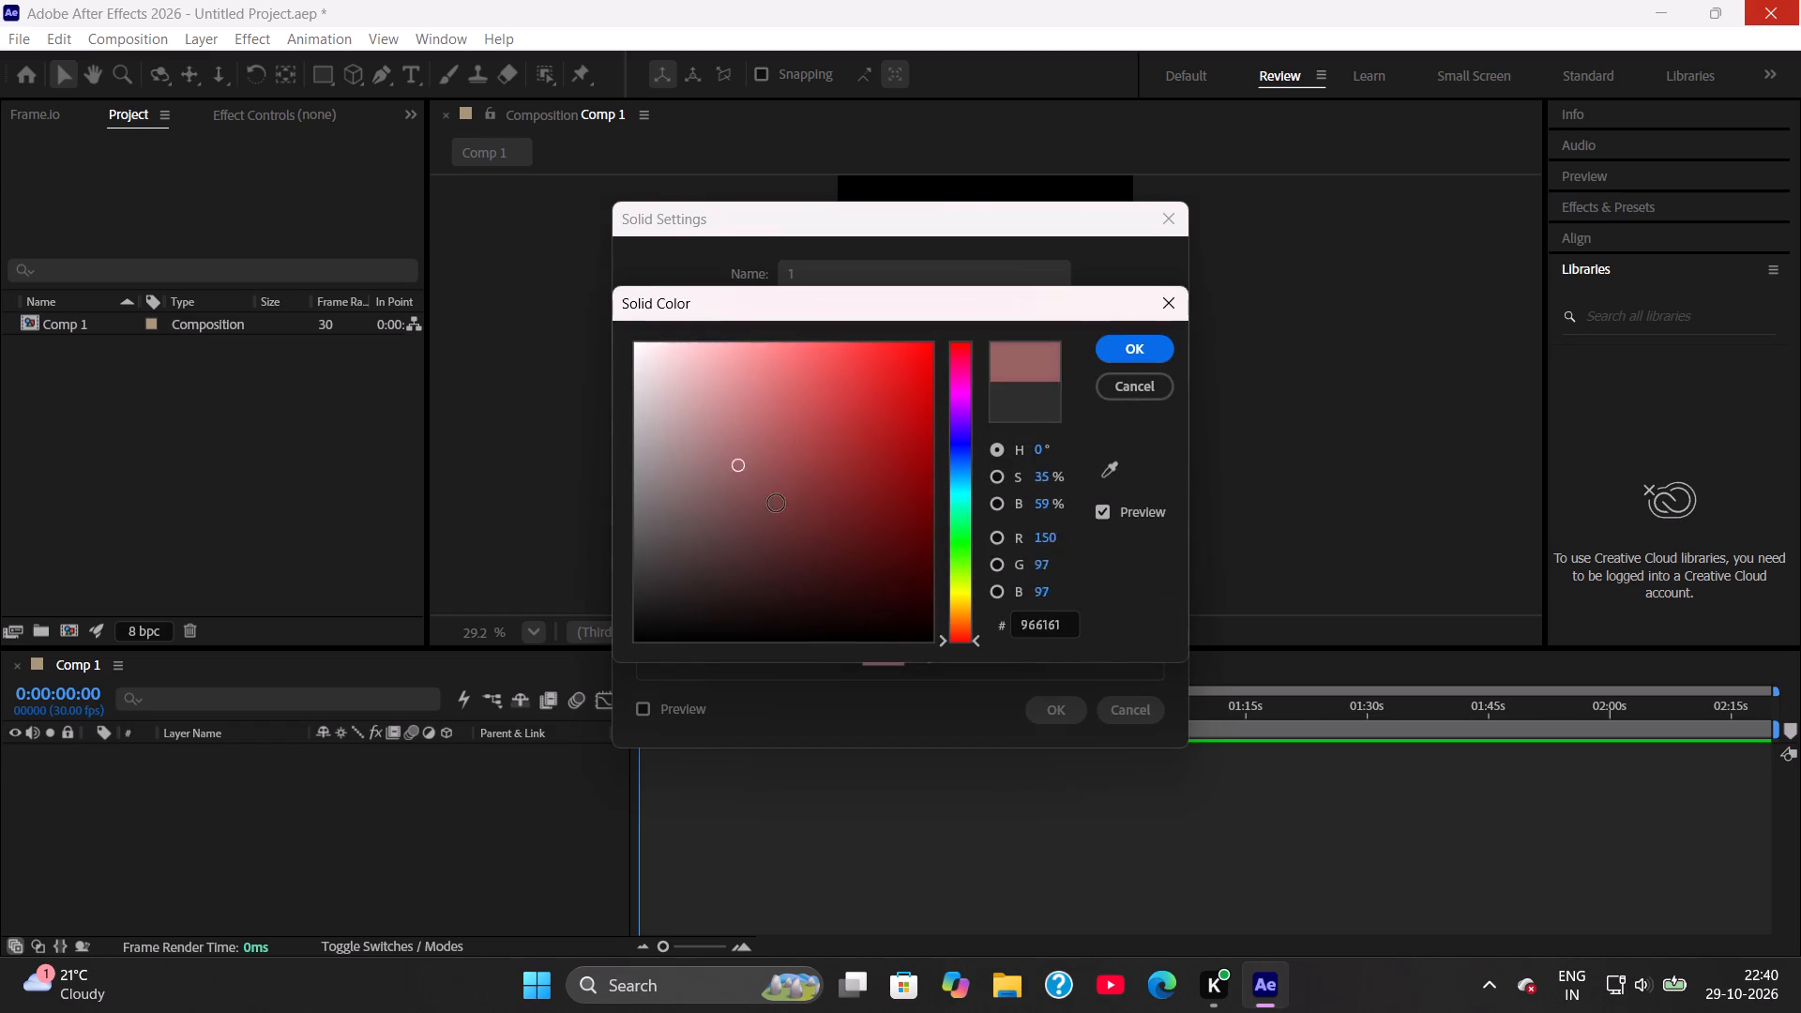
{"action": "left_click_drag", "start_coordinate": [777, 504], "coordinate": [976, 722]}
{"action": "left_click_drag", "start_coordinate": [697, 380], "coordinate": [354, 247]}
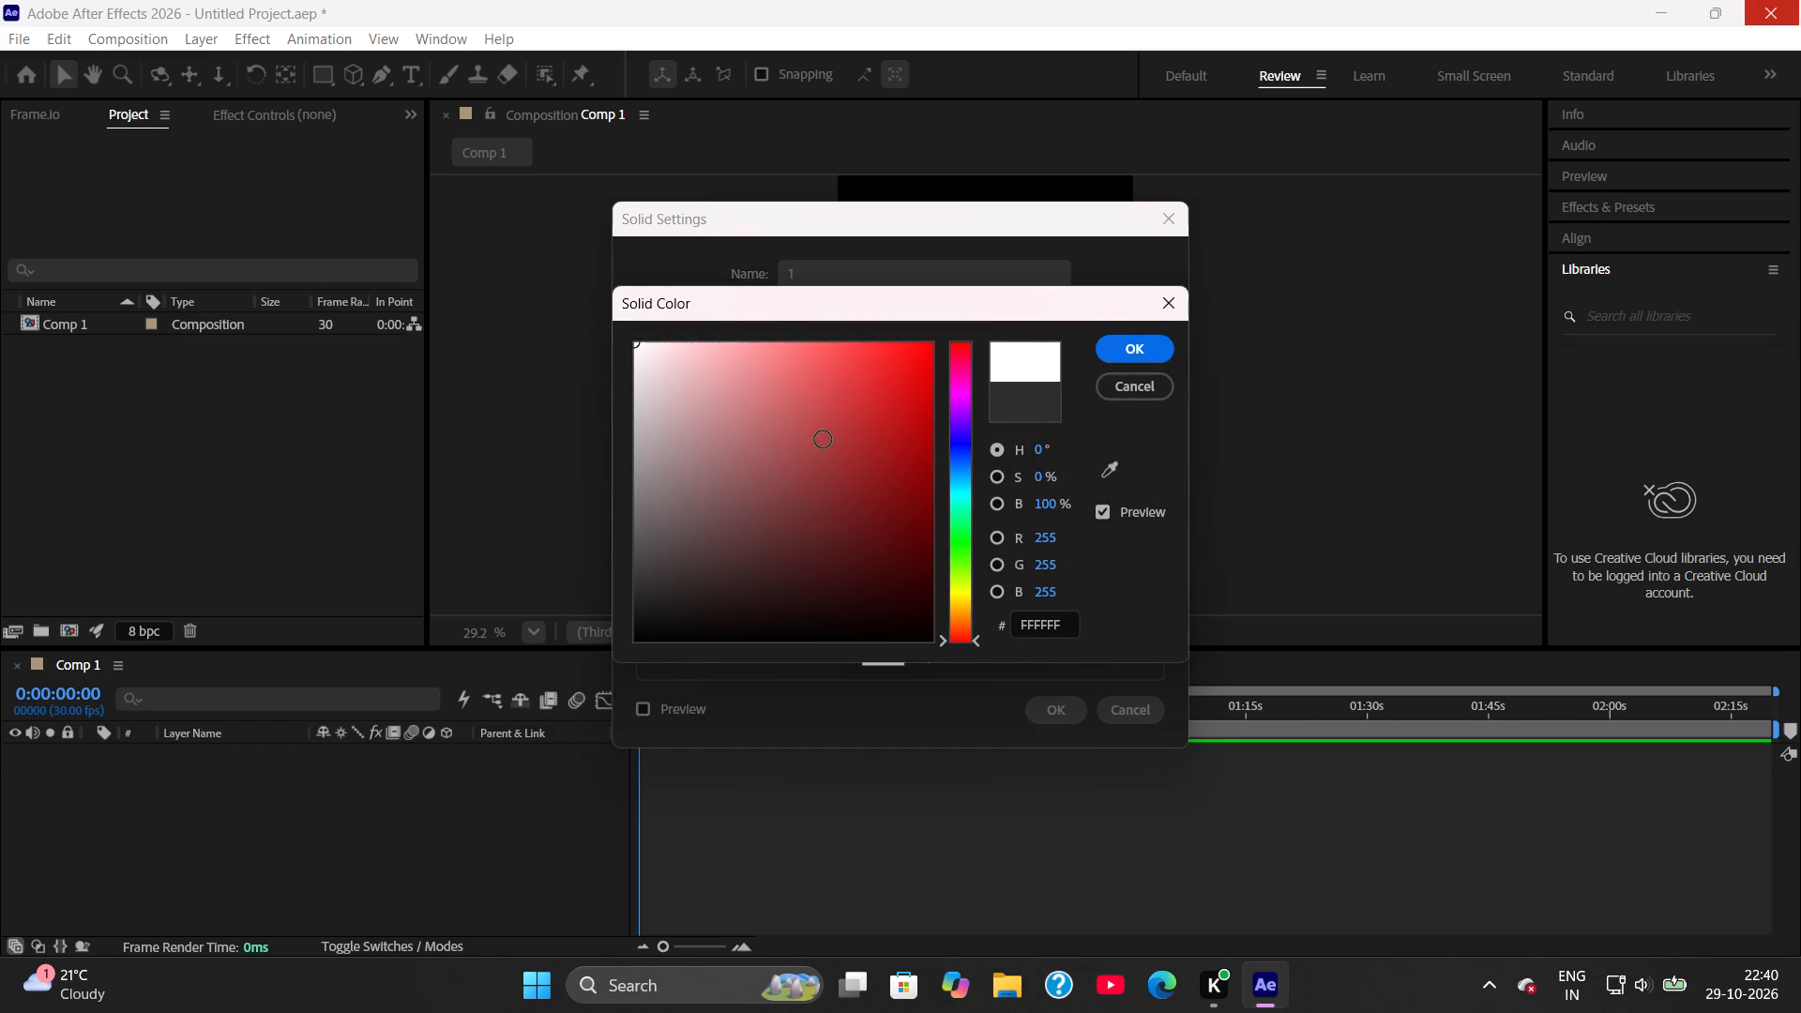
{"action": "left_click_drag", "start_coordinate": [835, 515], "coordinate": [1019, 725]}
{"action": "left_click_drag", "start_coordinate": [755, 424], "coordinate": [235, 151]}
{"action": "left_click", "coordinate": [1136, 353]}
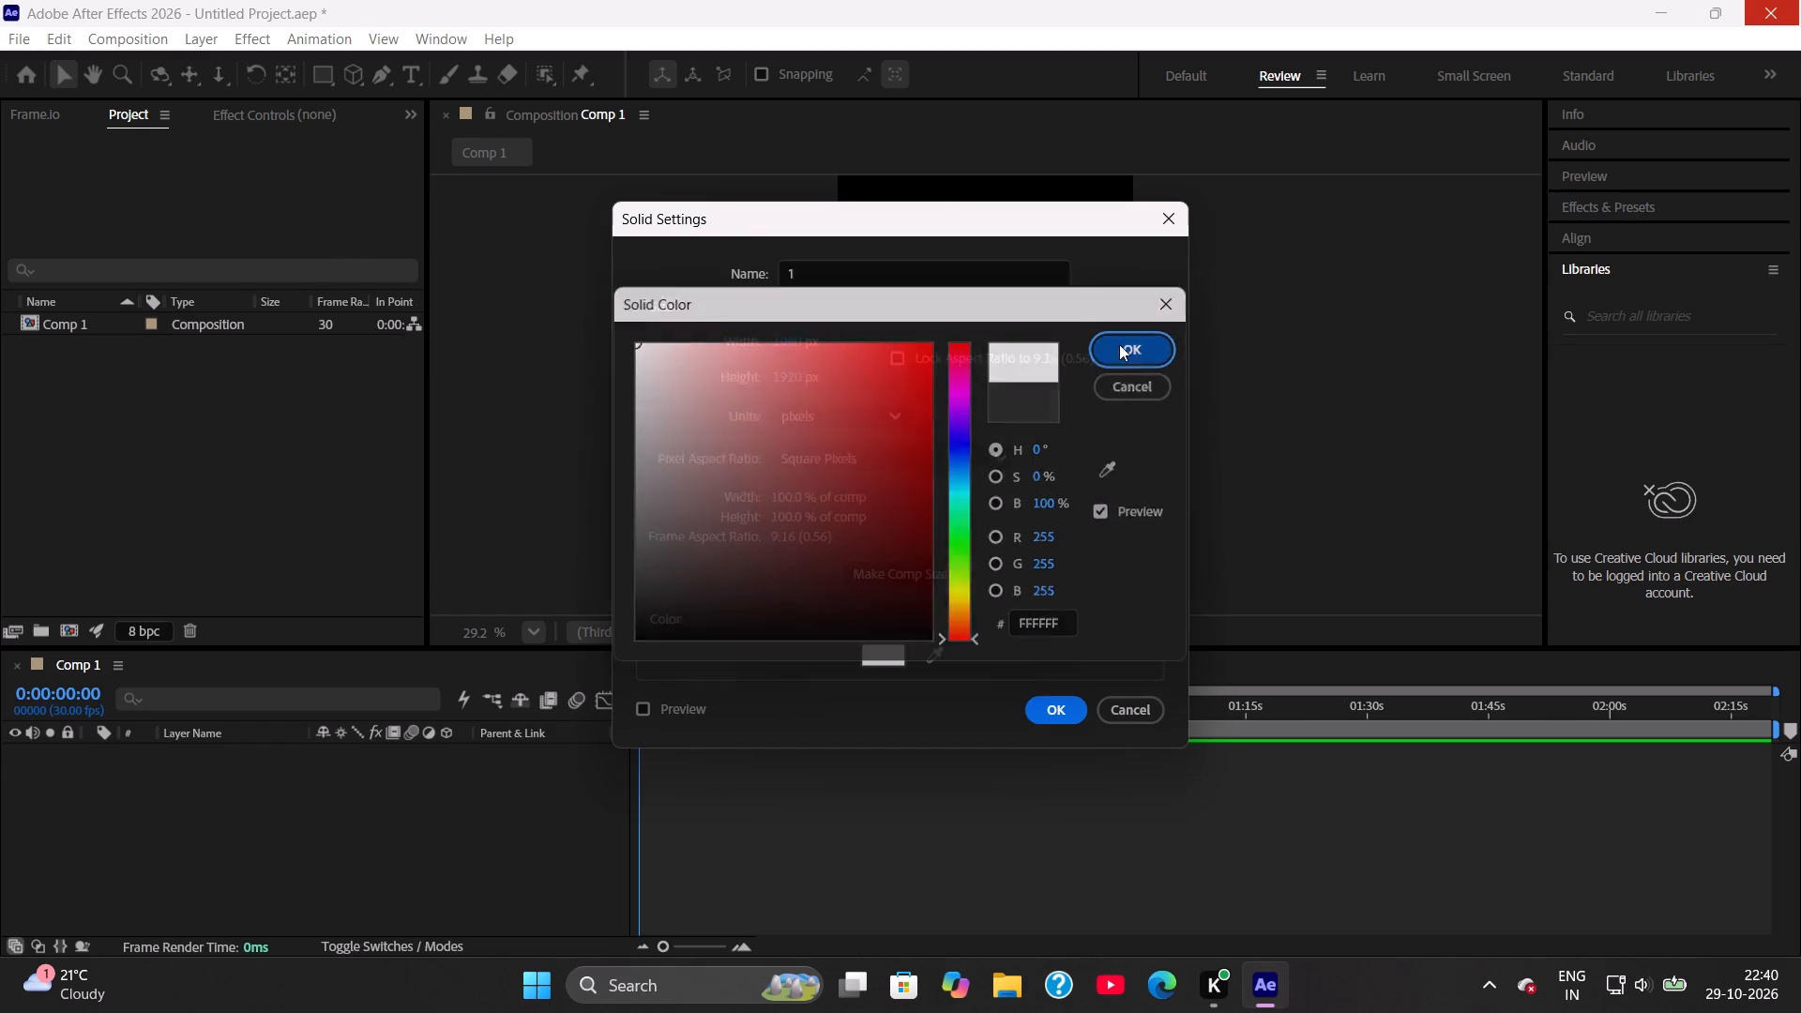
{"action": "left_click", "coordinate": [1061, 707]}
{"action": "left_click", "coordinate": [737, 867]}
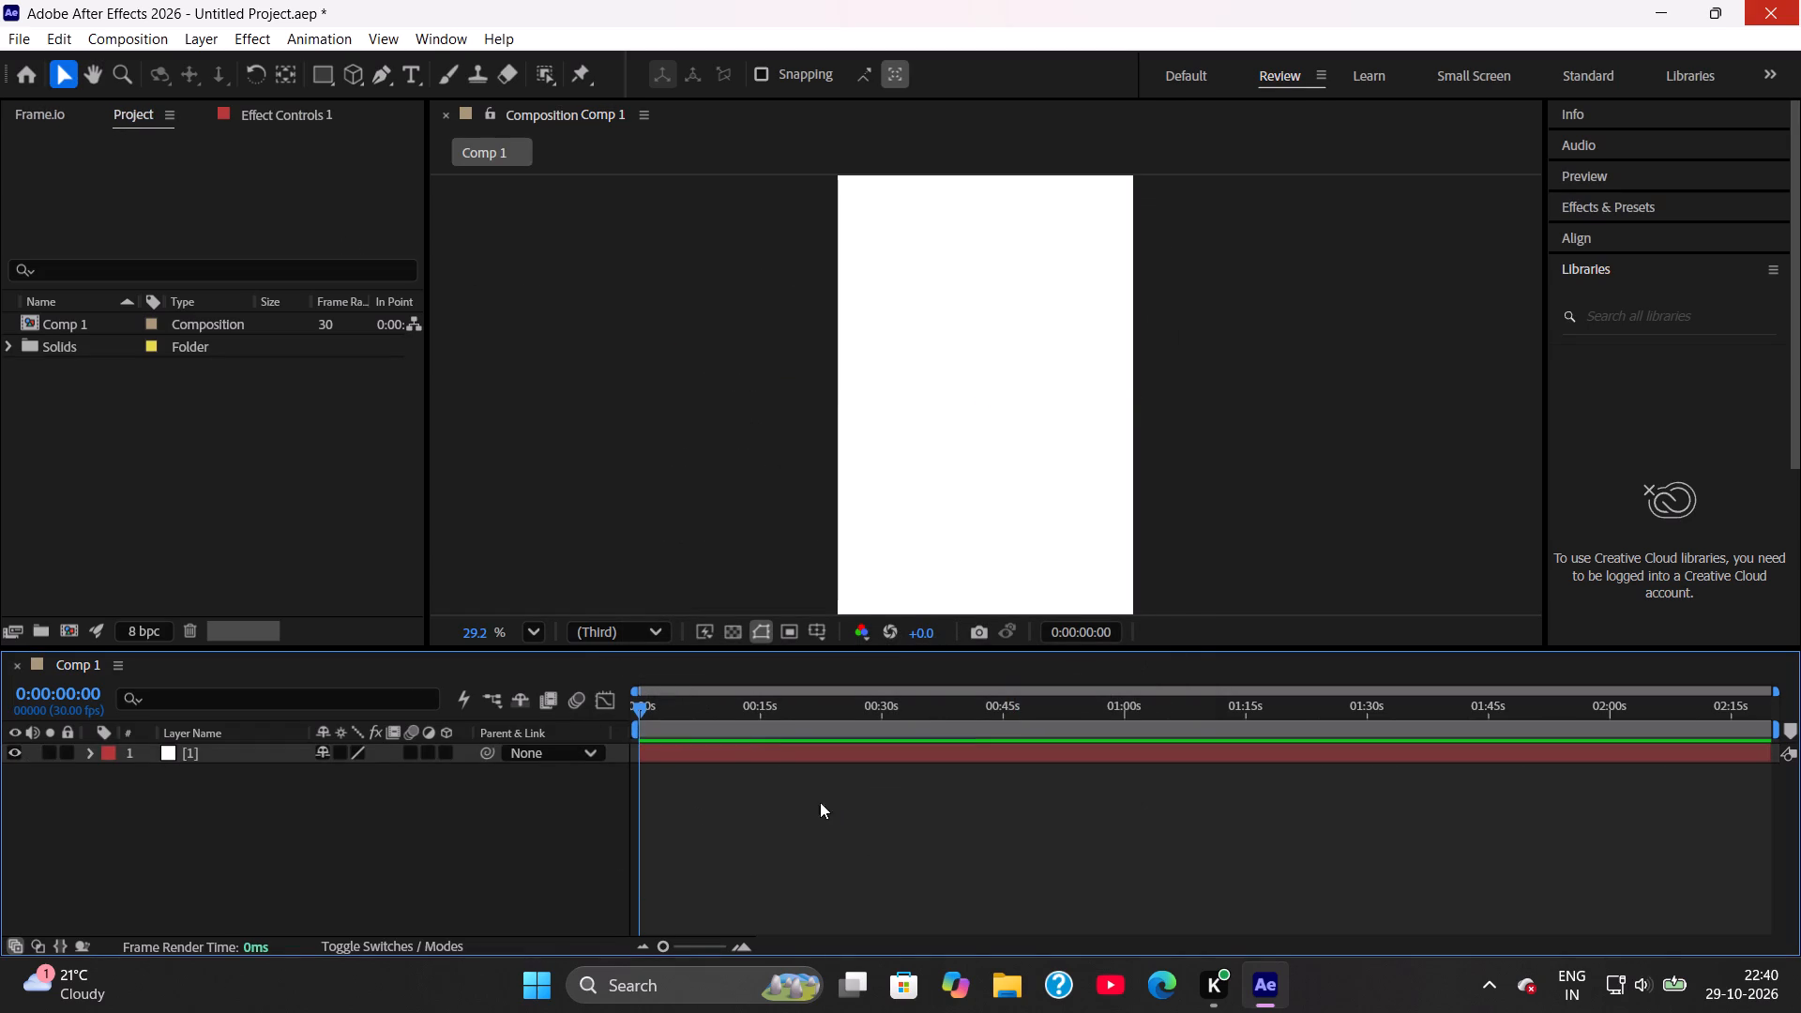
Set Comp 1's duration to 0:00:15:00 and dismiss the Properties panel tip.
{"action": "left_click_drag", "start_coordinate": [728, 703], "coordinate": [700, 748]}
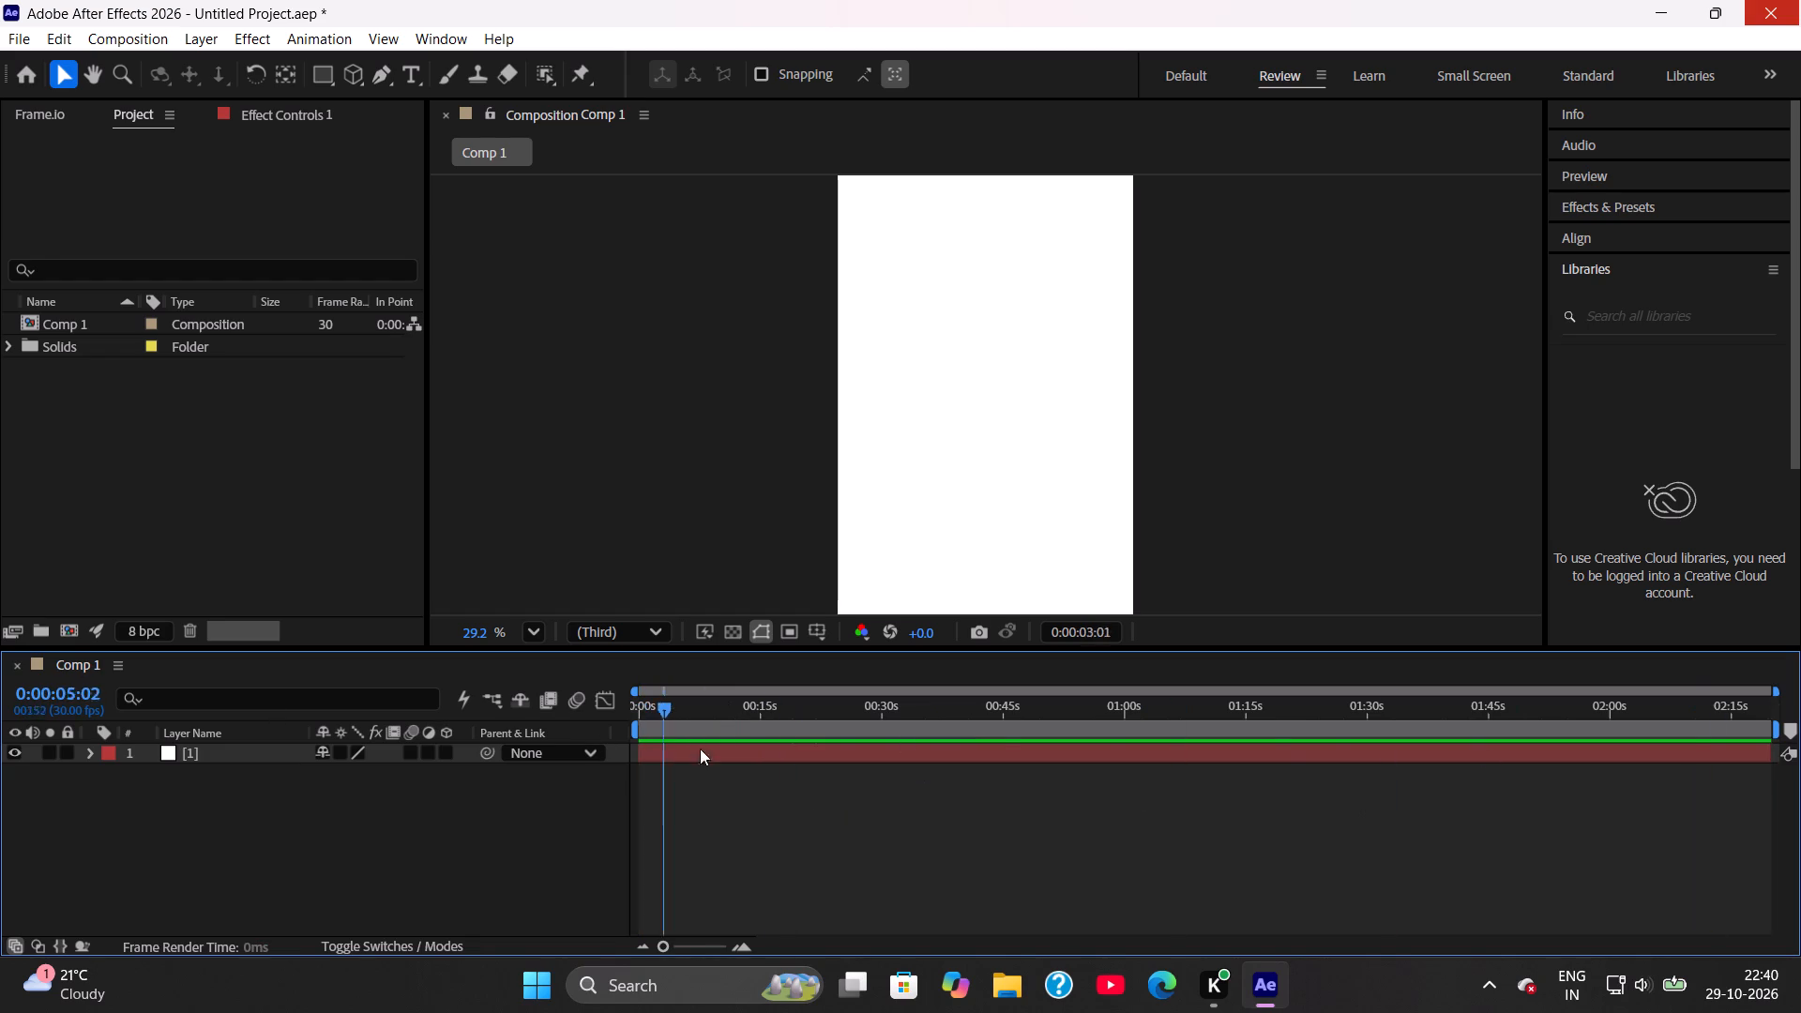
{"action": "left_click_drag", "start_coordinate": [700, 748], "coordinate": [685, 784]}
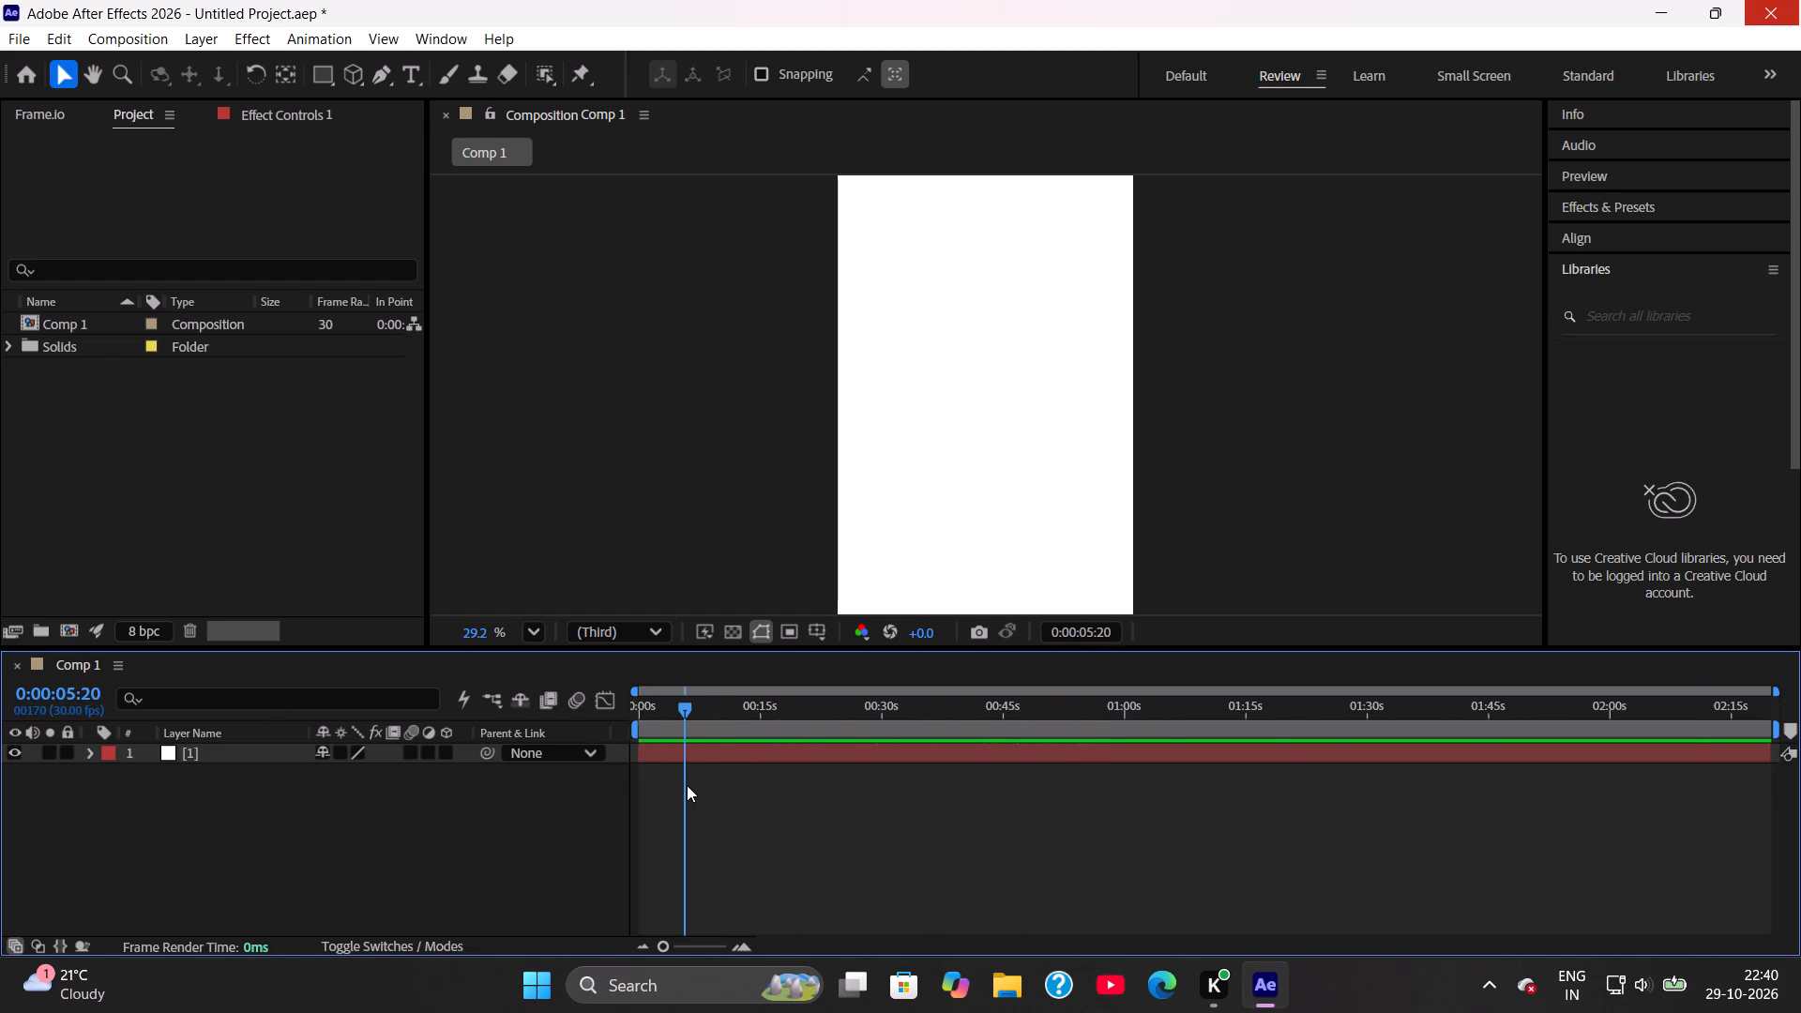
{"action": "key", "text": "ctrl+k"}
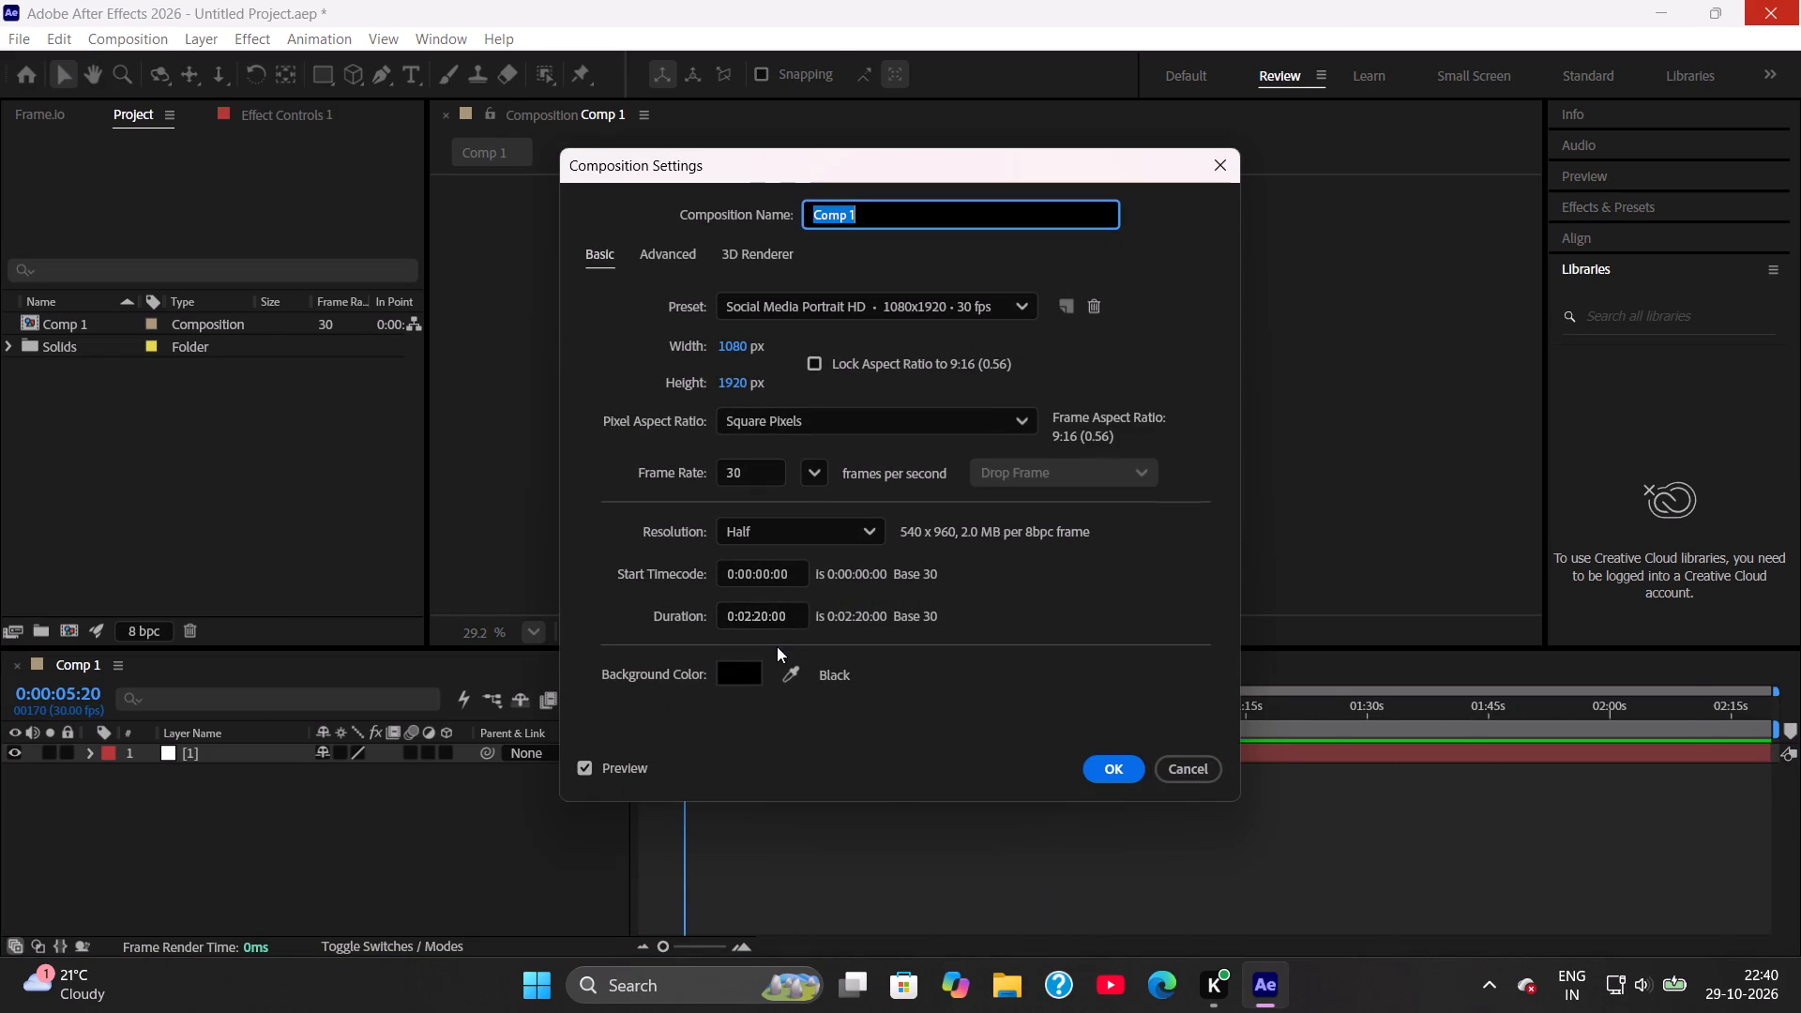
{"action": "left_click_drag", "start_coordinate": [748, 614], "coordinate": [760, 631]}
{"action": "key", "text": "Left"}
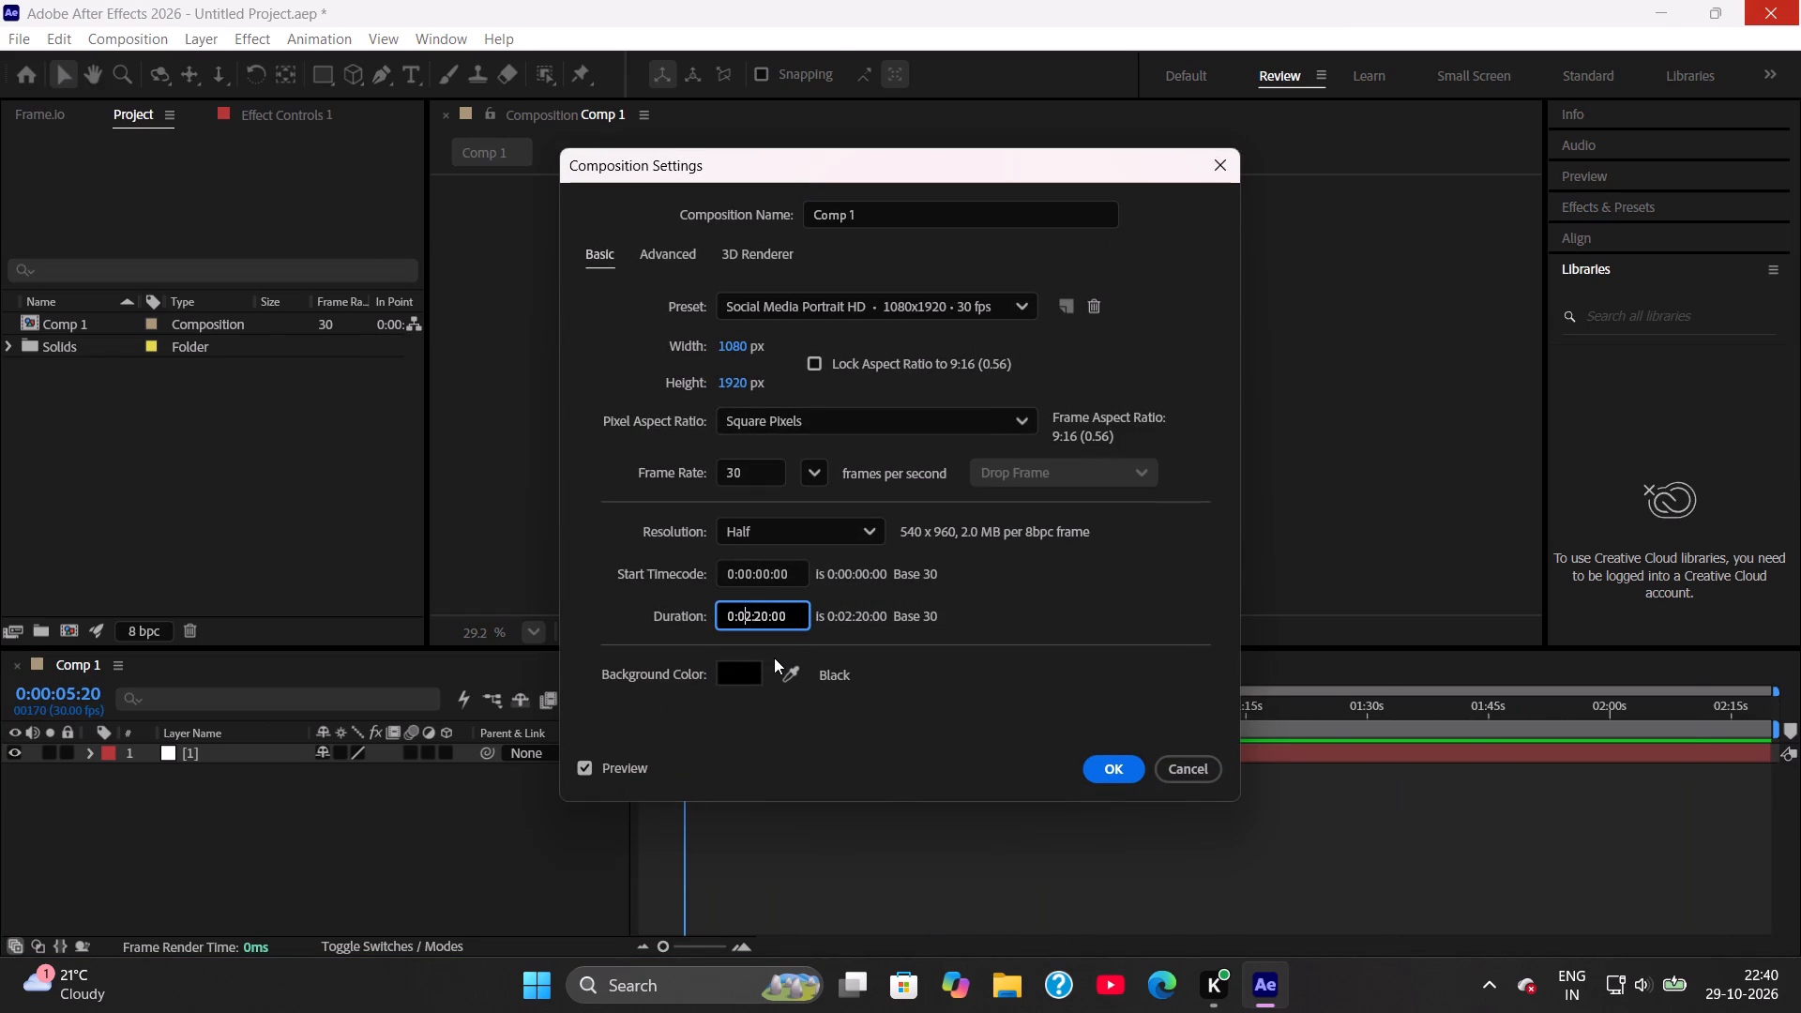
{"action": "key", "text": "Right"}
{"action": "key", "text": "BackSpace"}
{"action": "key", "text": "0"}
{"action": "key", "text": "Right"}
{"action": "key", "text": "Right"}
{"action": "key", "text": "Right"}
{"action": "key", "text": "BackSpace"}
{"action": "key", "text": "BackSpace"}
{"action": "type", "text": "15"}
{"action": "key", "text": "Return"}
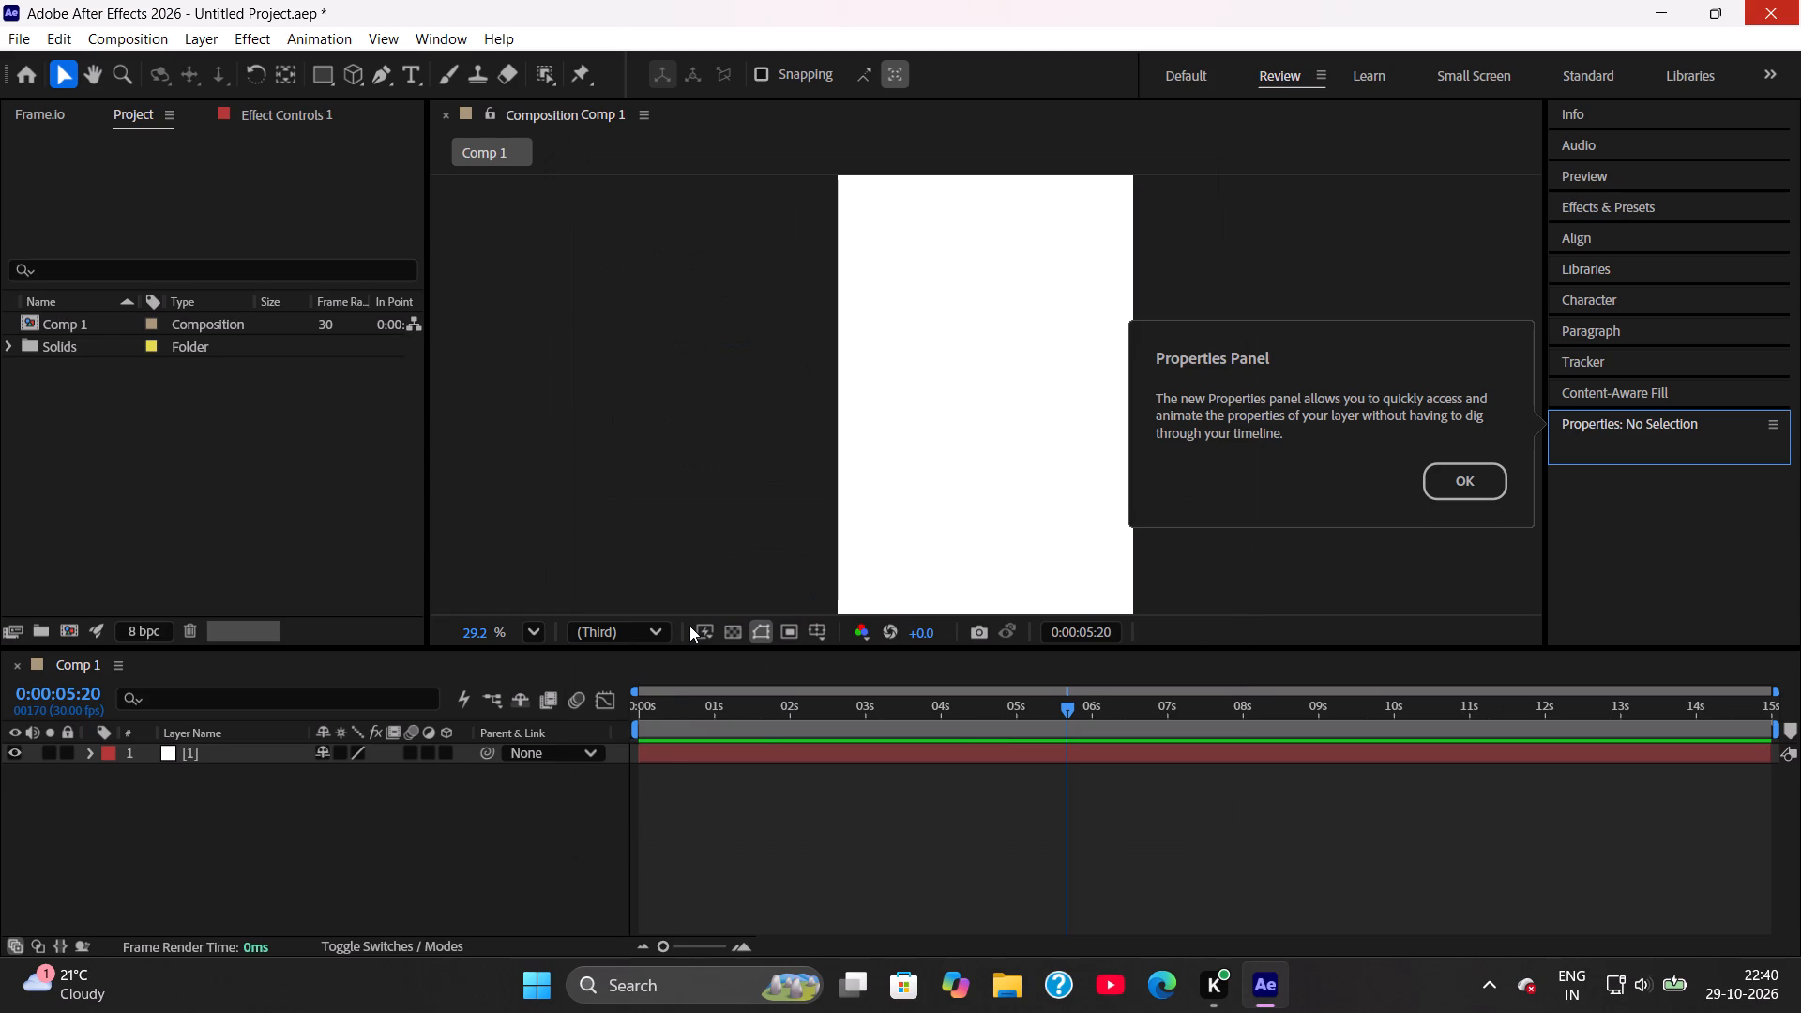
{"action": "left_click", "coordinate": [1430, 492]}
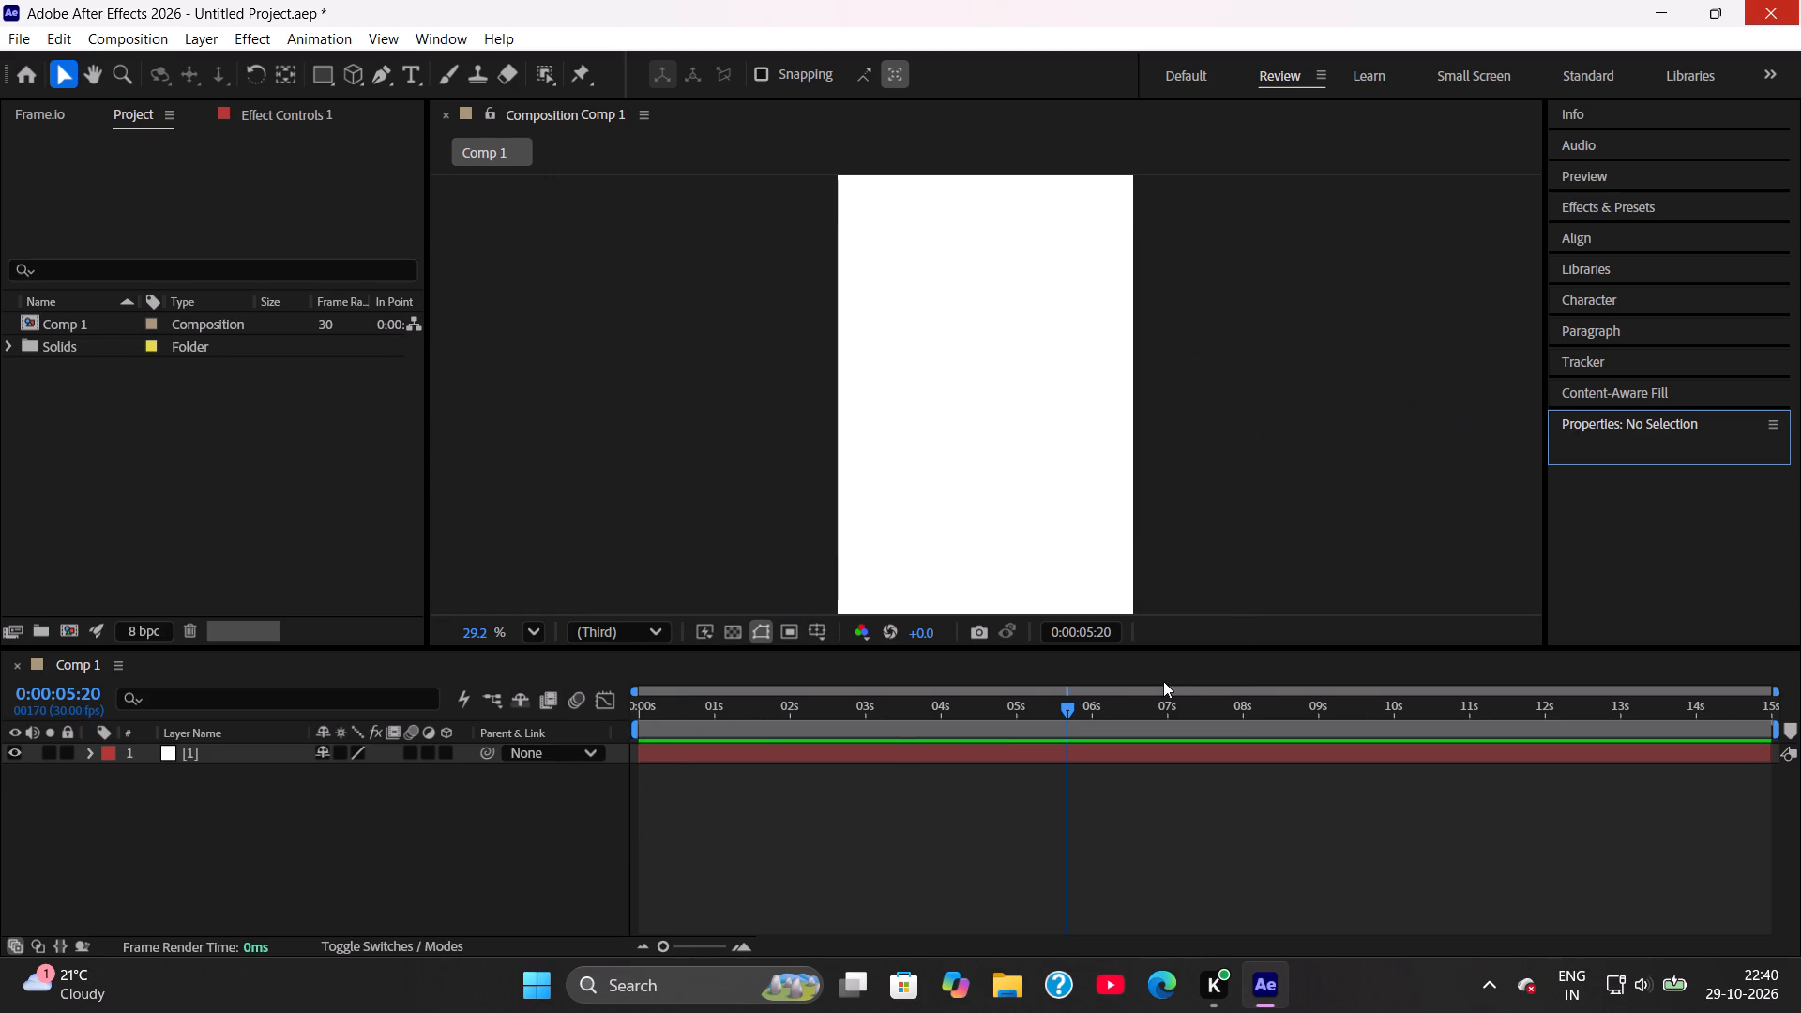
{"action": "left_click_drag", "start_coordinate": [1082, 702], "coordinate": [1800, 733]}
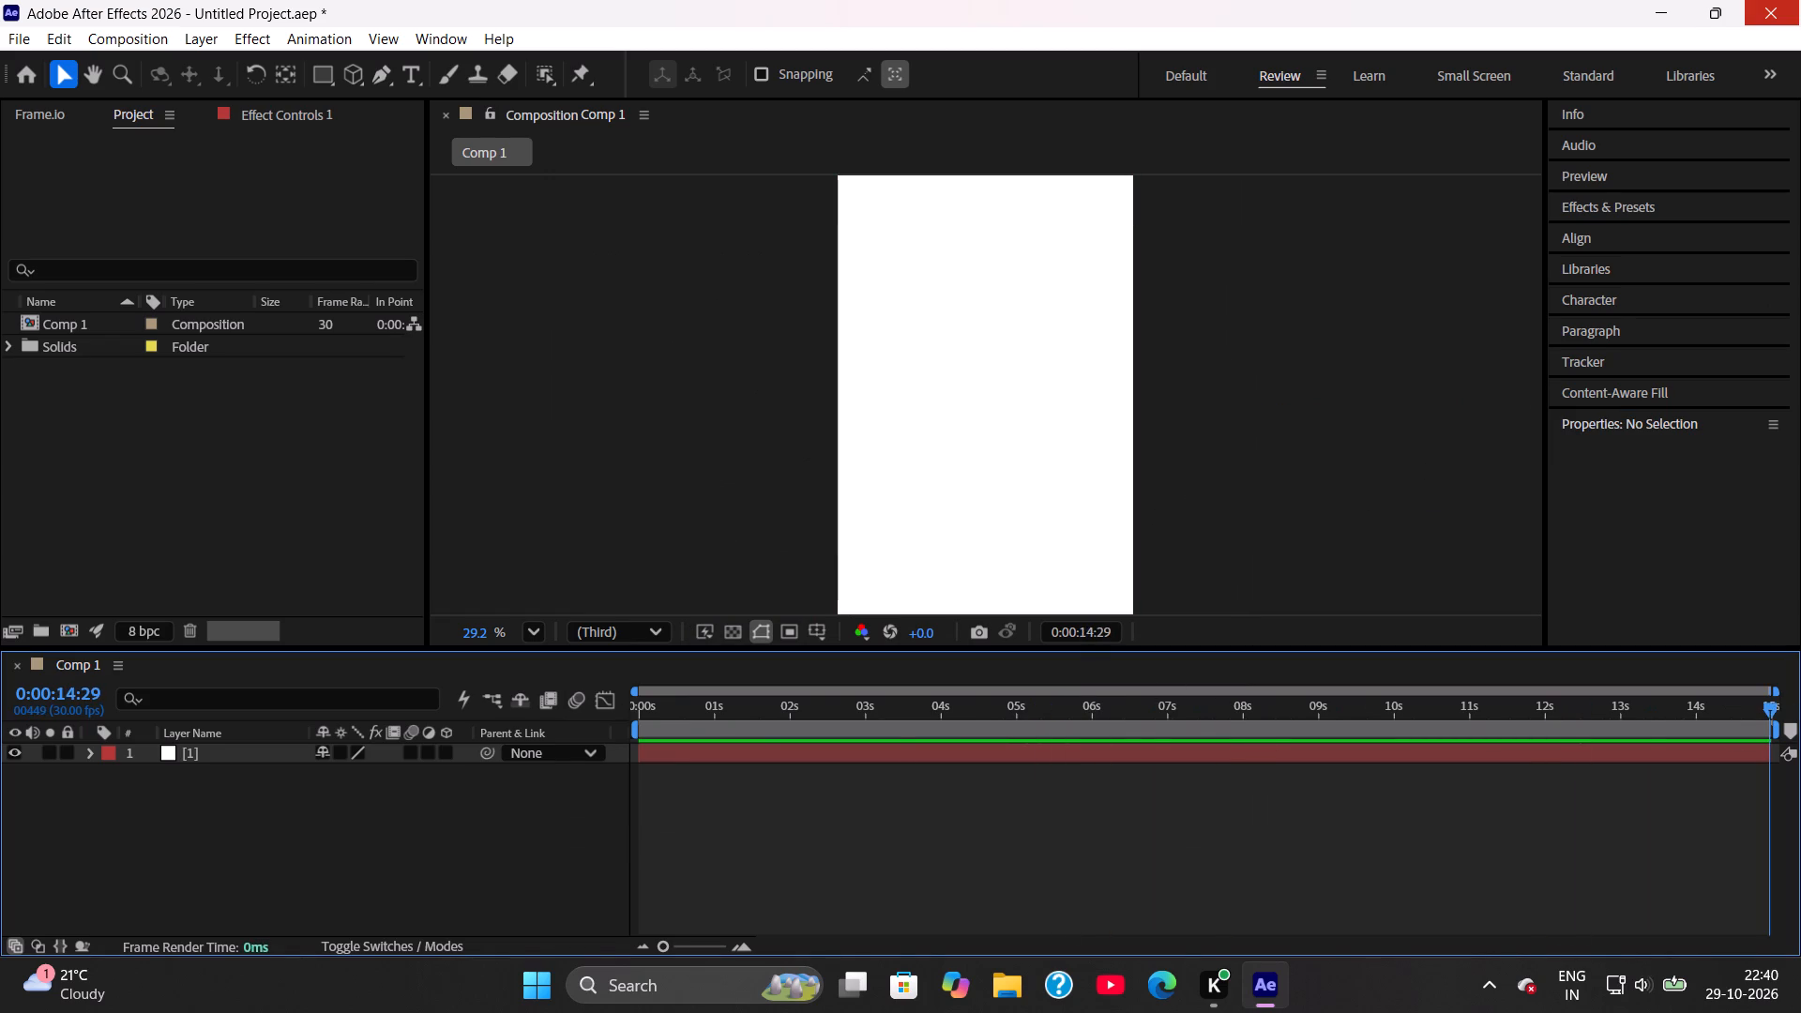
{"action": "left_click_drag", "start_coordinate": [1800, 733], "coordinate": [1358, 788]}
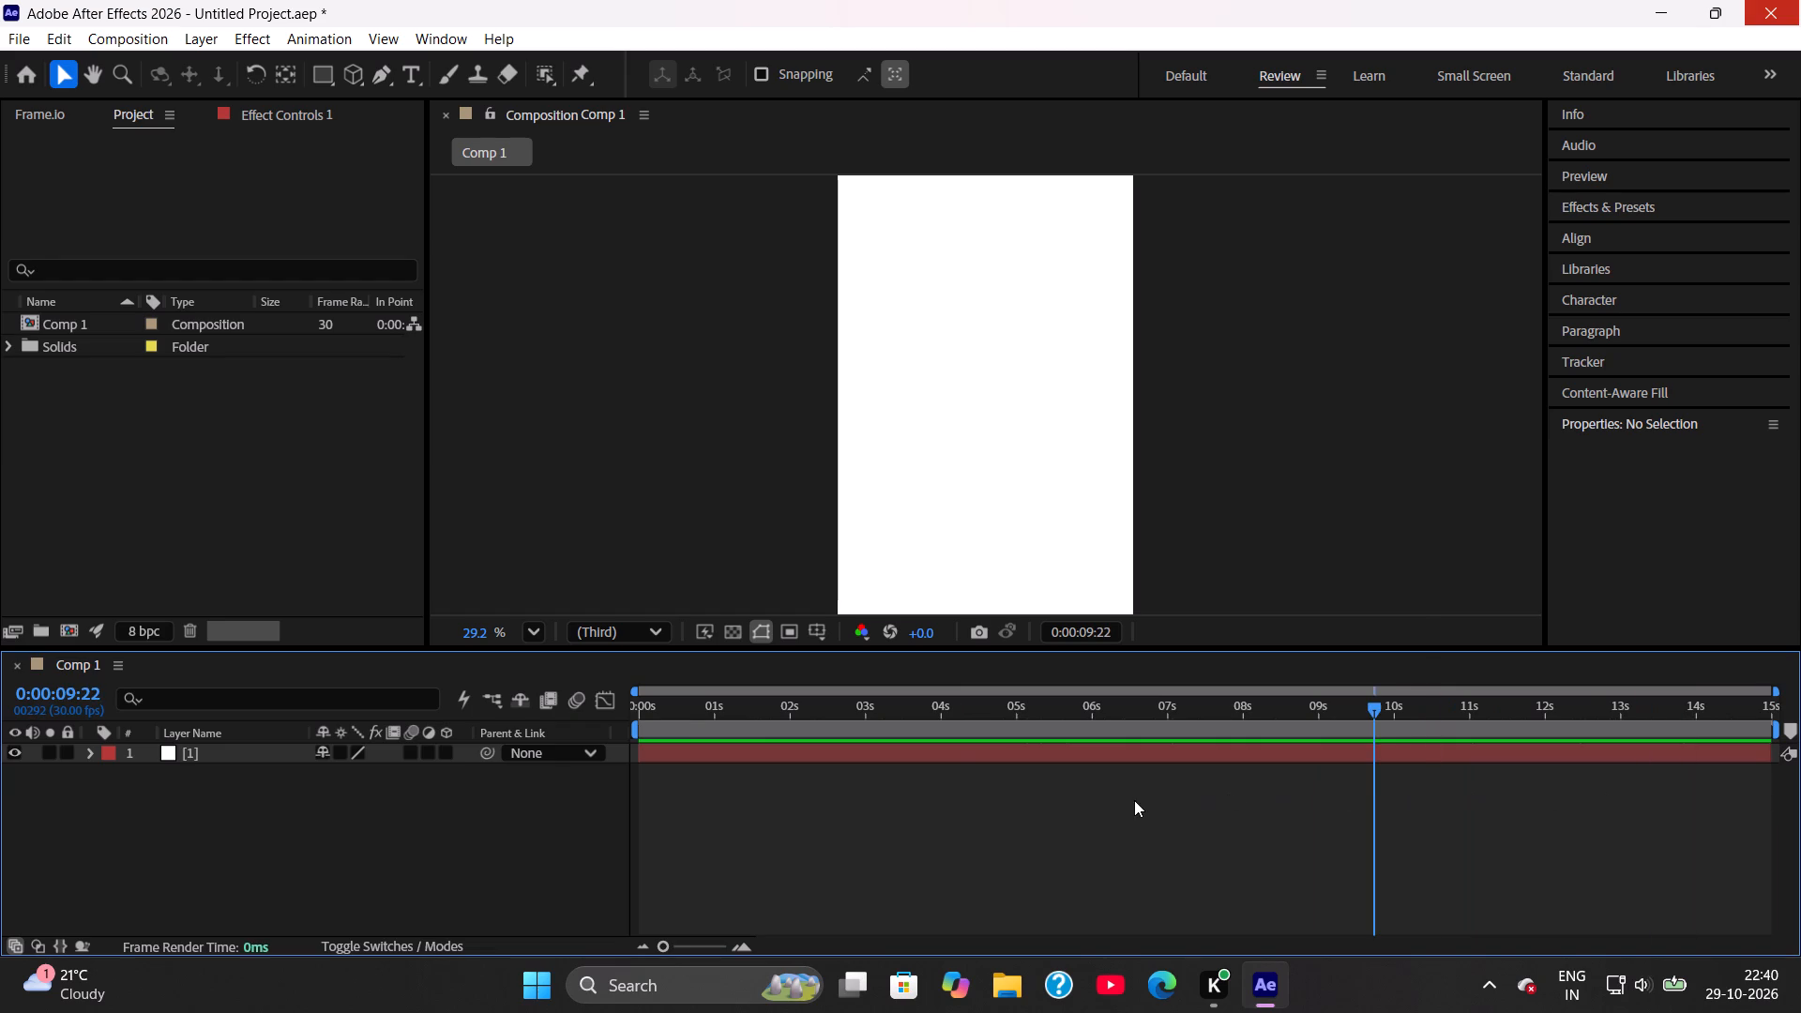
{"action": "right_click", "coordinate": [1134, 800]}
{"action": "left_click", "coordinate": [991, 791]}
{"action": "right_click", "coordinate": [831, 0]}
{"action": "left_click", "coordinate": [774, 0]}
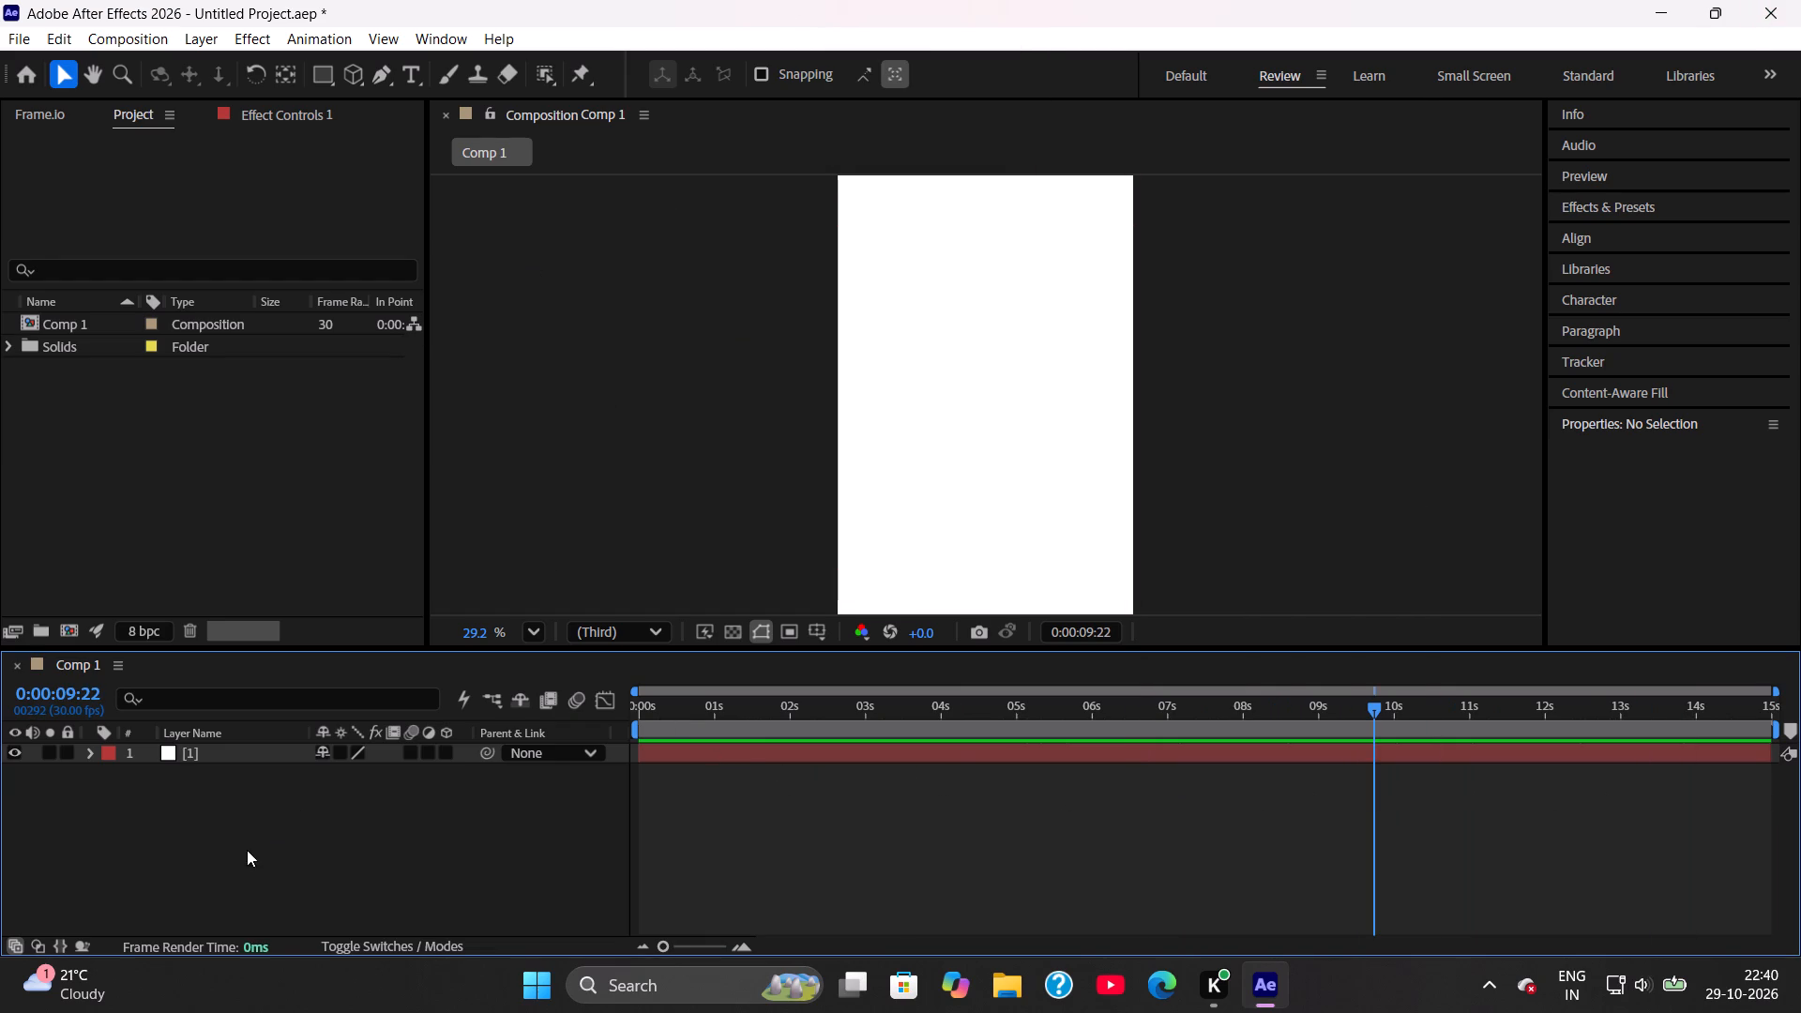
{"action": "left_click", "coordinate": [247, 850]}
Search the effects for "gradient" and apply 4-Color Gradient to the white solid layer 1.
{"action": "left_click", "coordinate": [219, 759]}
{"action": "left_click", "coordinate": [1603, 207]}
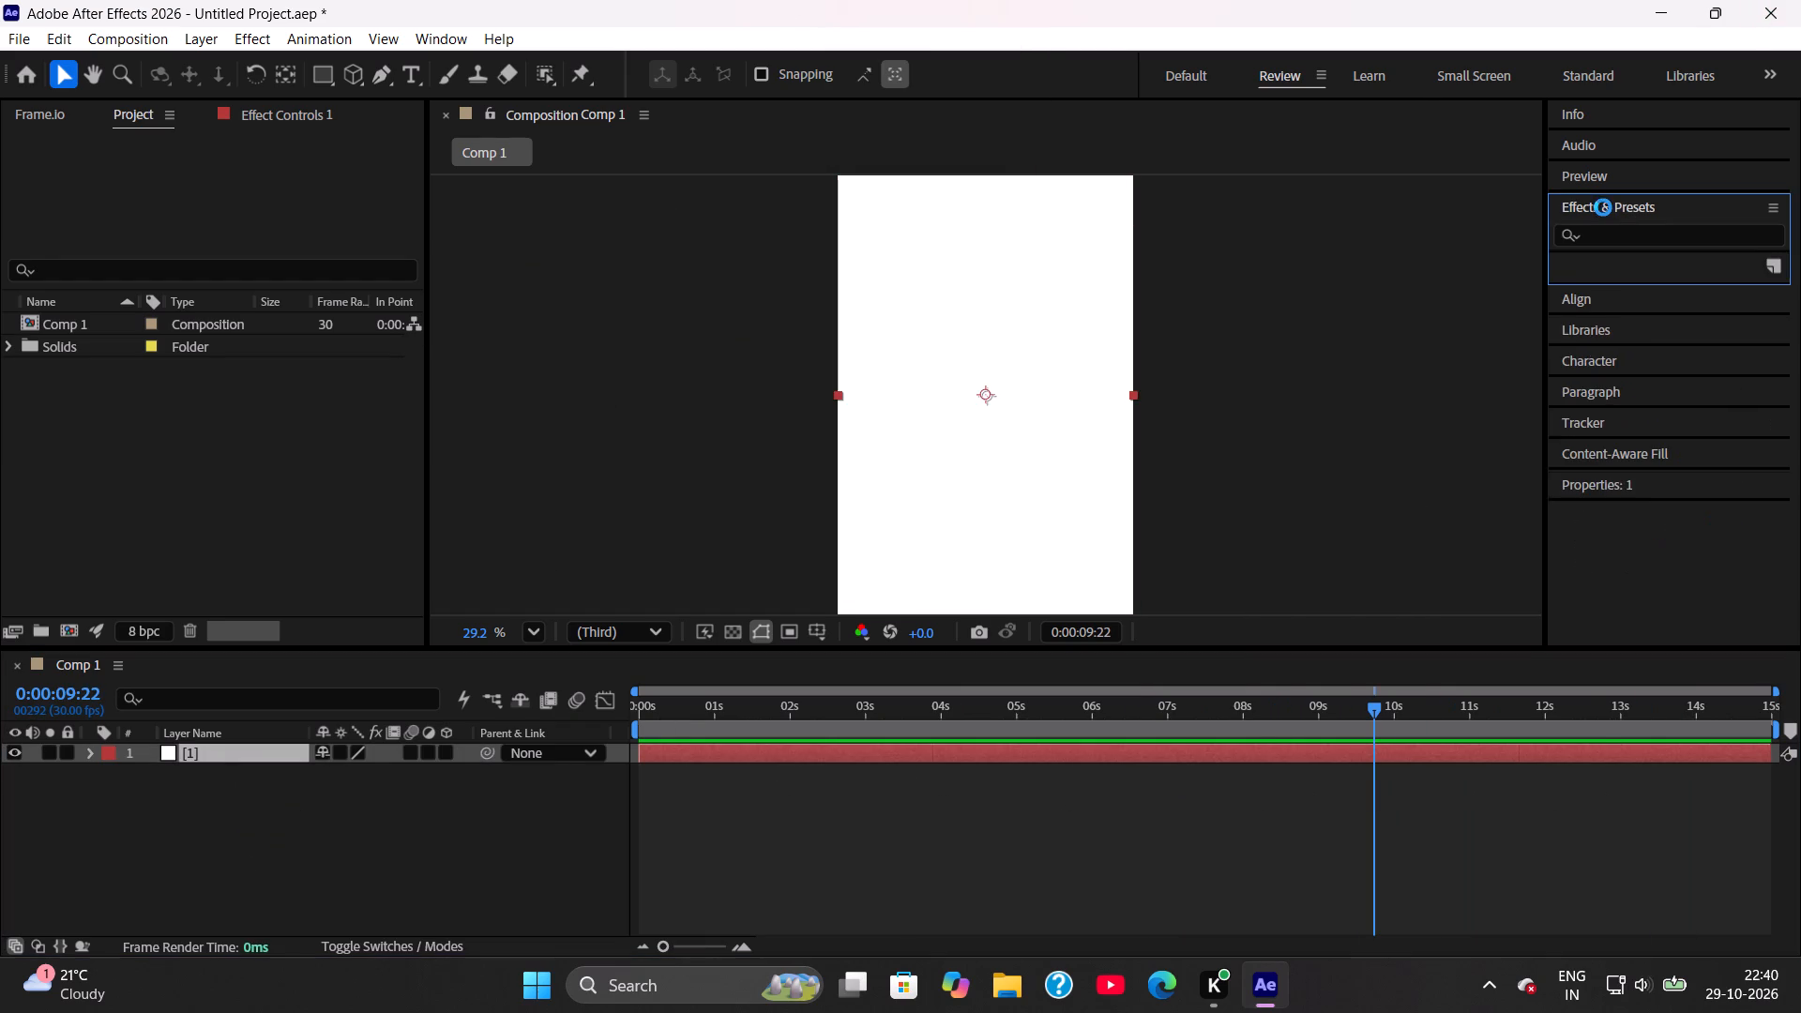
{"action": "left_click", "coordinate": [1611, 241]}
{"action": "type", "text": "gradient"}
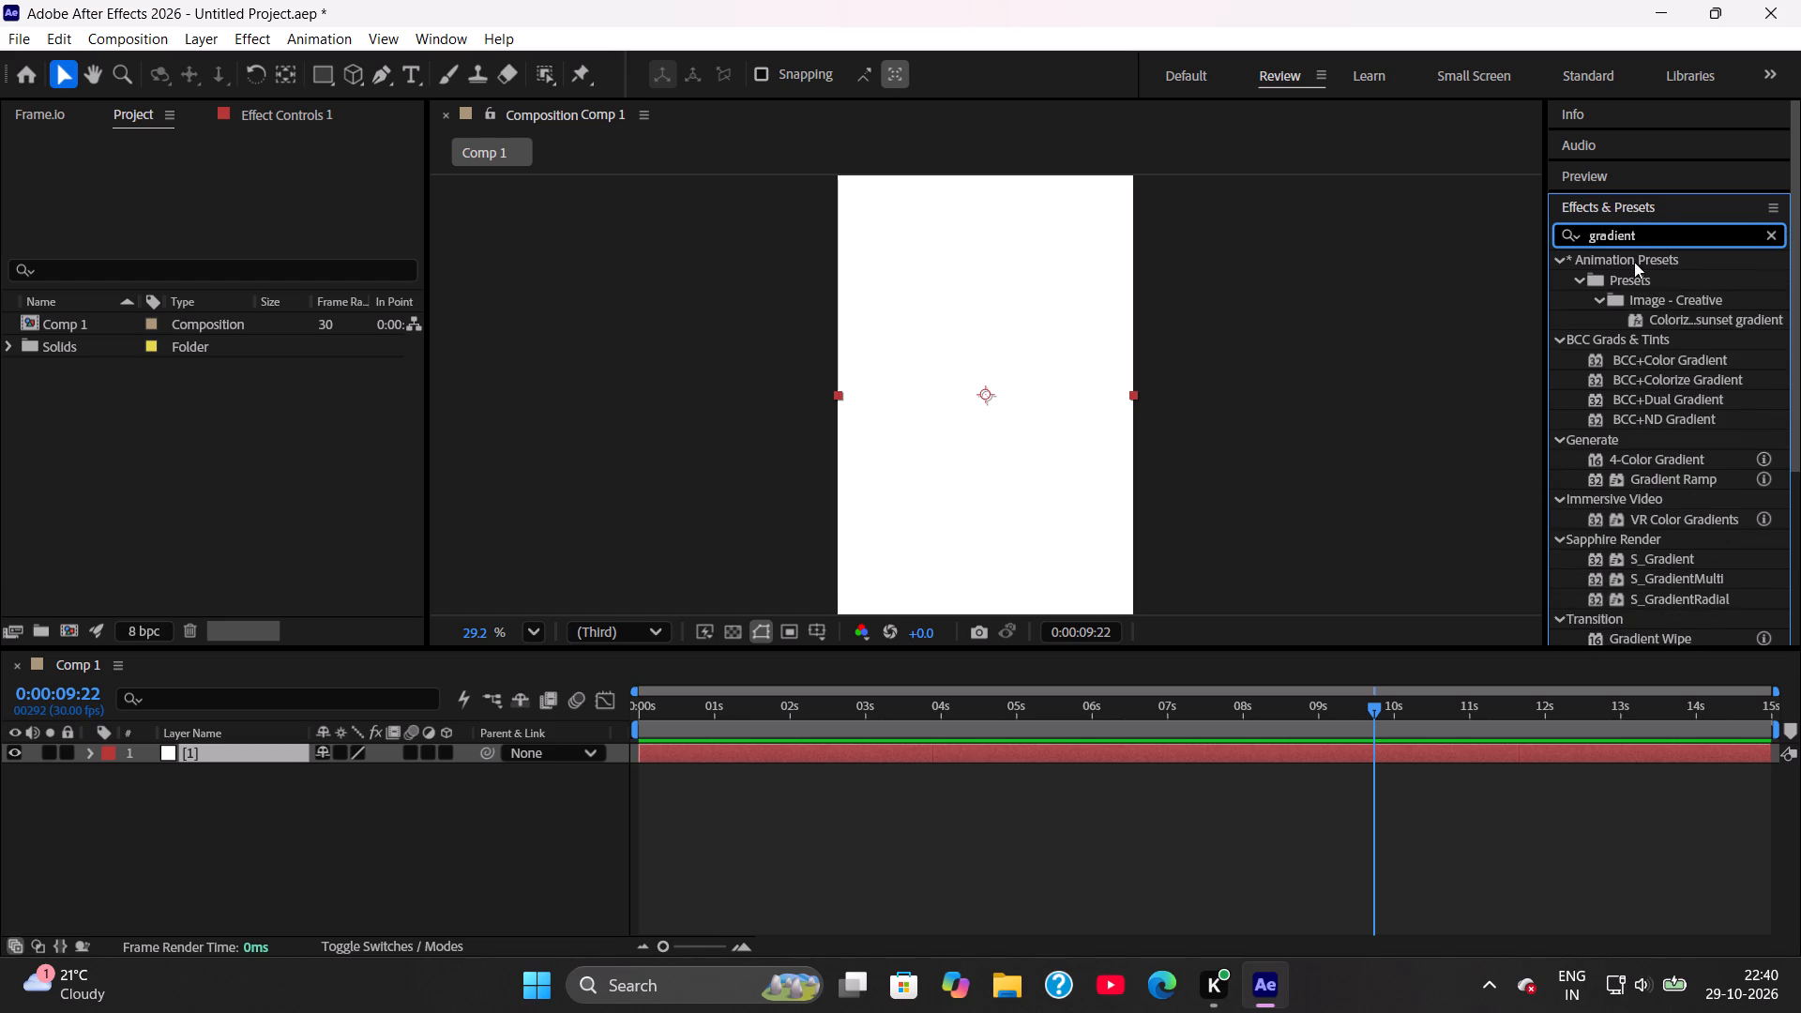
{"action": "scroll", "coordinate": [1653, 391], "scroll_direction": "down", "scroll_amount": 1}
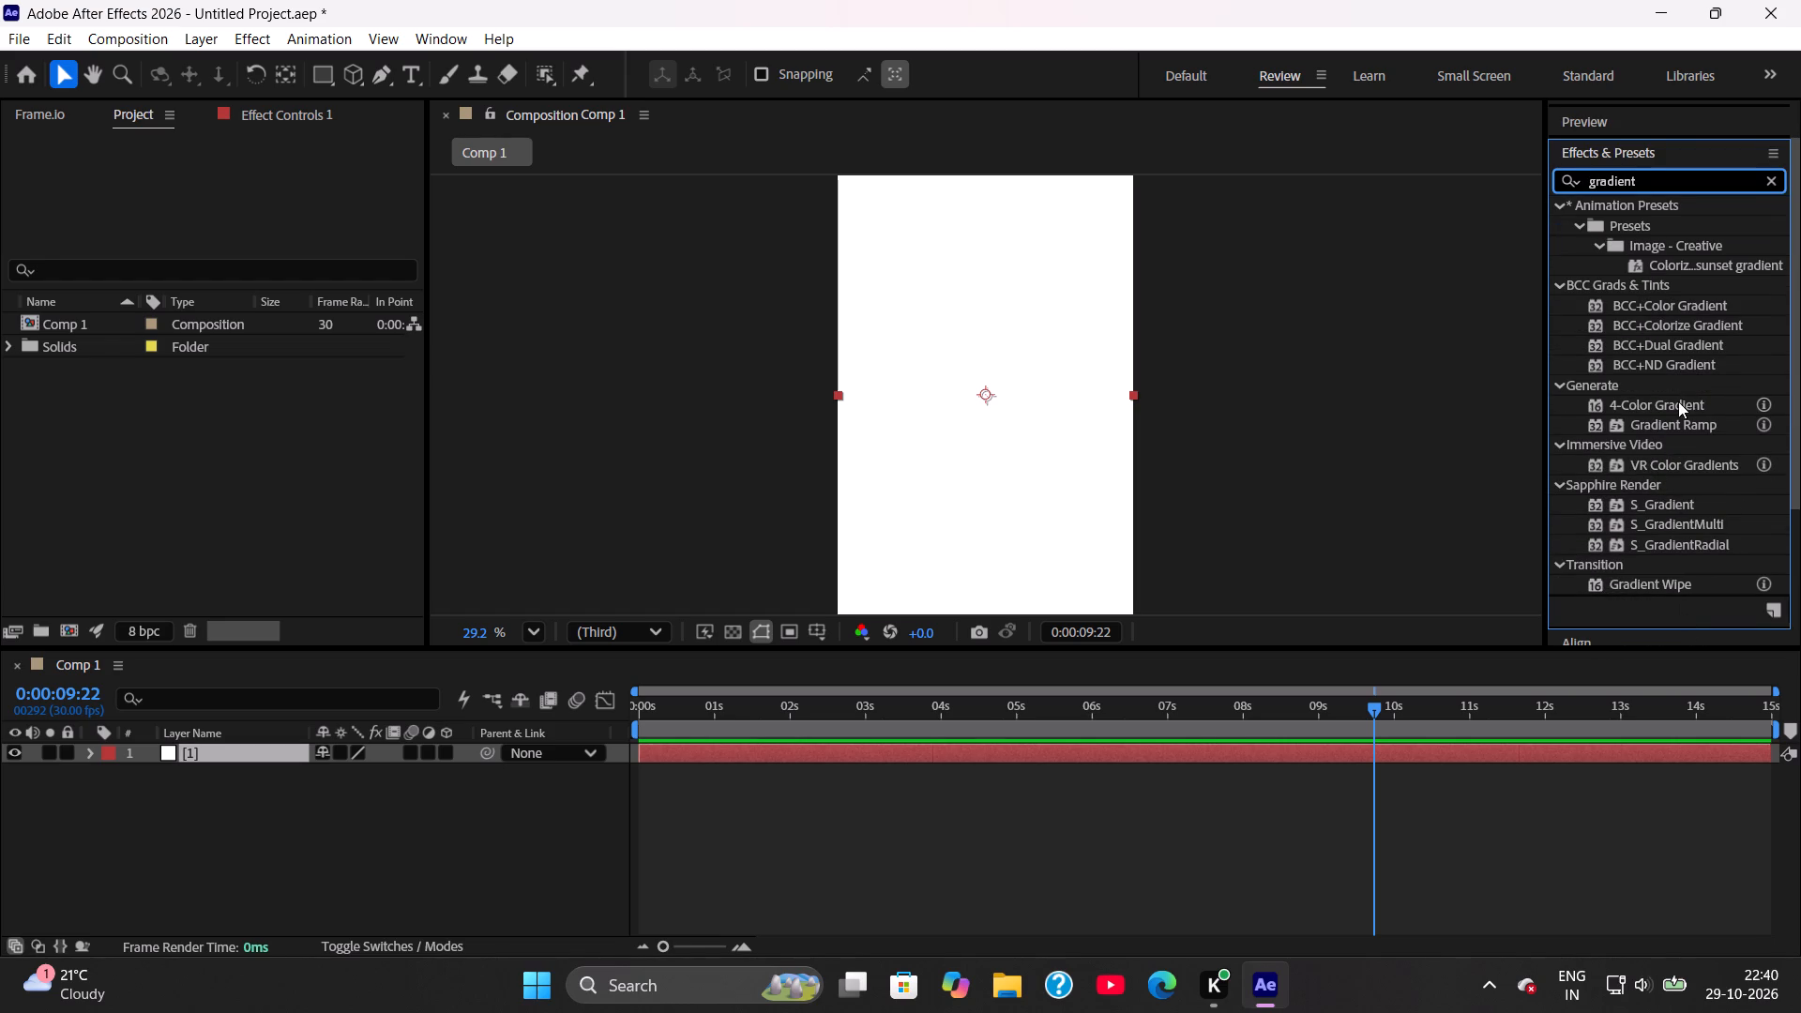
{"action": "double_click", "coordinate": [1674, 401]}
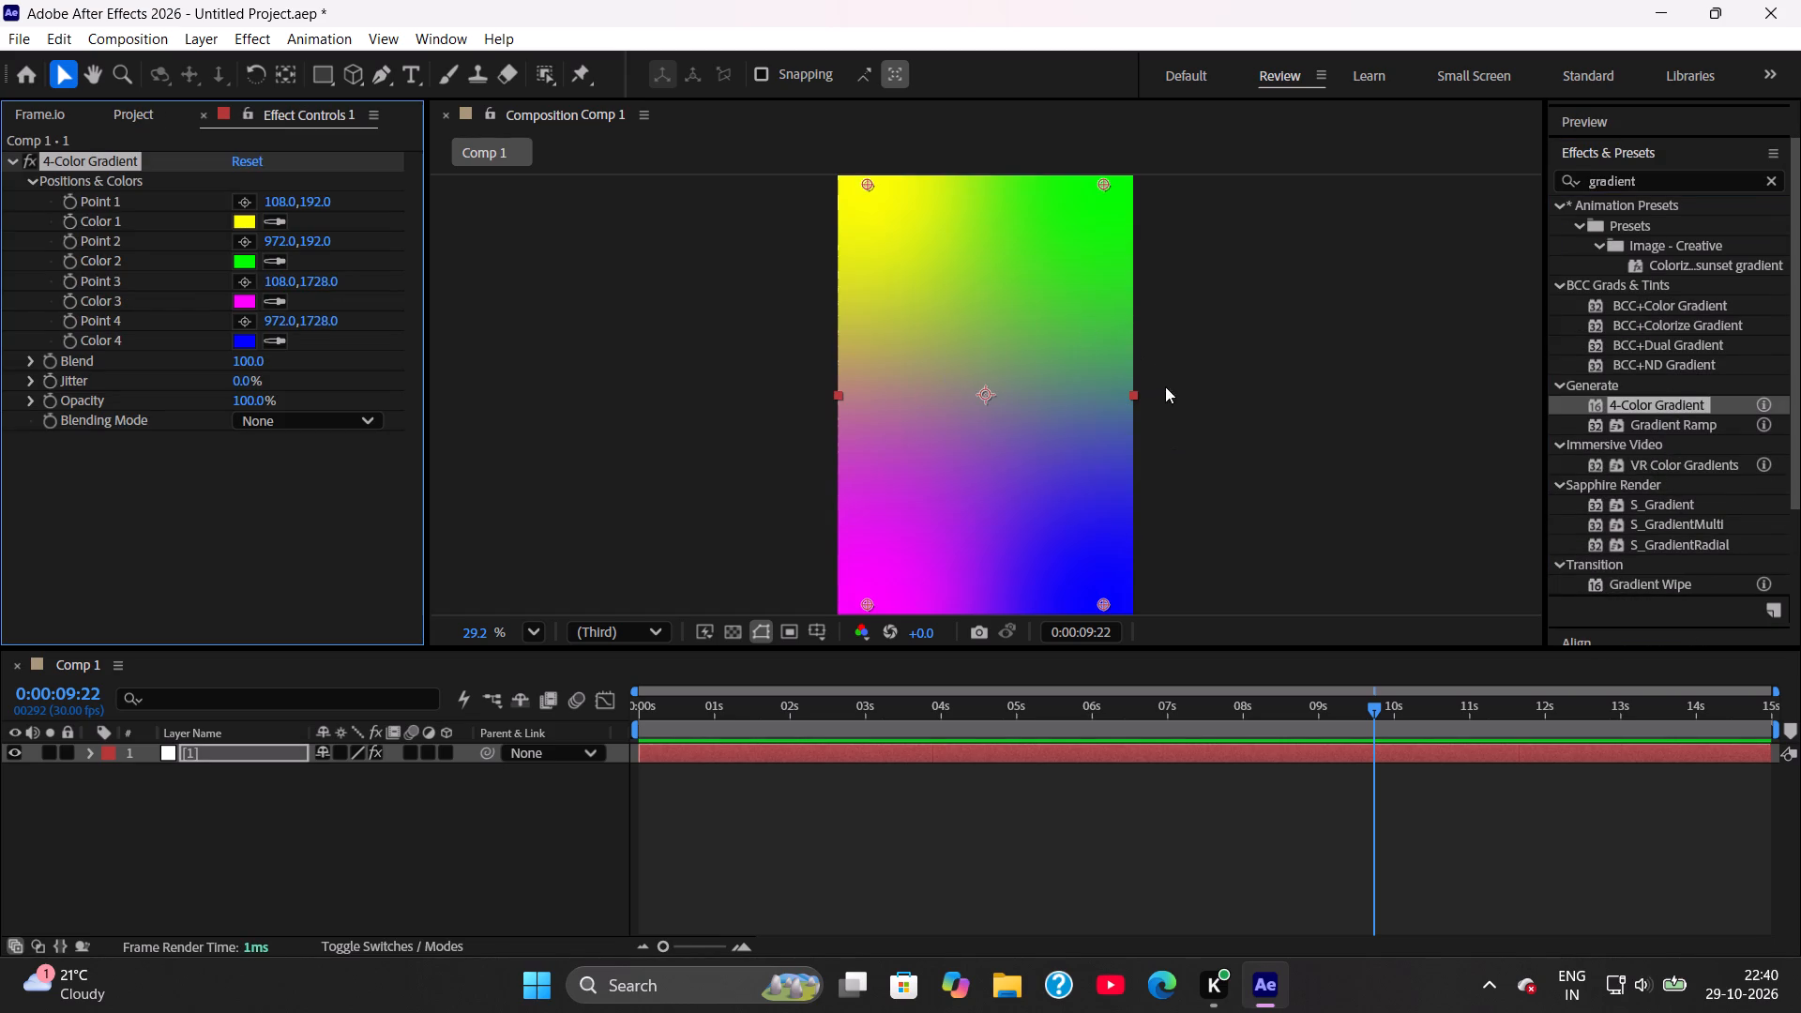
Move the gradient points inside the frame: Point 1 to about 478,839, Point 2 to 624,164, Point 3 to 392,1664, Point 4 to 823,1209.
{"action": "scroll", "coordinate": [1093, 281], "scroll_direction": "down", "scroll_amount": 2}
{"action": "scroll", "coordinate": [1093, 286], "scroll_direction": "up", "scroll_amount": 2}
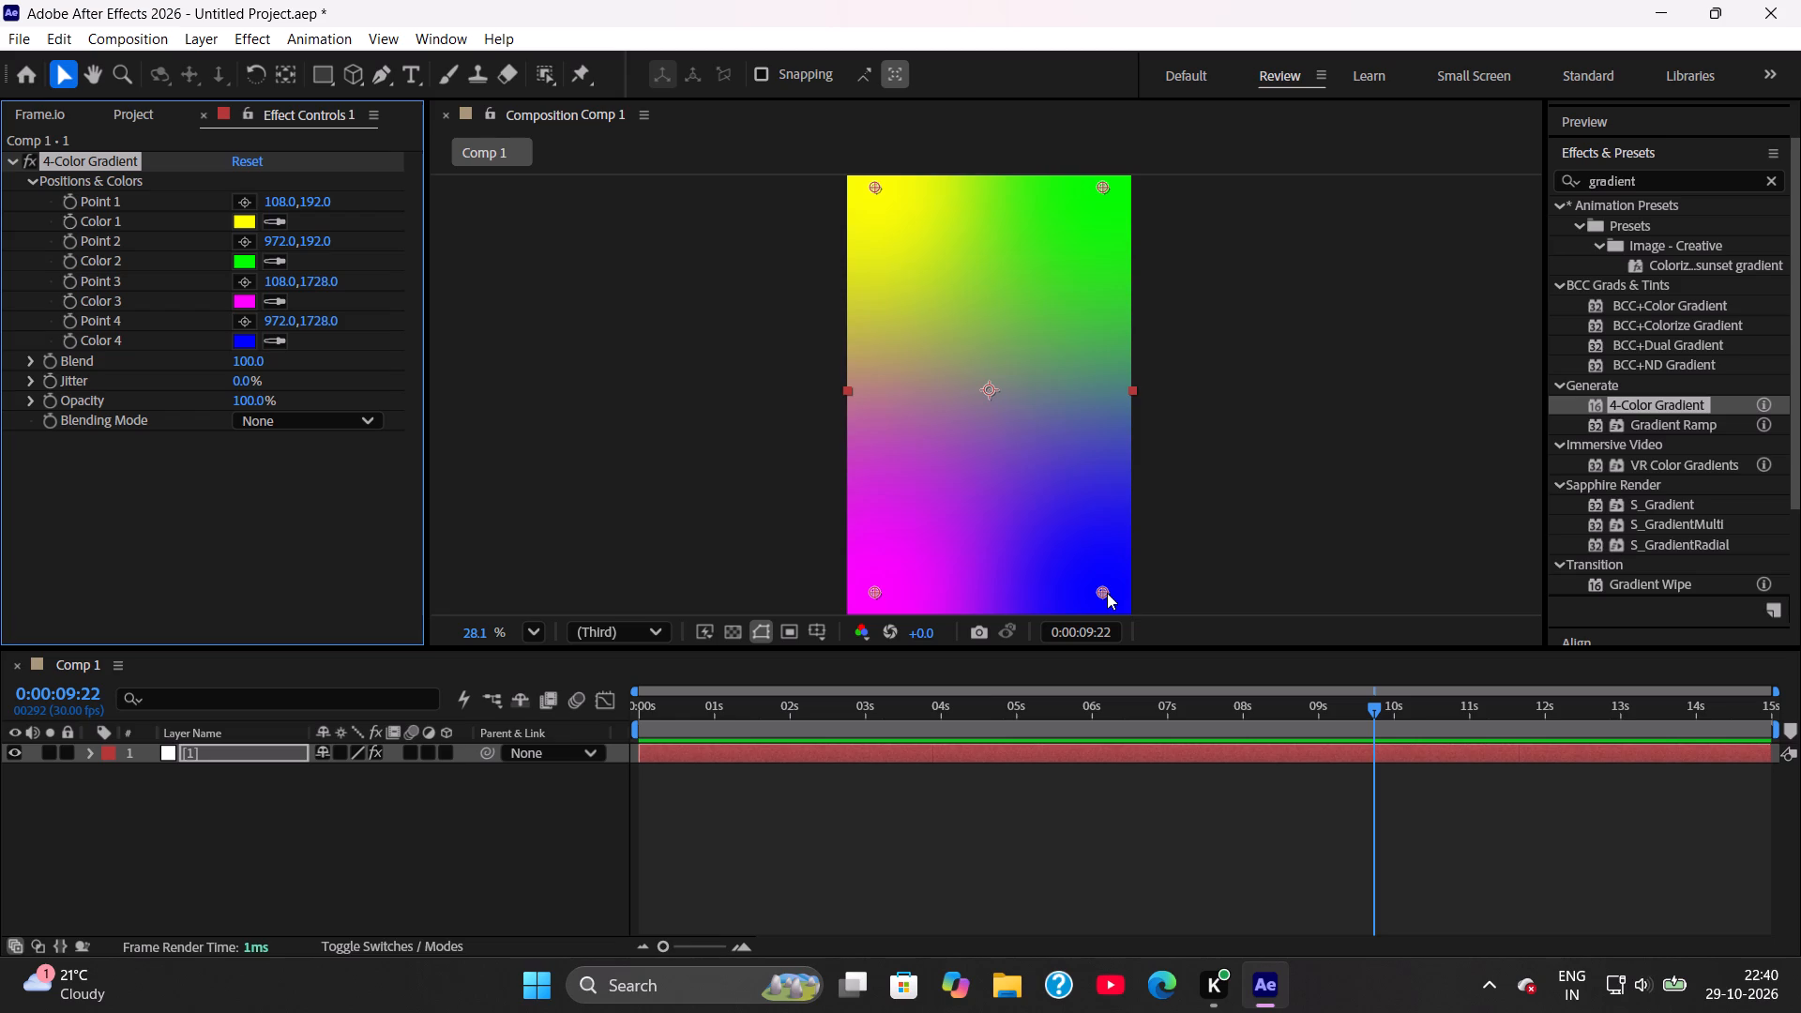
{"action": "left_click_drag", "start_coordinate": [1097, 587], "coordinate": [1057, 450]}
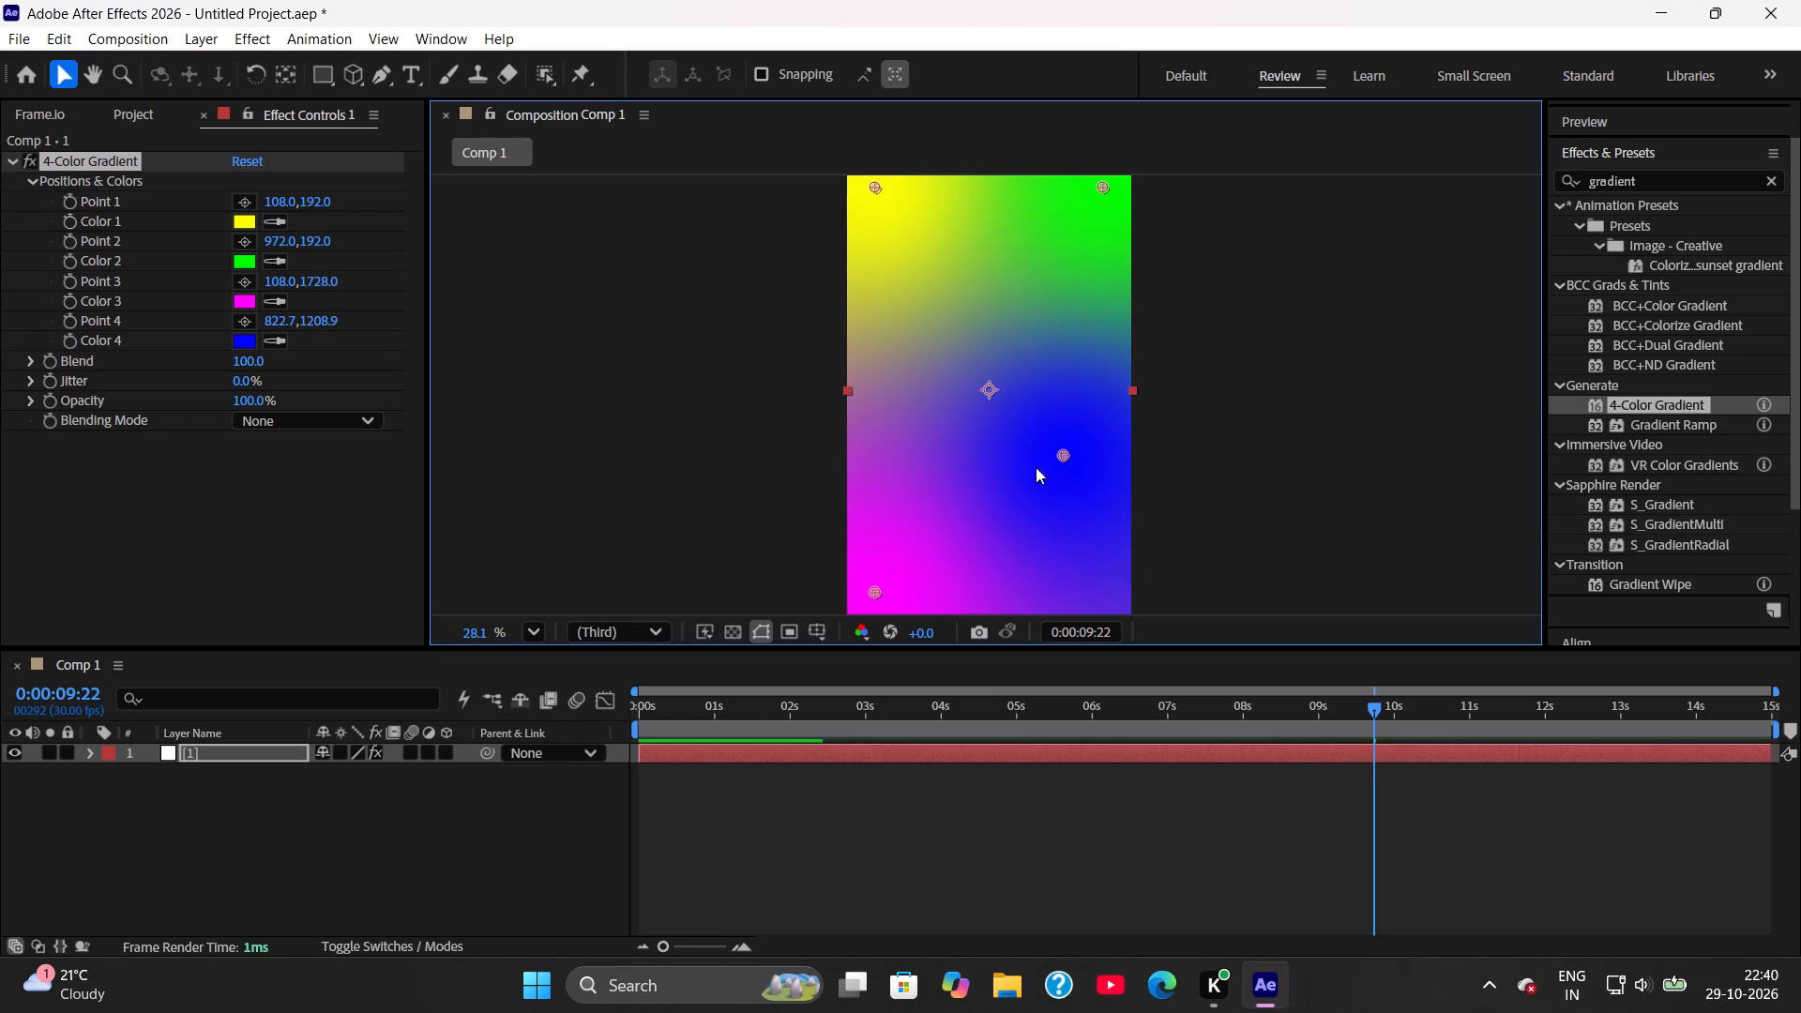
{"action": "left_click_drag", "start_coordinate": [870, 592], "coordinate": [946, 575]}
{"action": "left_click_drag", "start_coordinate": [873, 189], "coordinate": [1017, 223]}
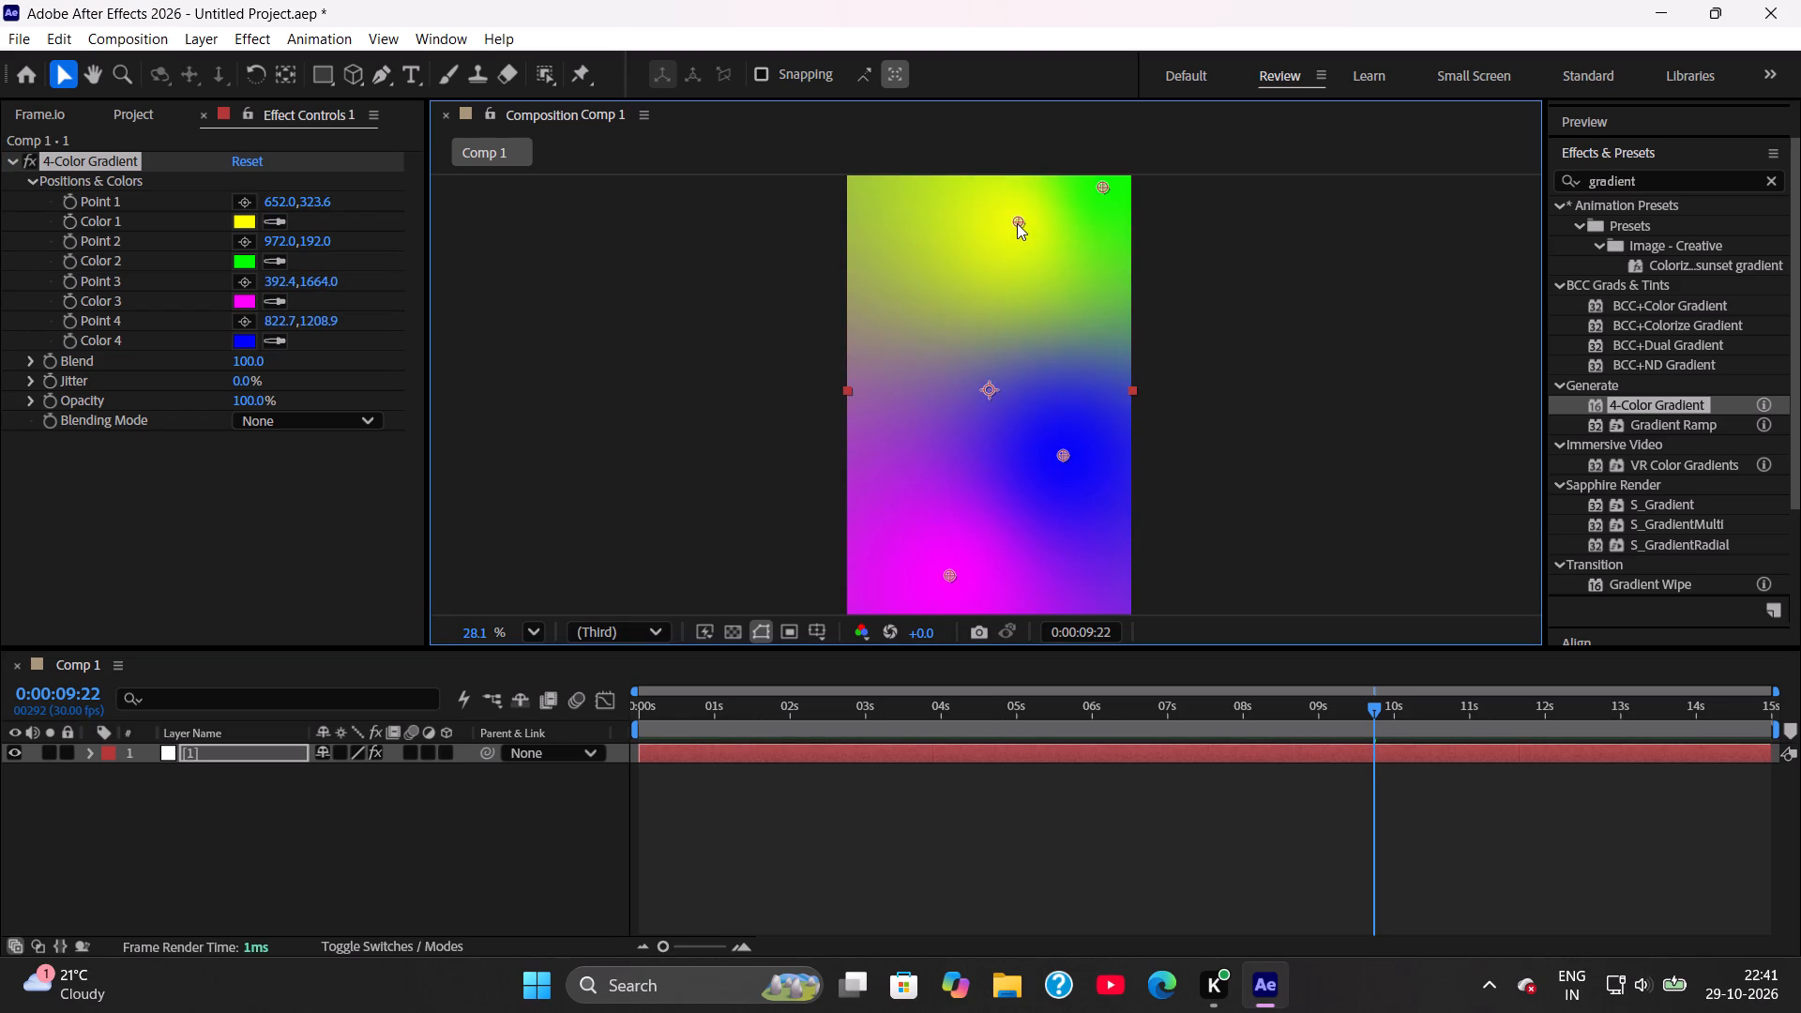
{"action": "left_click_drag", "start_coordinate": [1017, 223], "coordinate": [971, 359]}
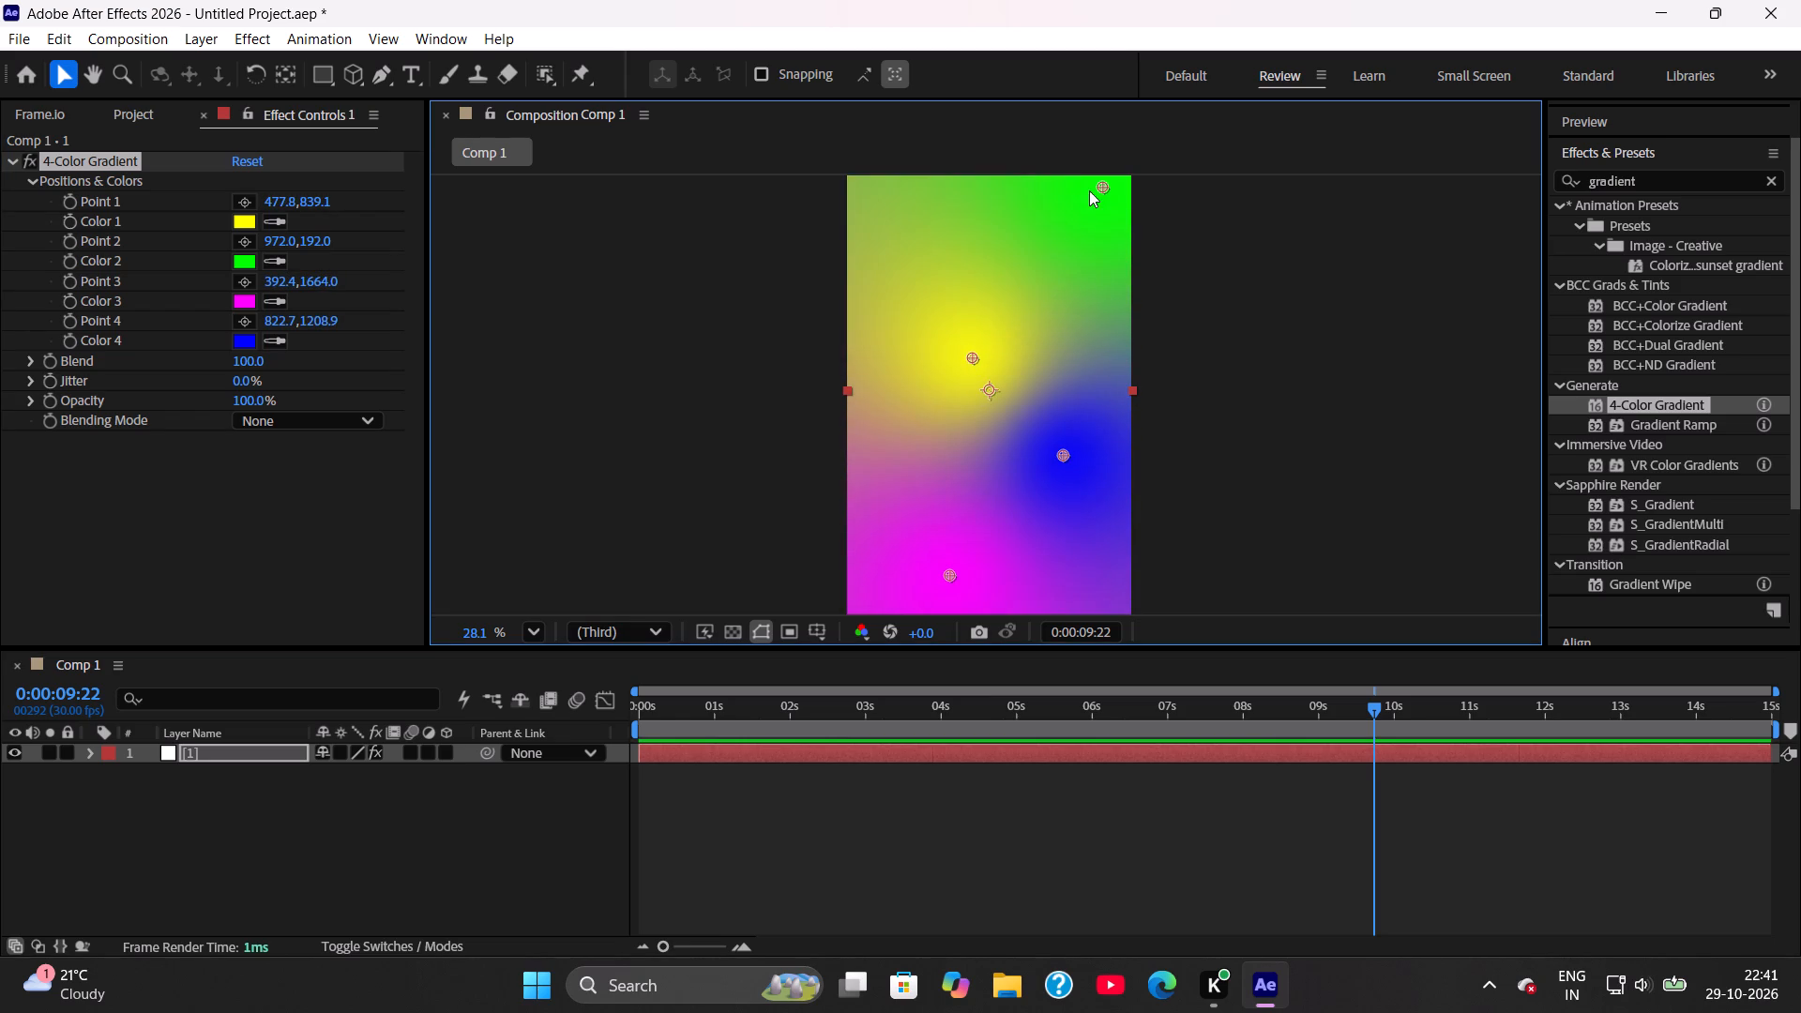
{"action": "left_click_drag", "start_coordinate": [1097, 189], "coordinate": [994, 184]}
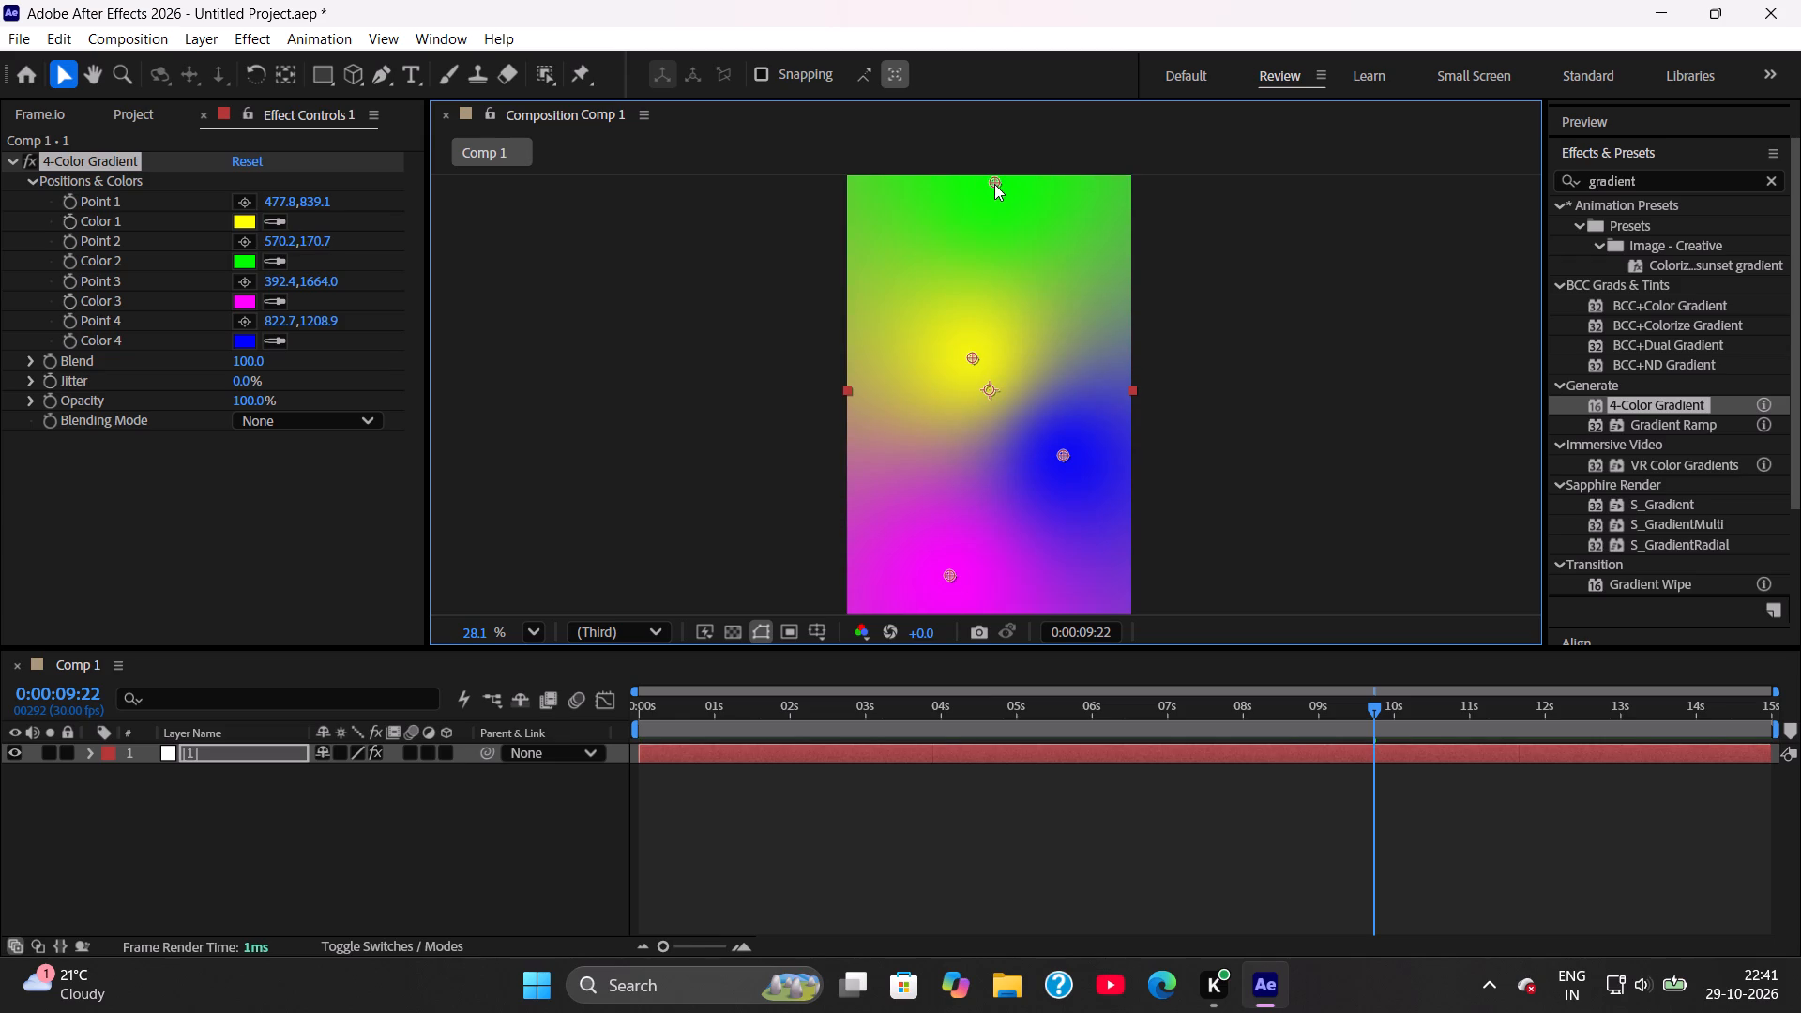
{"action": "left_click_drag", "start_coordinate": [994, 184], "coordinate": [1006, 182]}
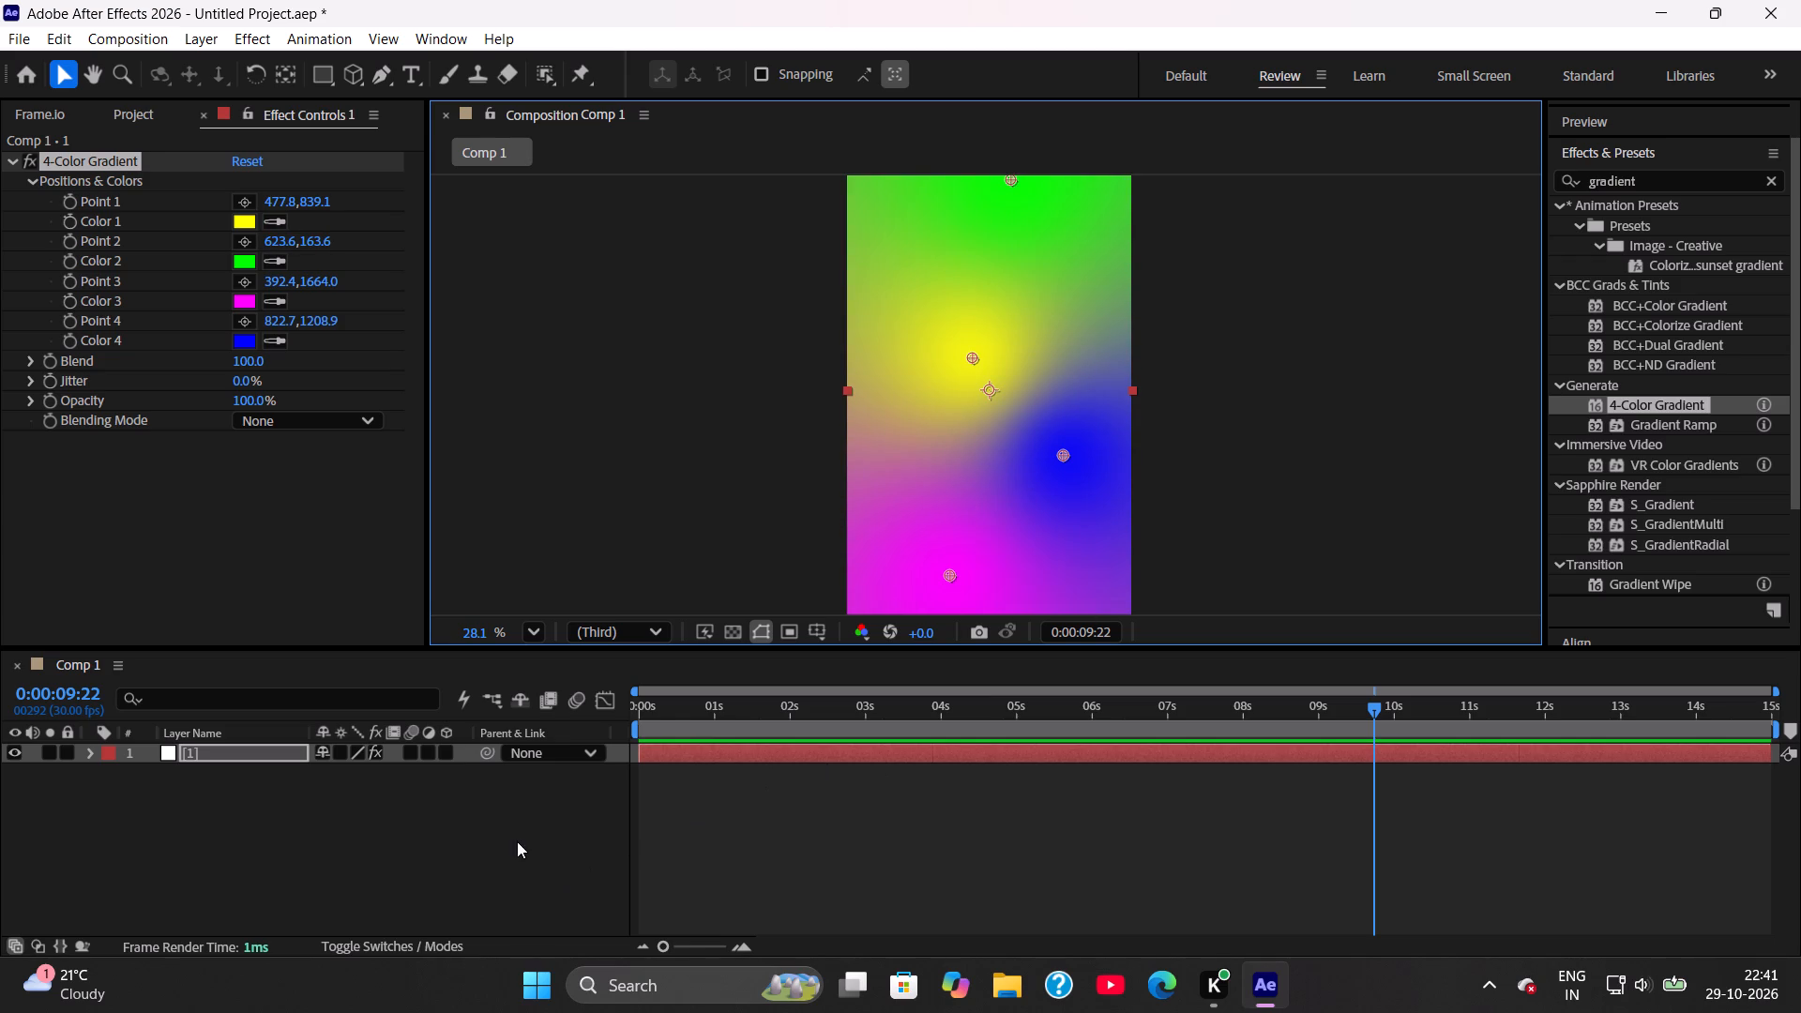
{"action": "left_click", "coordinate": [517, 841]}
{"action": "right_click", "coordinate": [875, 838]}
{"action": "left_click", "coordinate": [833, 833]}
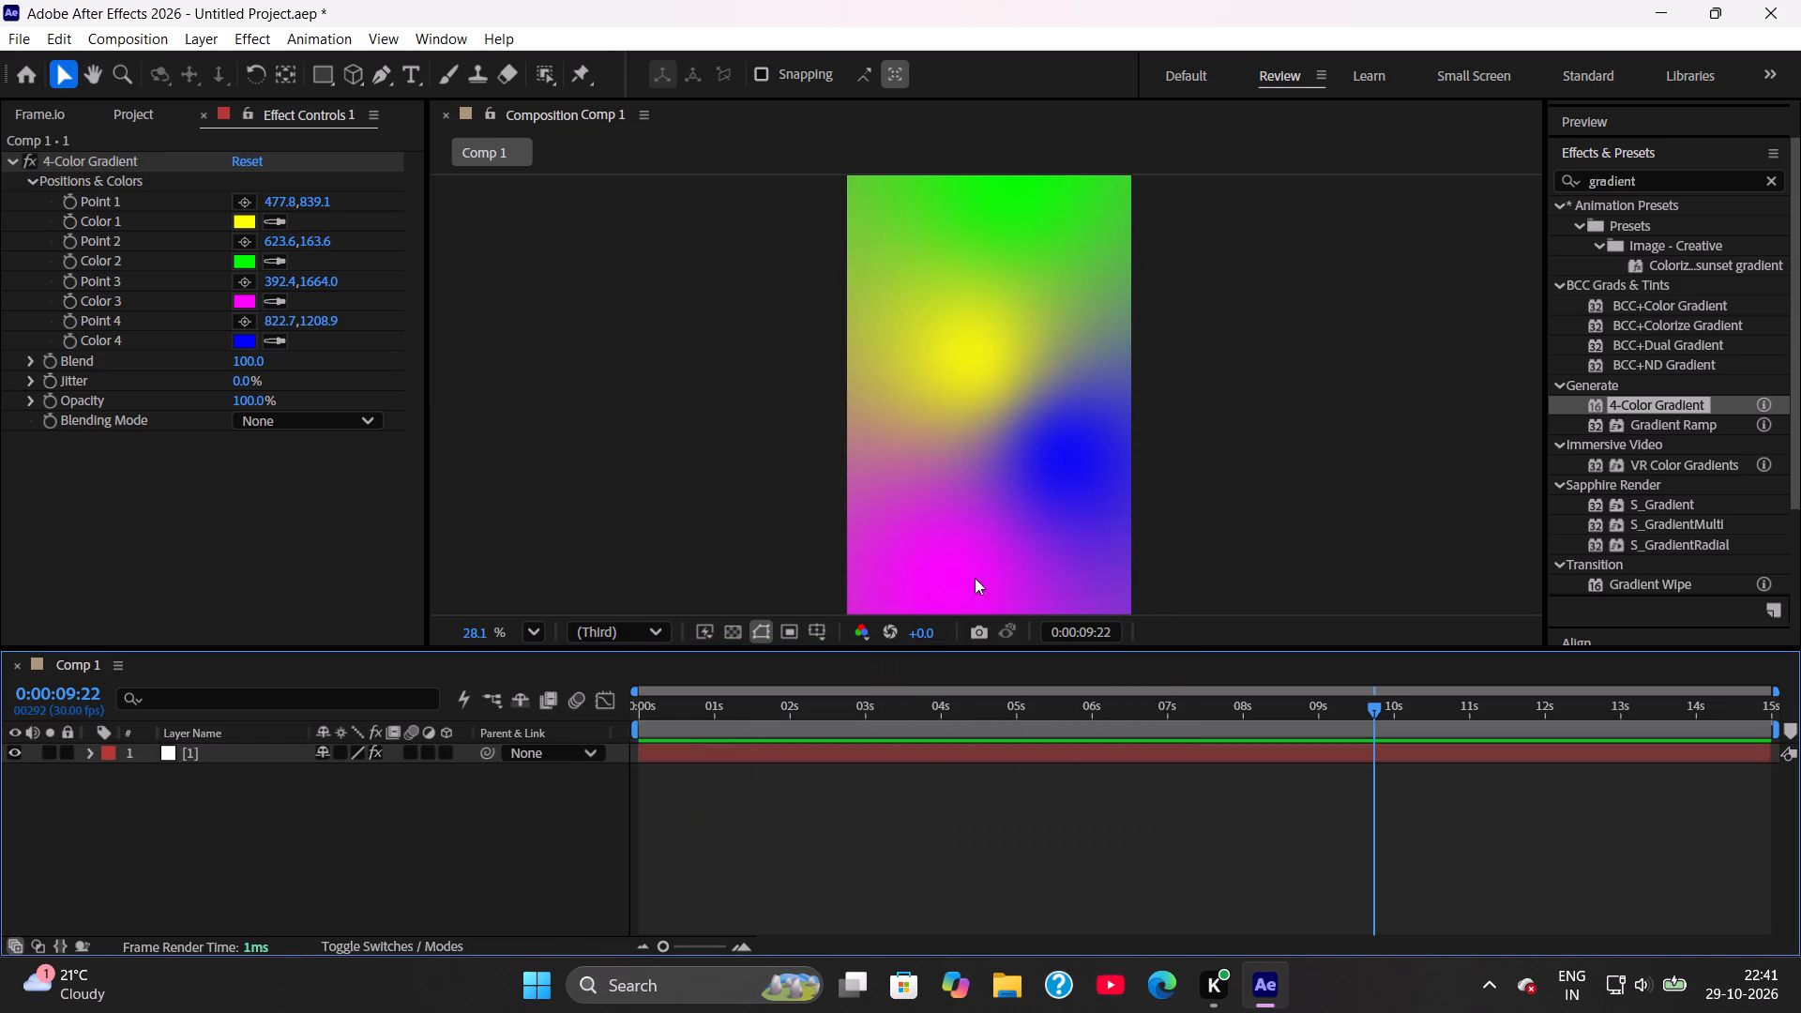
Spread the gradient points outward: Point 1 to about 955,99, Point 2 to 1549,-607, Point 3 to -1548,2369, Point 4 to 2029,1233.
{"action": "scroll", "coordinate": [994, 422], "scroll_direction": "down", "scroll_amount": 1}
{"action": "scroll", "coordinate": [795, 634], "scroll_direction": "down", "scroll_amount": 1}
{"action": "scroll", "coordinate": [1011, 424], "scroll_direction": "down", "scroll_amount": 2}
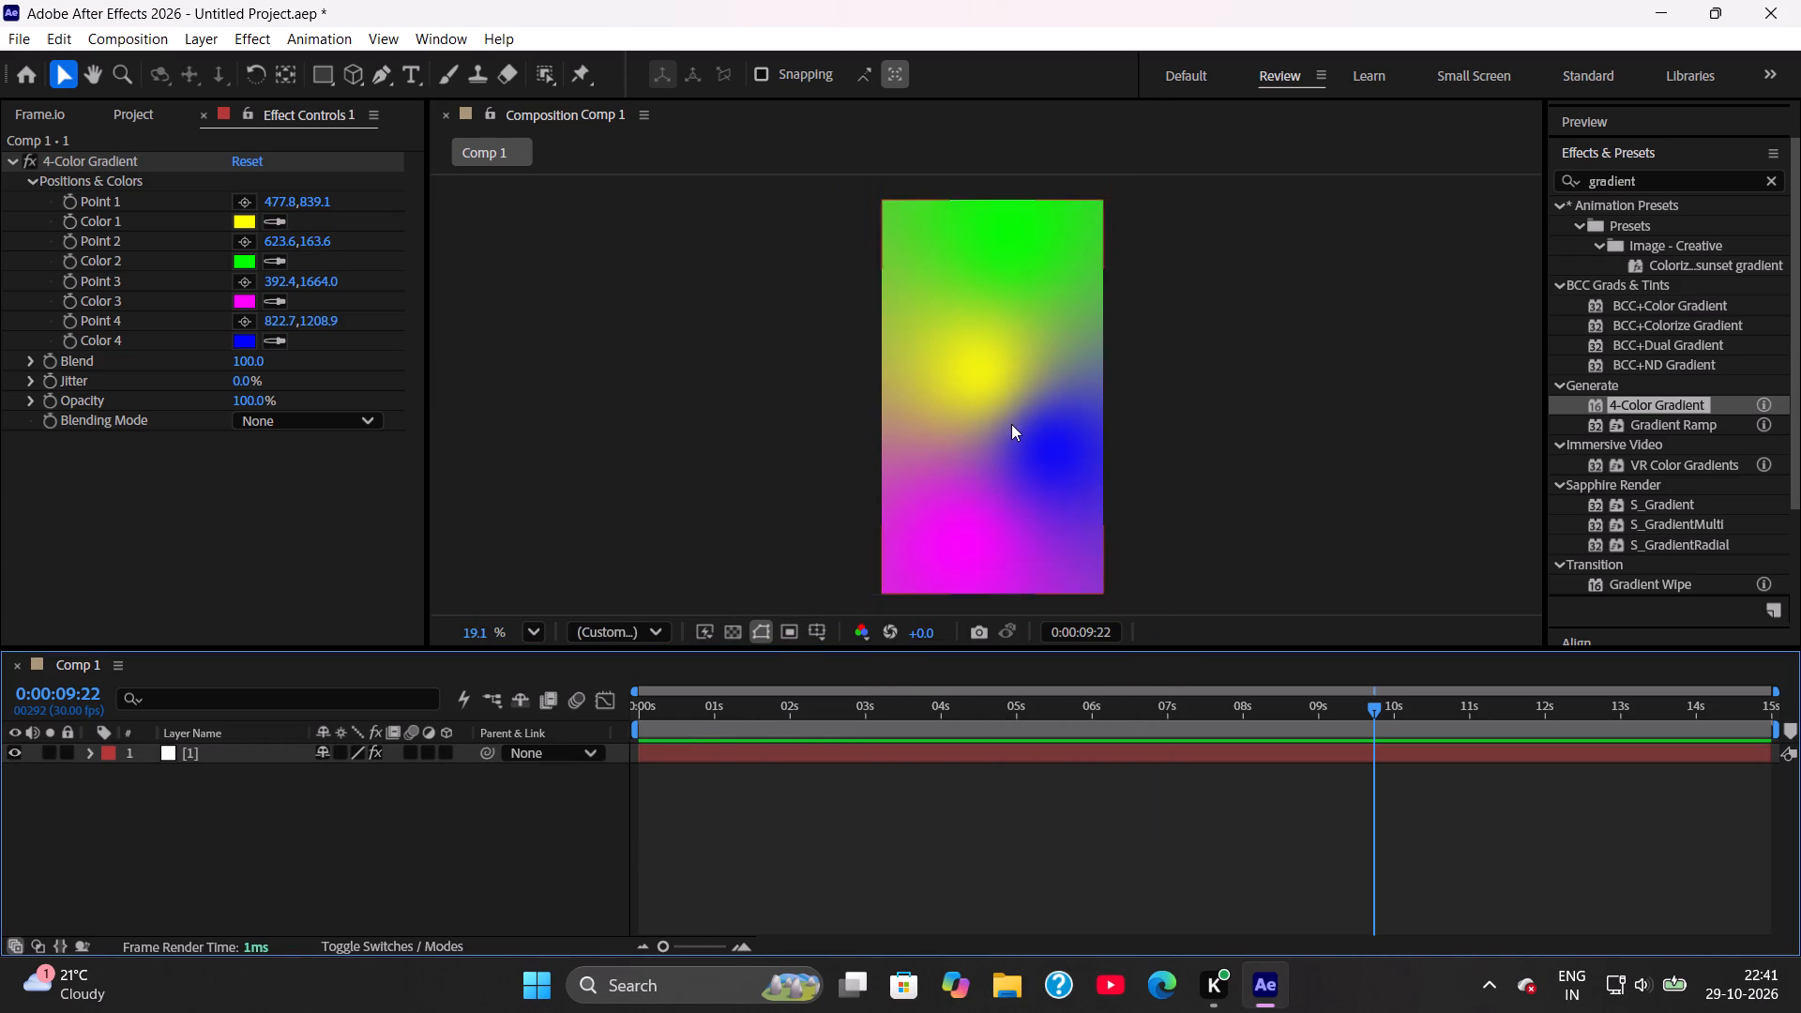
{"action": "scroll", "coordinate": [1011, 424], "scroll_direction": "down", "scroll_amount": 1}
{"action": "left_click", "coordinate": [111, 157]}
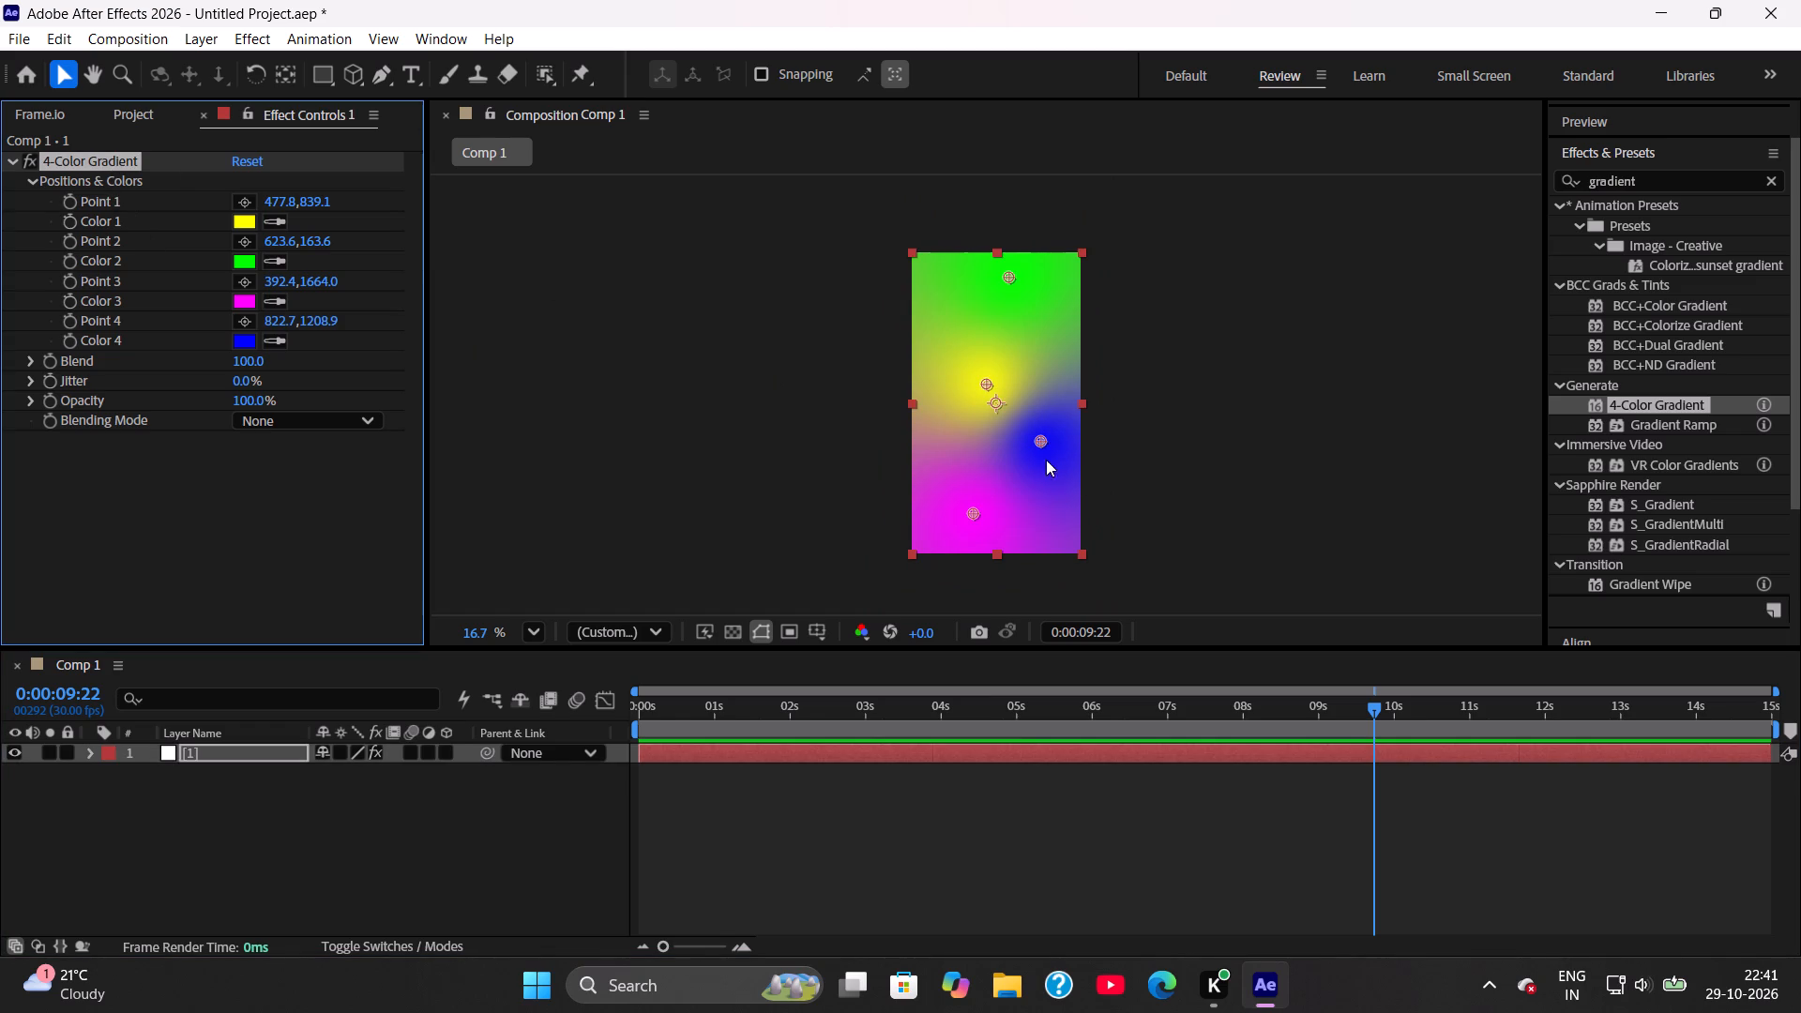
{"action": "left_click_drag", "start_coordinate": [1042, 441], "coordinate": [1232, 445]}
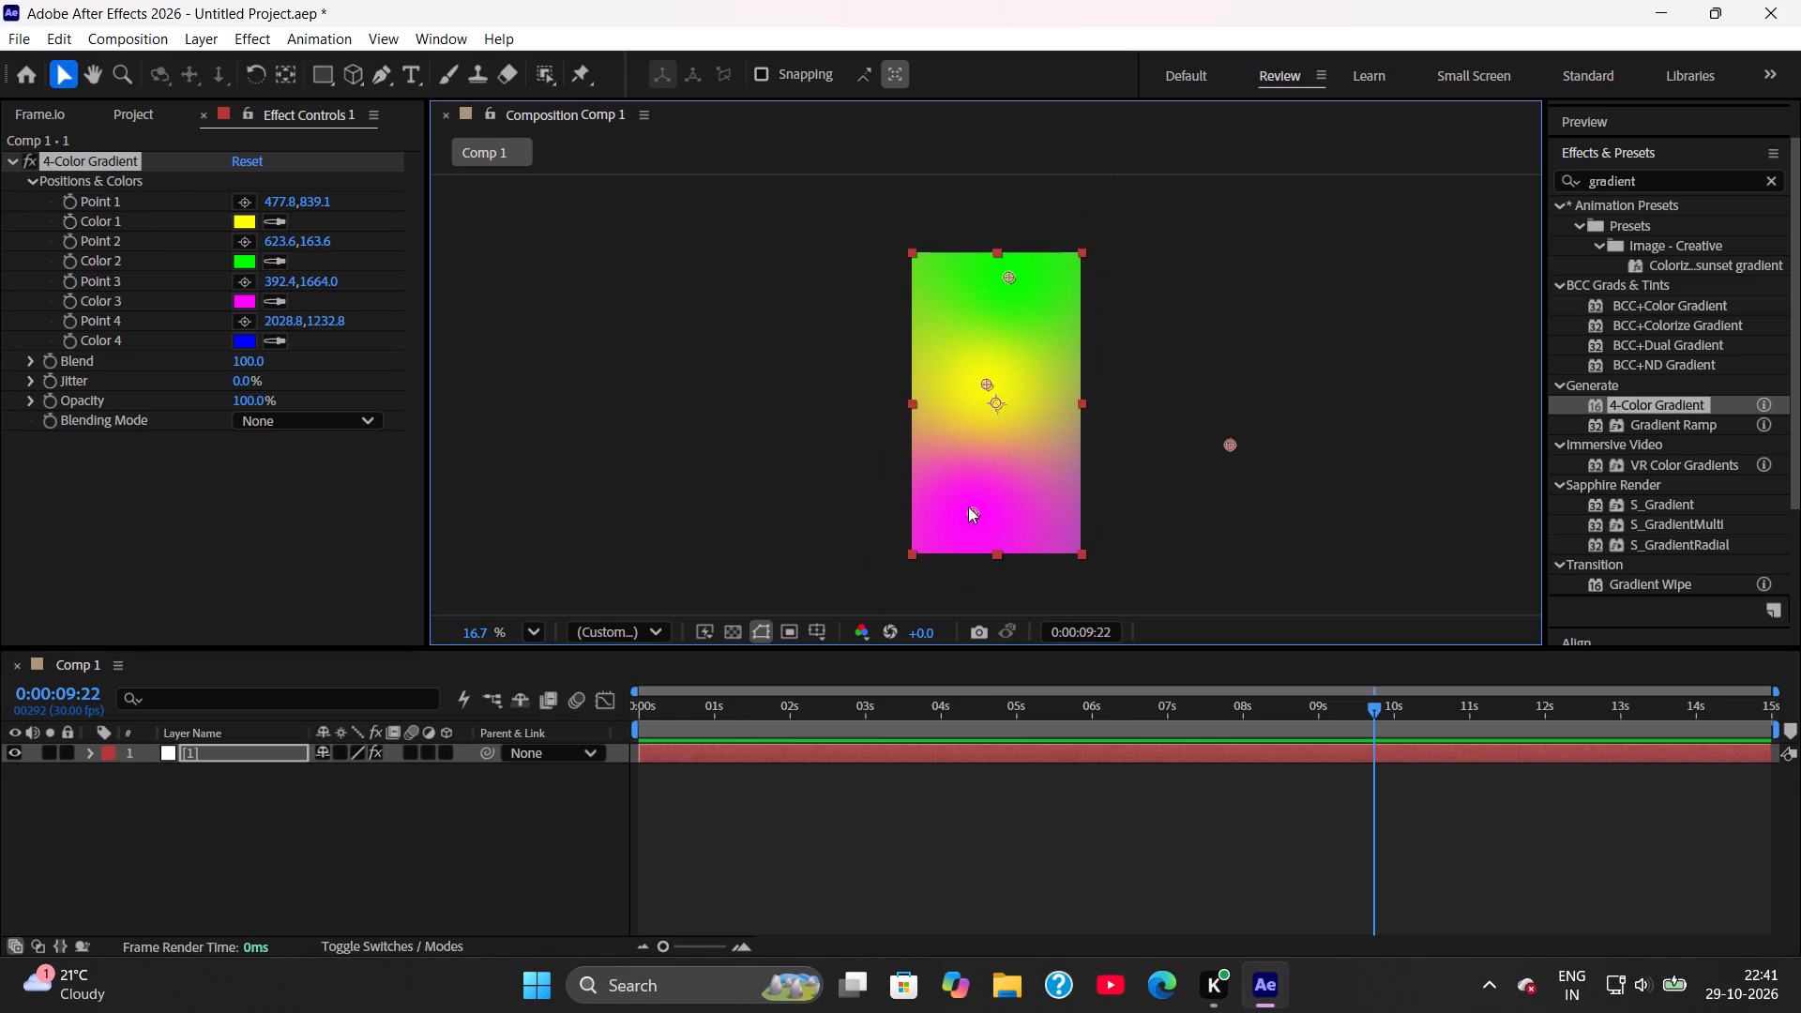
{"action": "left_click_drag", "start_coordinate": [968, 506], "coordinate": [663, 617]}
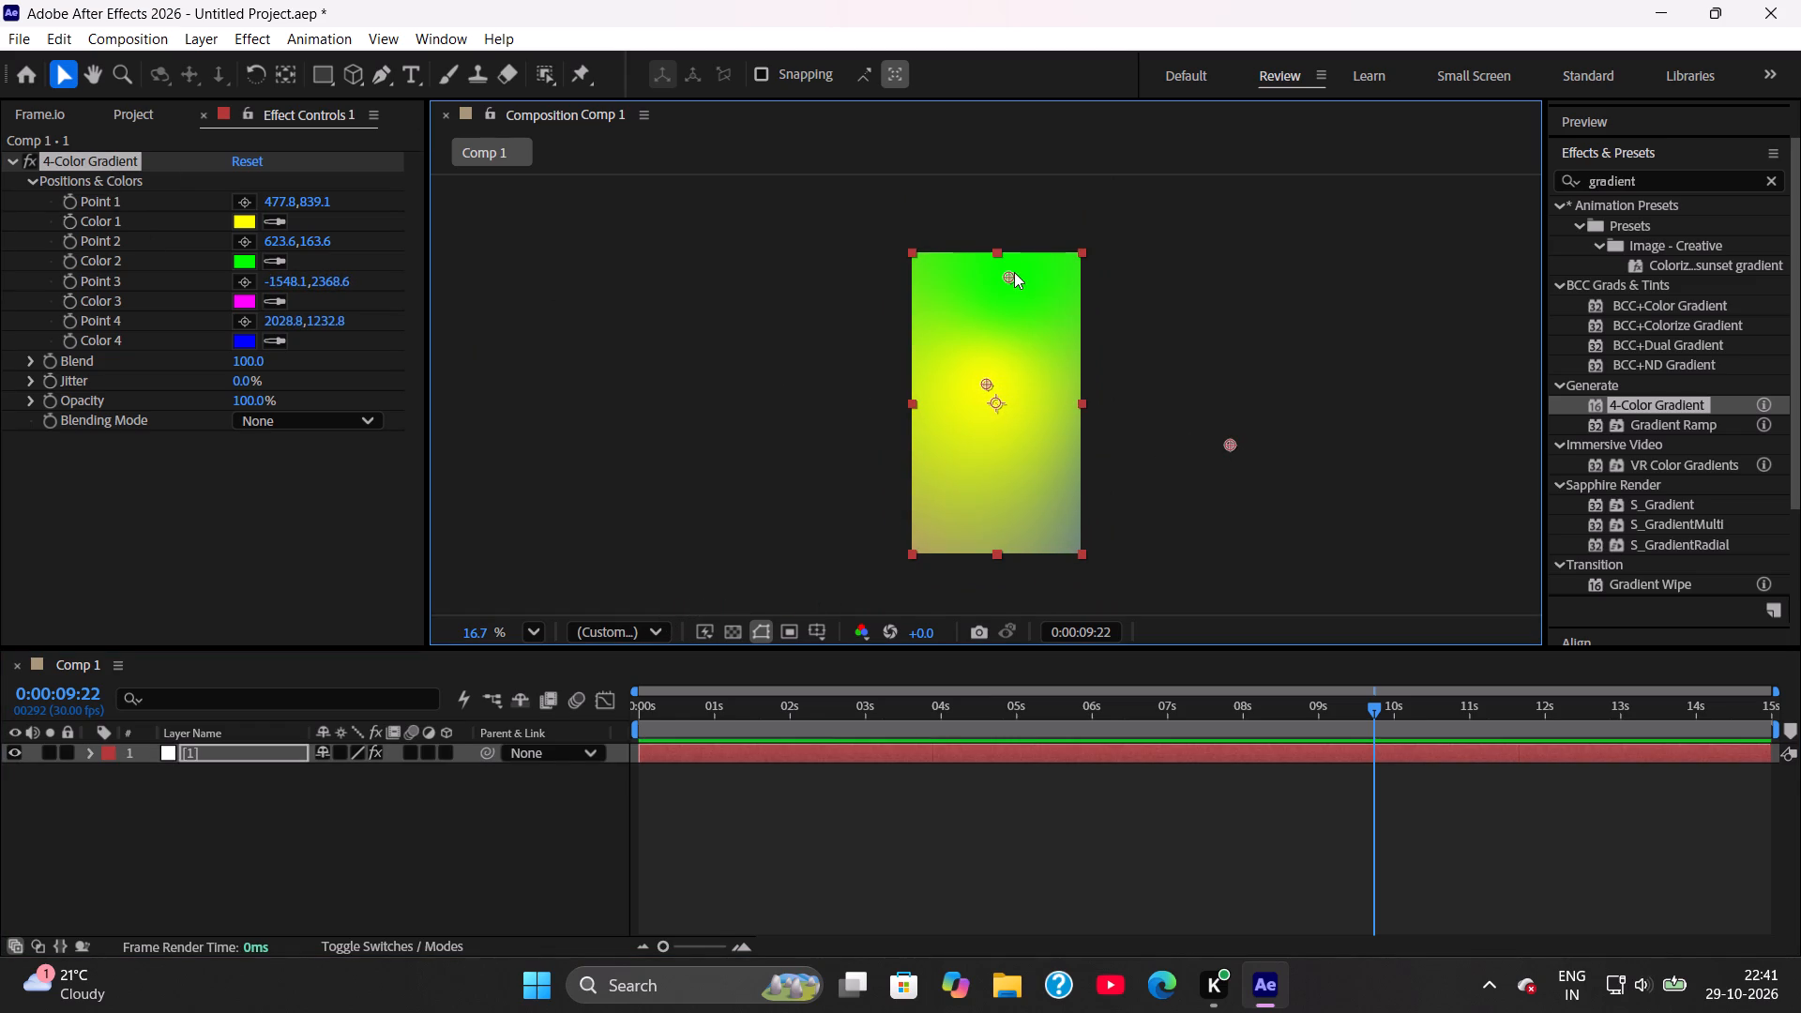
{"action": "left_click_drag", "start_coordinate": [1004, 279], "coordinate": [1149, 158]}
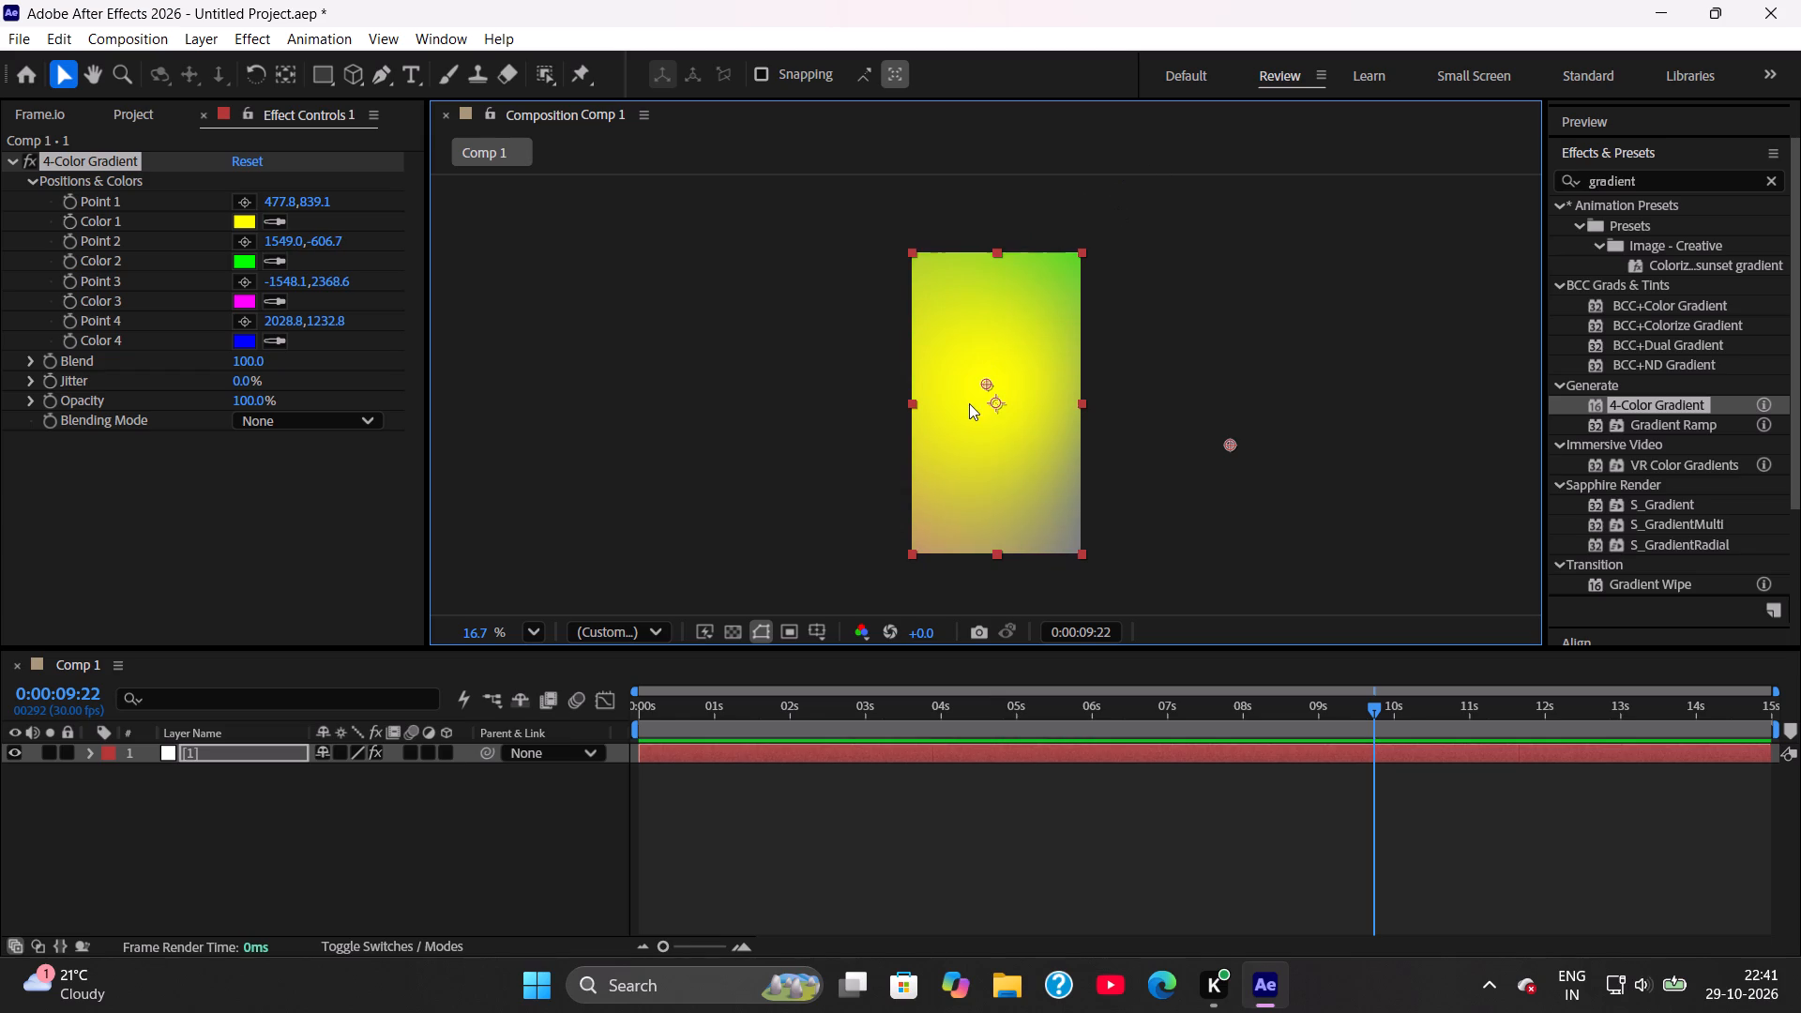
{"action": "left_click_drag", "start_coordinate": [984, 383], "coordinate": [1059, 266]}
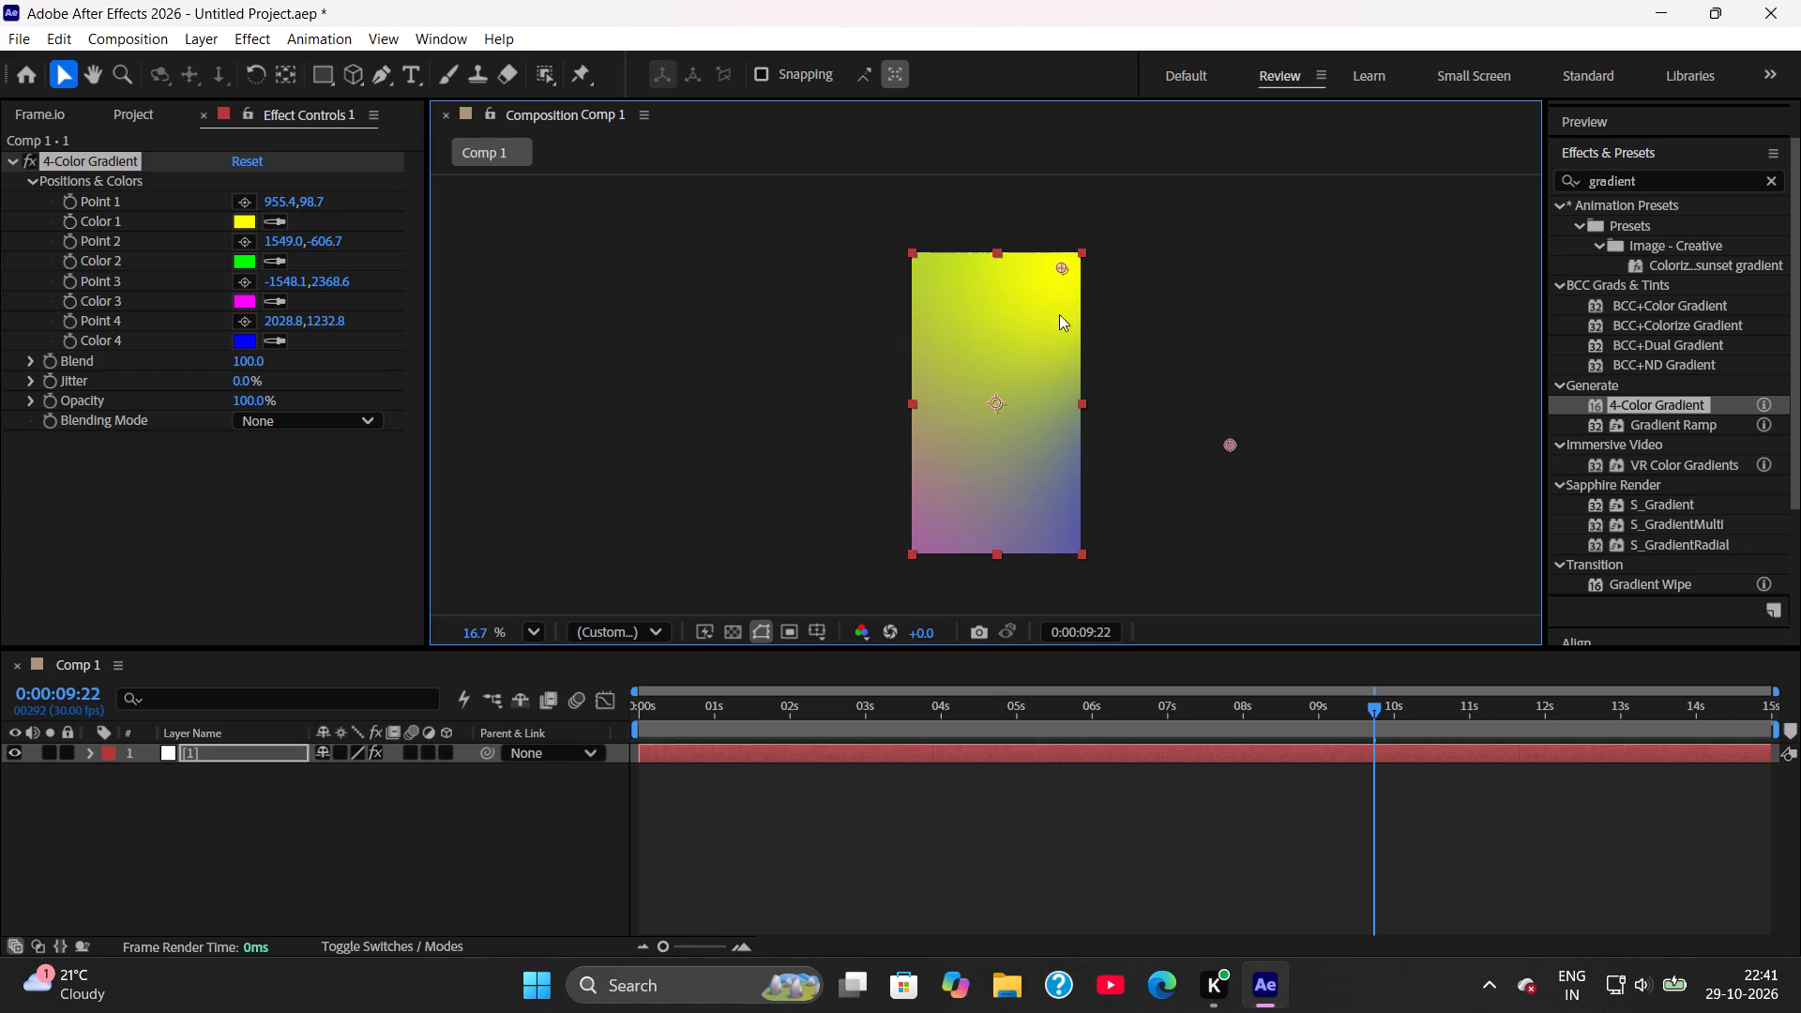
Move gradient Point 4 to about 3429,2685, Point 3 to about -3554,2410 and Point 2 to about 1571,-394, outside the frame.
{"action": "scroll", "coordinate": [1160, 527], "scroll_direction": "down", "scroll_amount": 4}
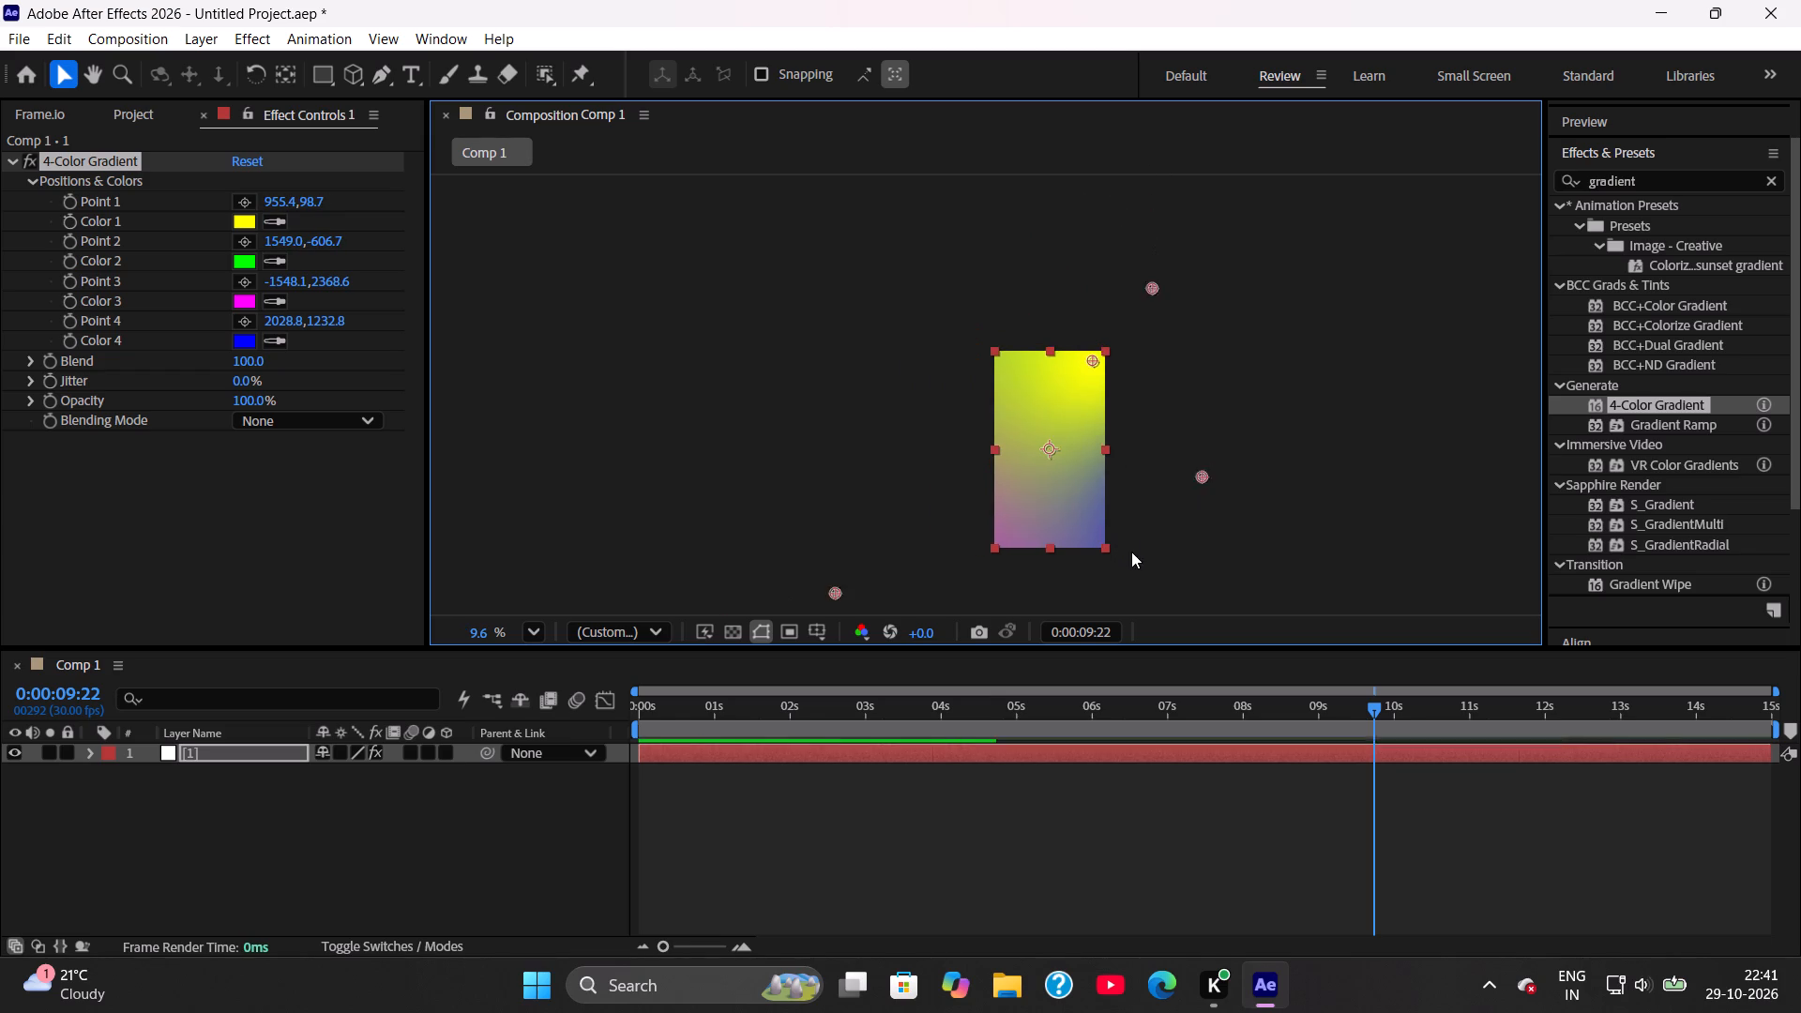
{"action": "key", "text": "space"}
{"action": "key", "text": "space"}
{"action": "key", "text": "space"}
{"action": "key", "text": "space"}
{"action": "key", "text": "space"}
{"action": "key", "text": "space"}
{"action": "left_click_drag", "start_coordinate": [1138, 521], "coordinate": [1086, 427]}
{"action": "left_click_drag", "start_coordinate": [1144, 393], "coordinate": [1145, 393]}
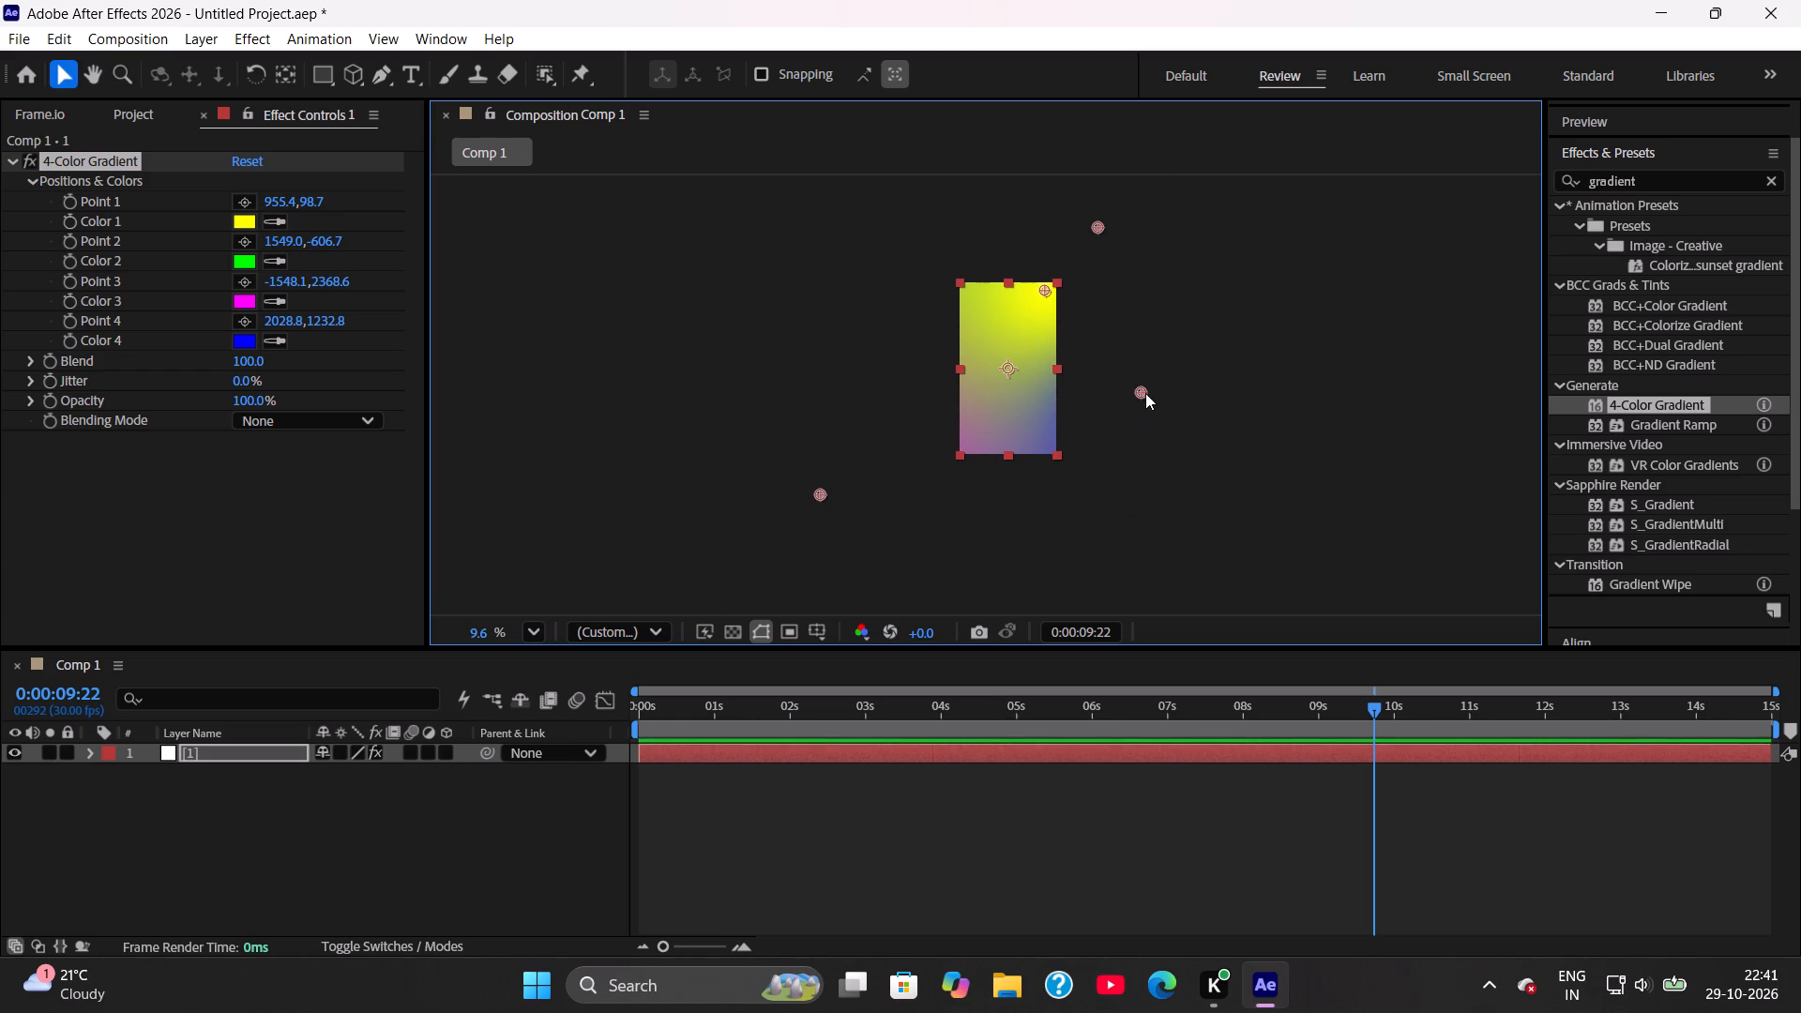
{"action": "left_click_drag", "start_coordinate": [1145, 393], "coordinate": [1270, 523]}
{"action": "left_click_drag", "start_coordinate": [817, 497], "coordinate": [637, 501]}
{"action": "scroll", "coordinate": [1056, 344], "scroll_direction": "up", "scroll_amount": 5}
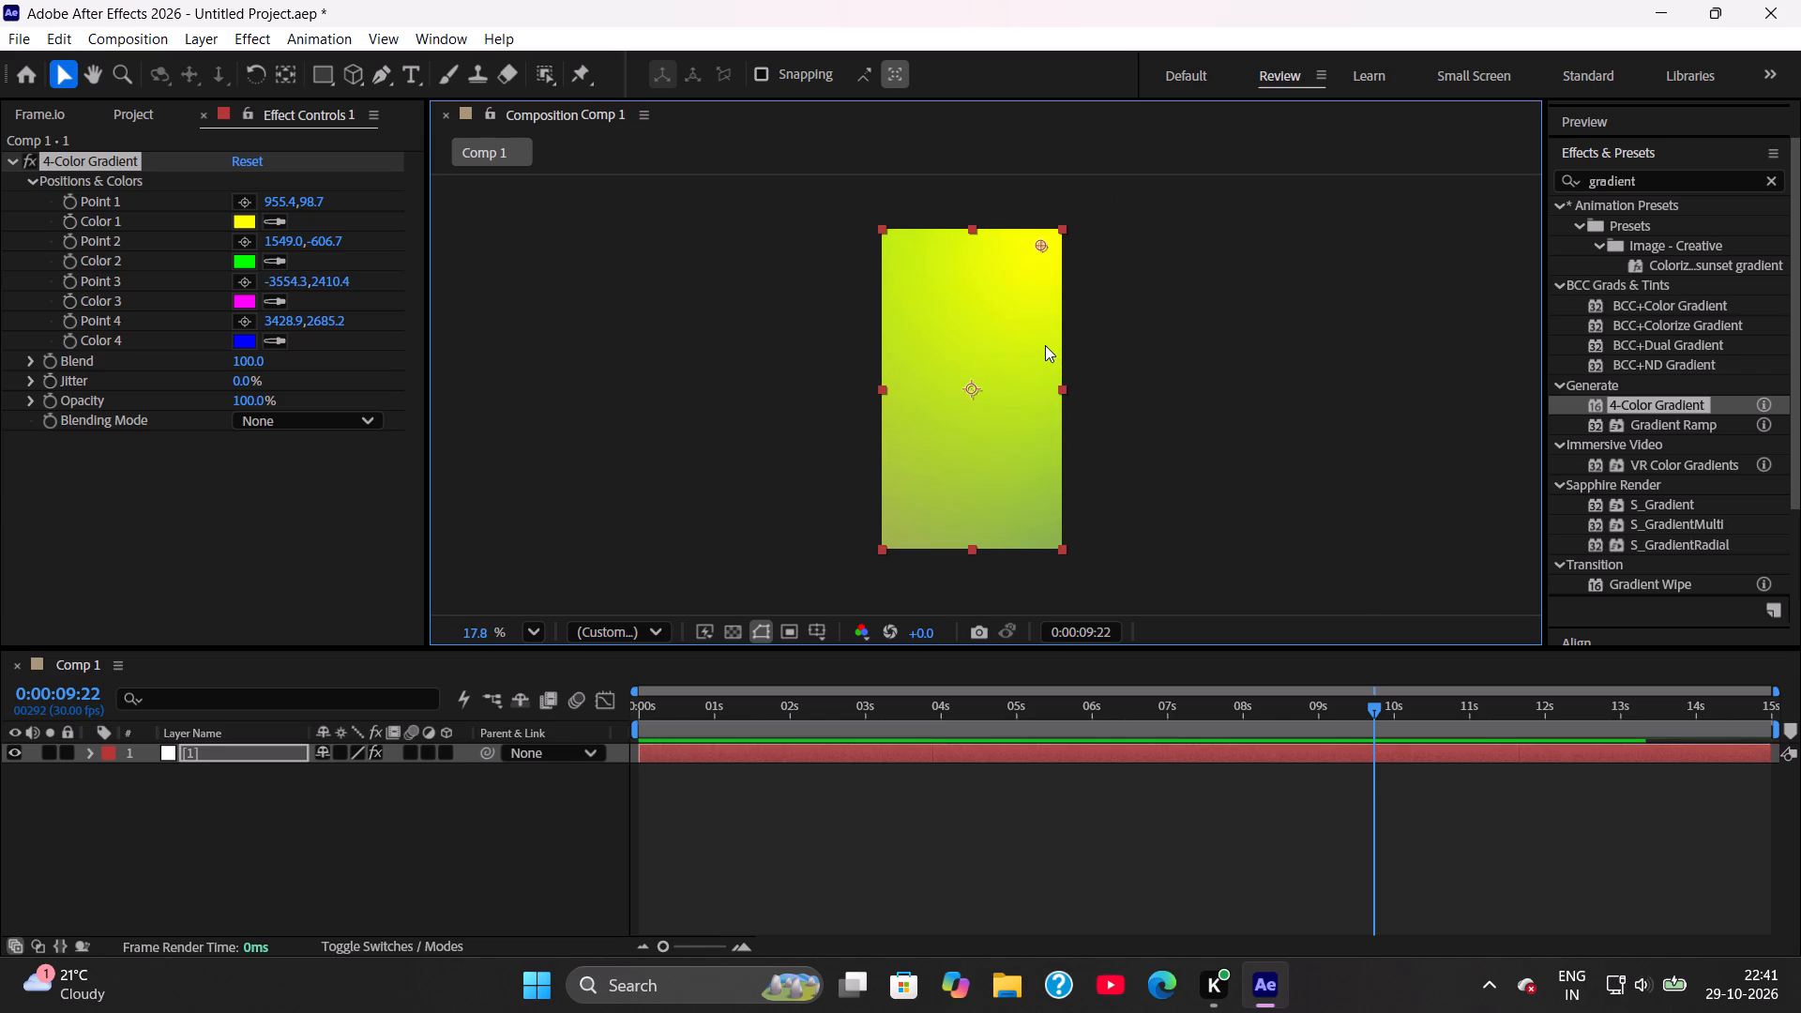
{"action": "scroll", "coordinate": [1045, 345], "scroll_direction": "down", "scroll_amount": 2}
{"action": "left_click_drag", "start_coordinate": [1116, 179], "coordinate": [1067, 243]}
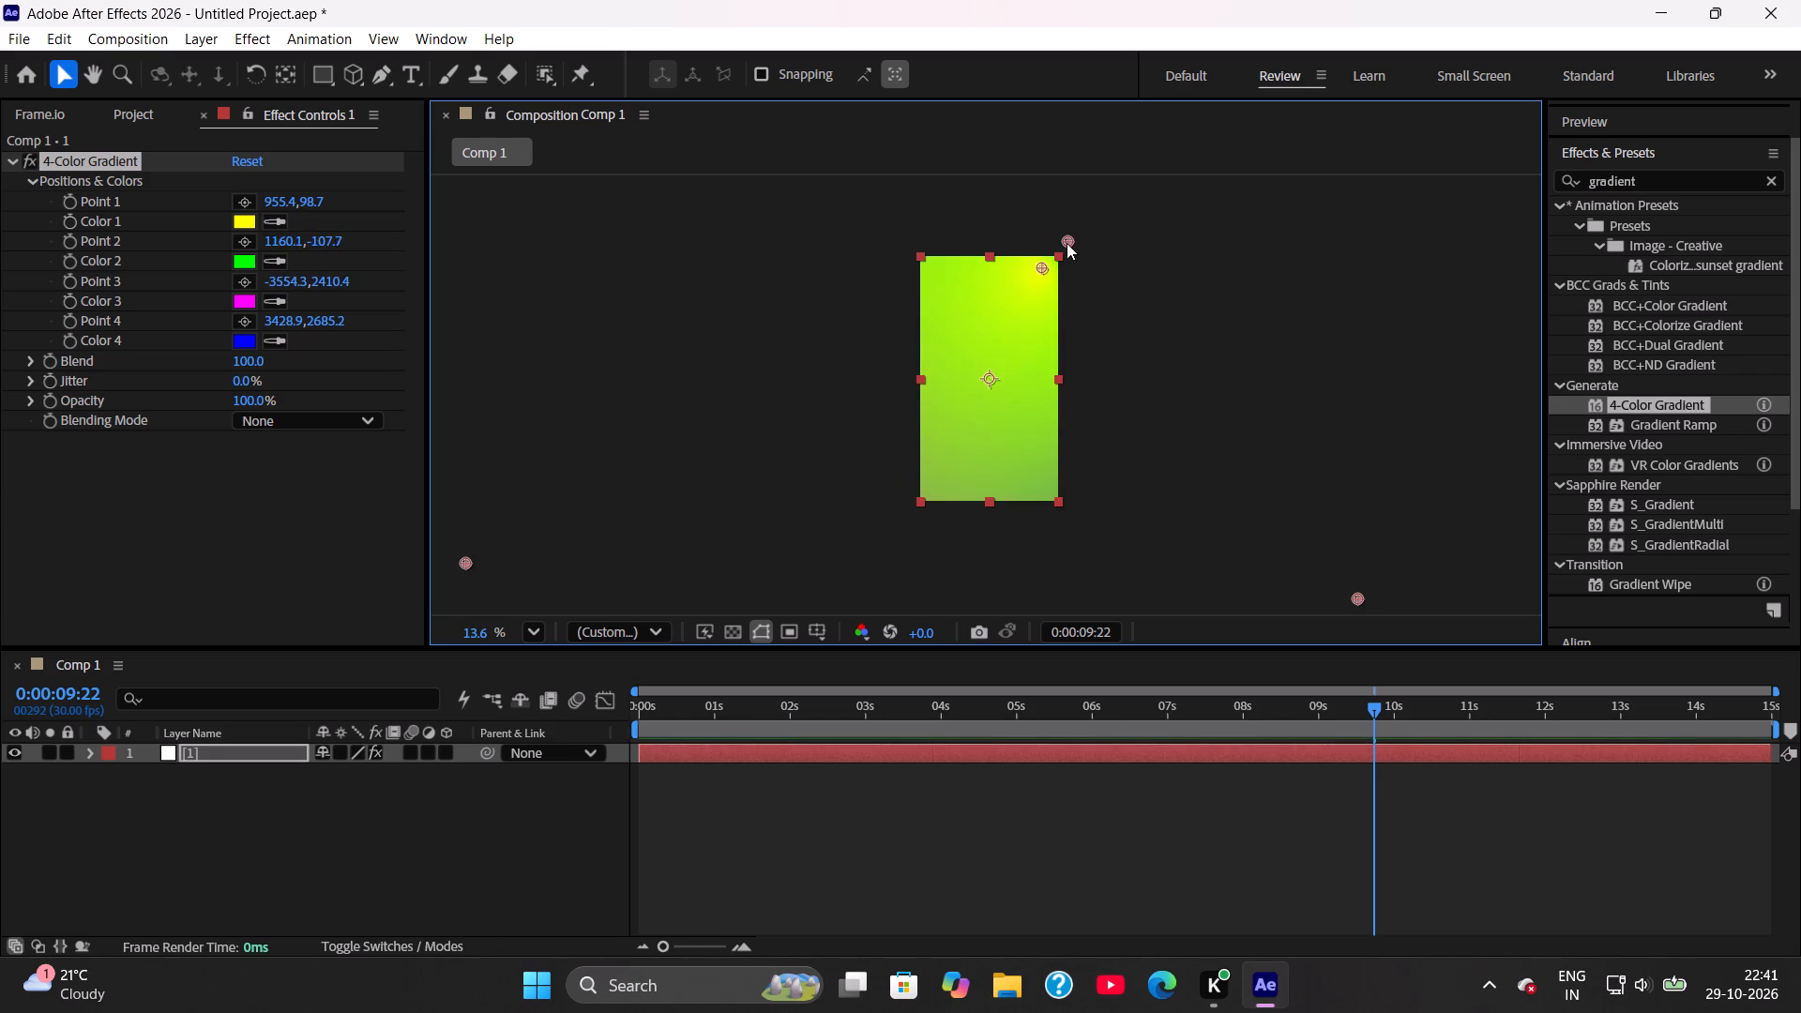
{"action": "left_click_drag", "start_coordinate": [1067, 243], "coordinate": [1119, 206]}
{"action": "left_click", "coordinate": [992, 869]}
{"action": "right_click", "coordinate": [992, 866]}
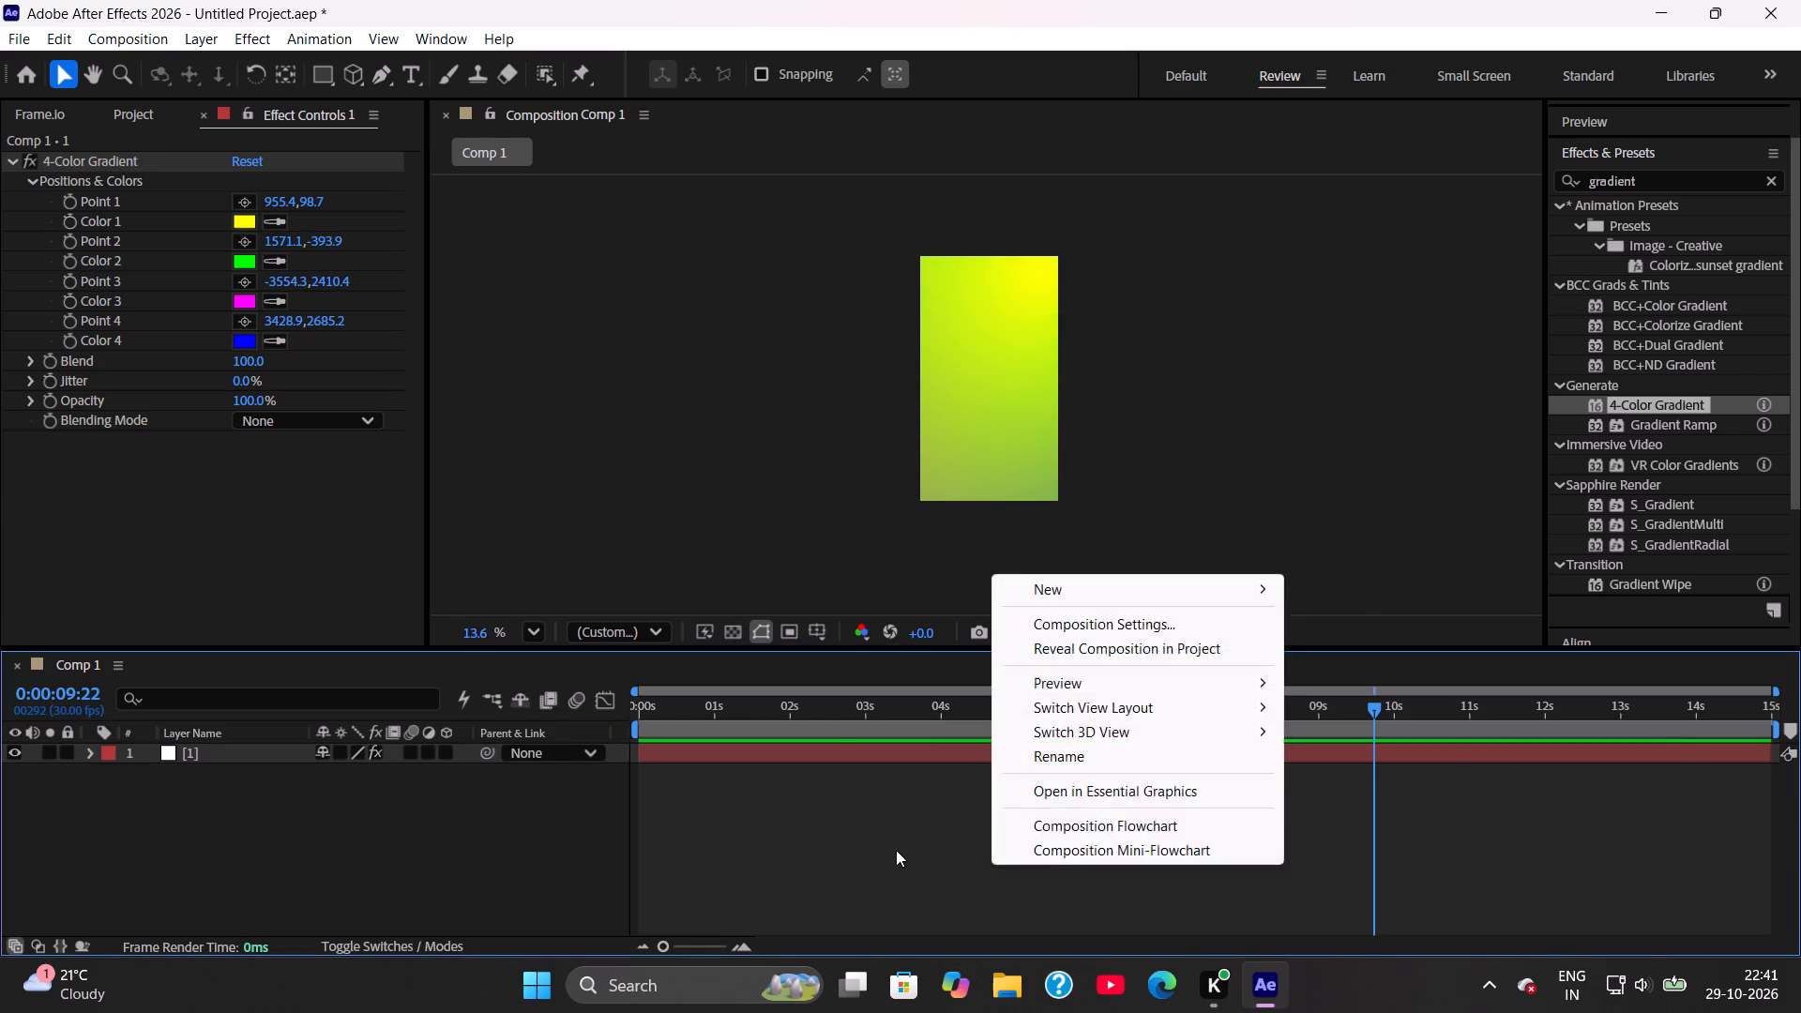
{"action": "left_click", "coordinate": [885, 849]}
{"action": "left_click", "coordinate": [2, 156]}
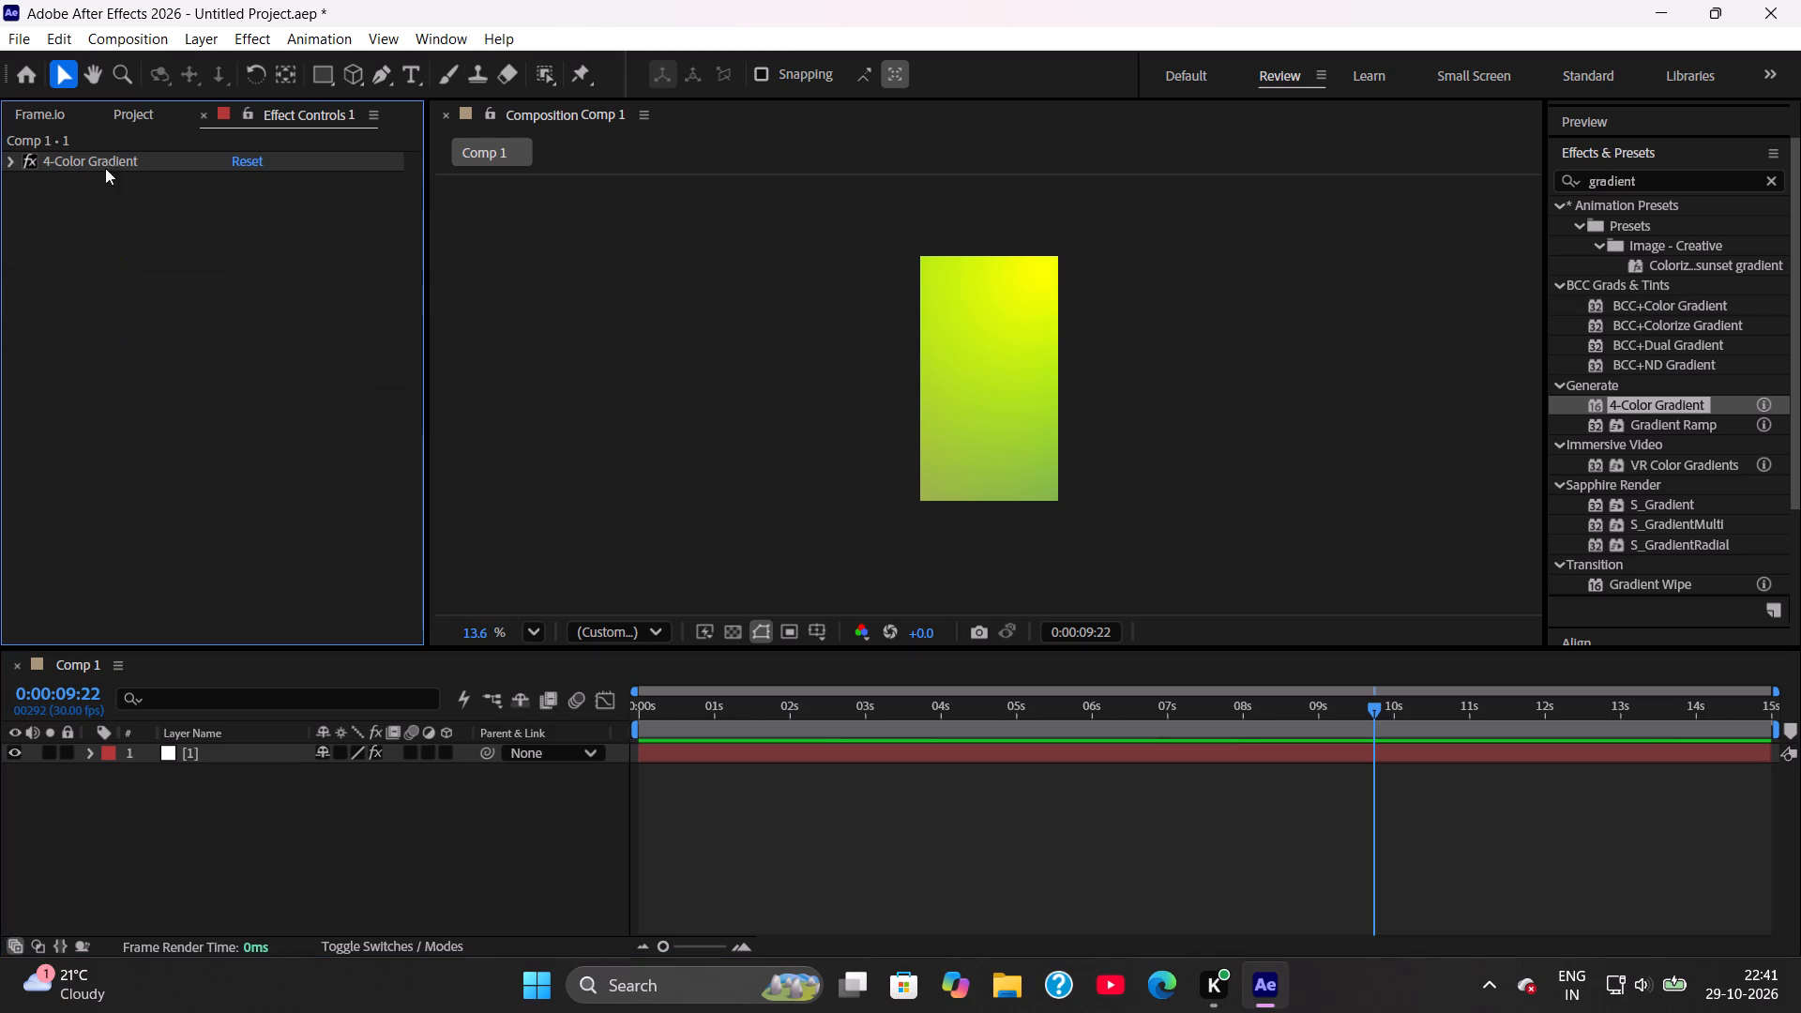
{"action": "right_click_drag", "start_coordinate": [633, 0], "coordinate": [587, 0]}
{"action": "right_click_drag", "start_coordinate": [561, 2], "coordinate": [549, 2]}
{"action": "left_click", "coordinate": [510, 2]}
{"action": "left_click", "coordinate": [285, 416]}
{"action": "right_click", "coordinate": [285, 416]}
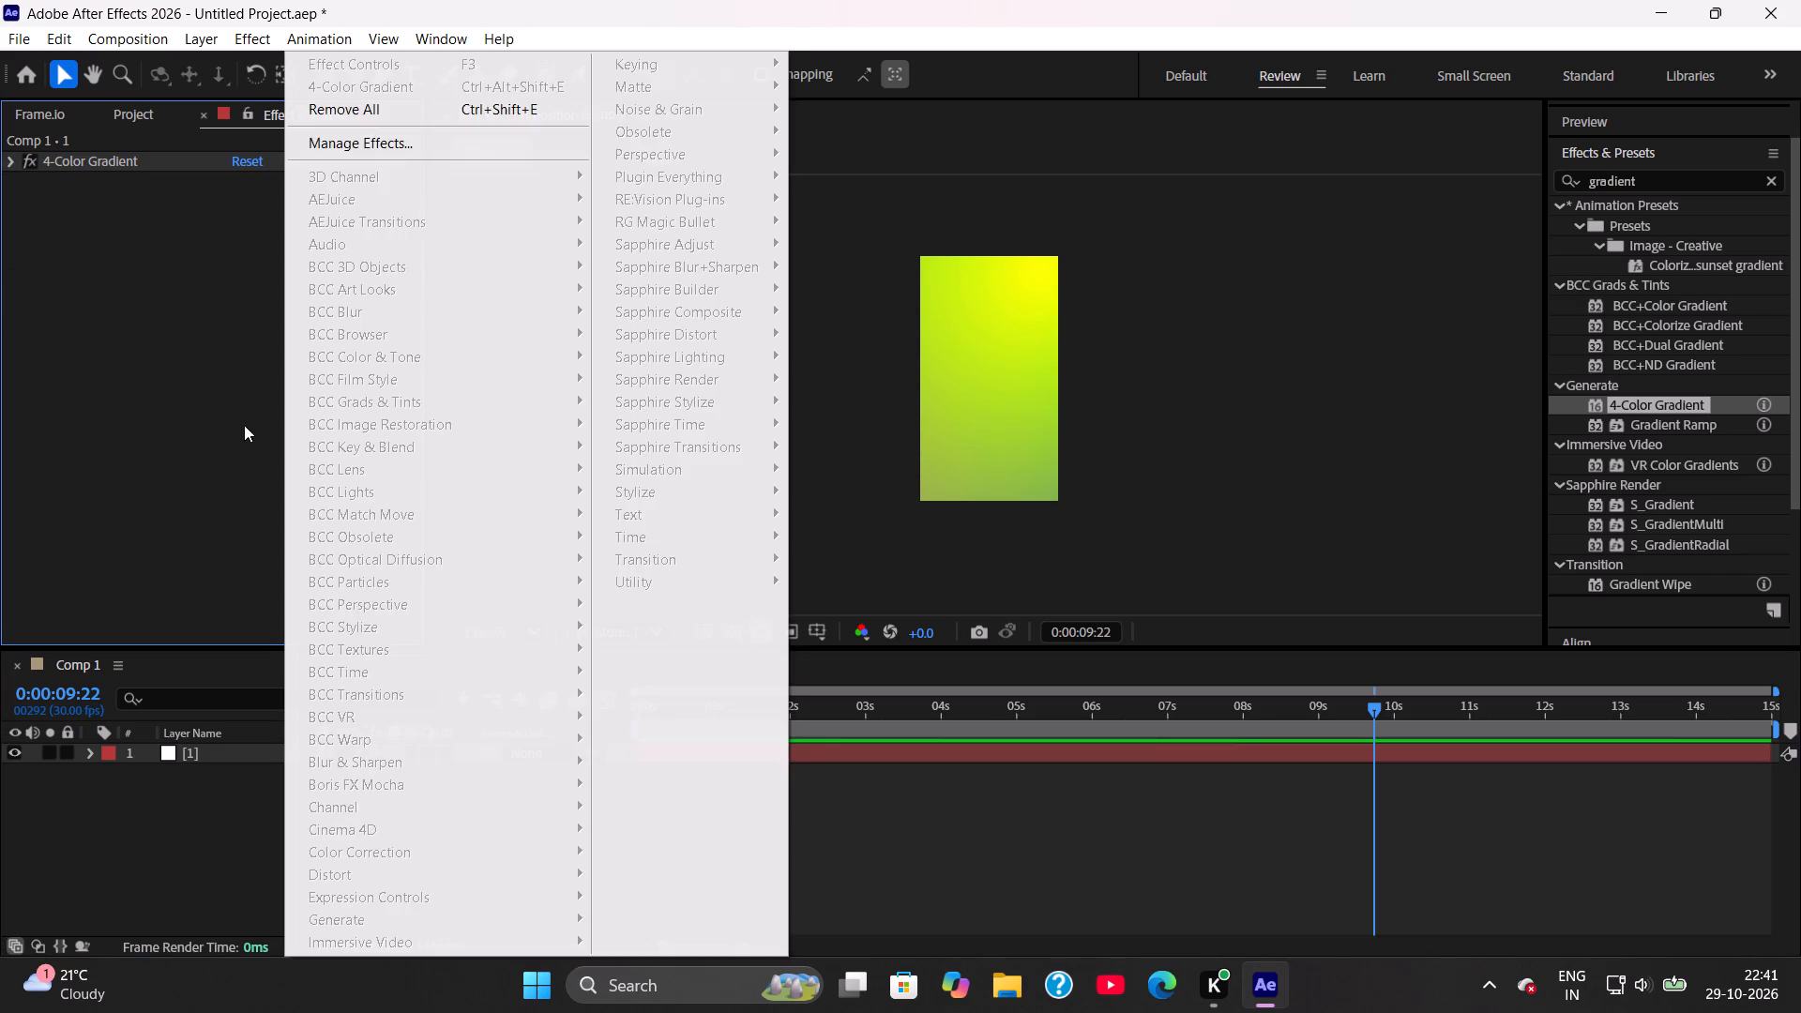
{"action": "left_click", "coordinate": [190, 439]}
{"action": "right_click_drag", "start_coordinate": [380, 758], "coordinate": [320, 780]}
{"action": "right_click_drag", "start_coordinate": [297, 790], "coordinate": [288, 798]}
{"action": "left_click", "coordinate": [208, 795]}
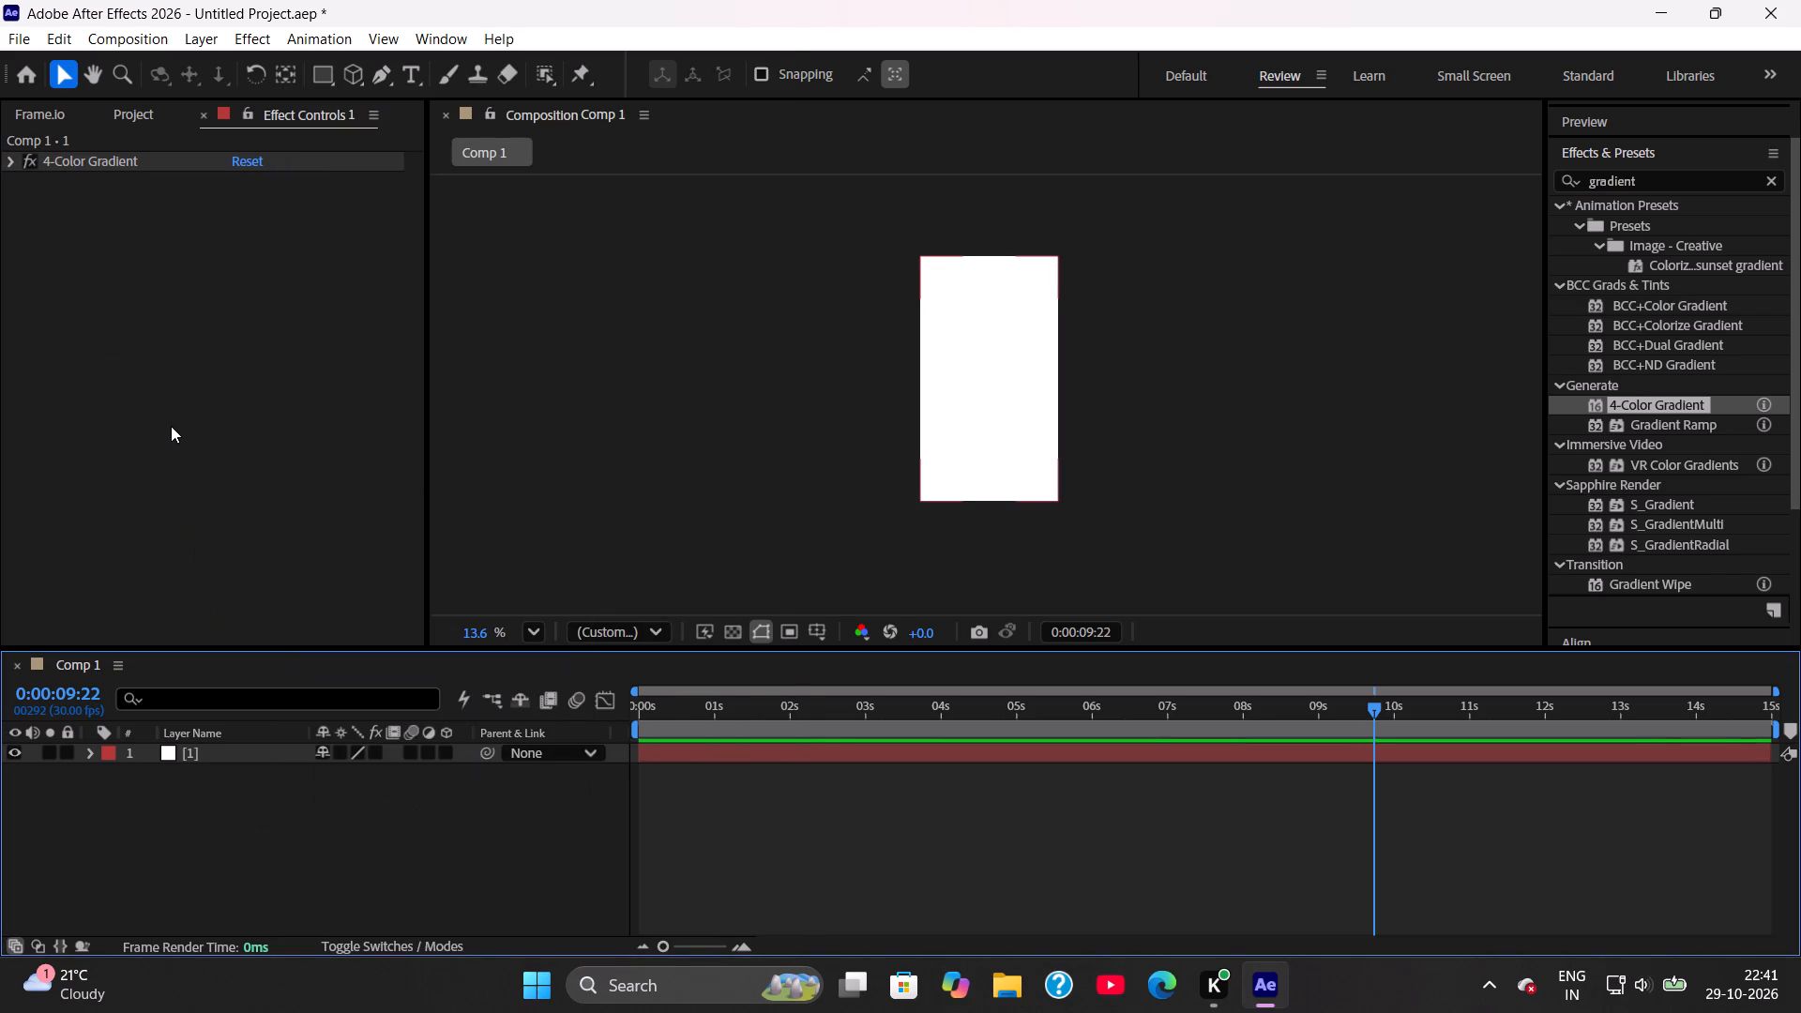
Undo the last change and select the solid layer 1.
{"action": "key", "text": "ctrl+z"}
{"action": "left_click", "coordinate": [202, 730]}
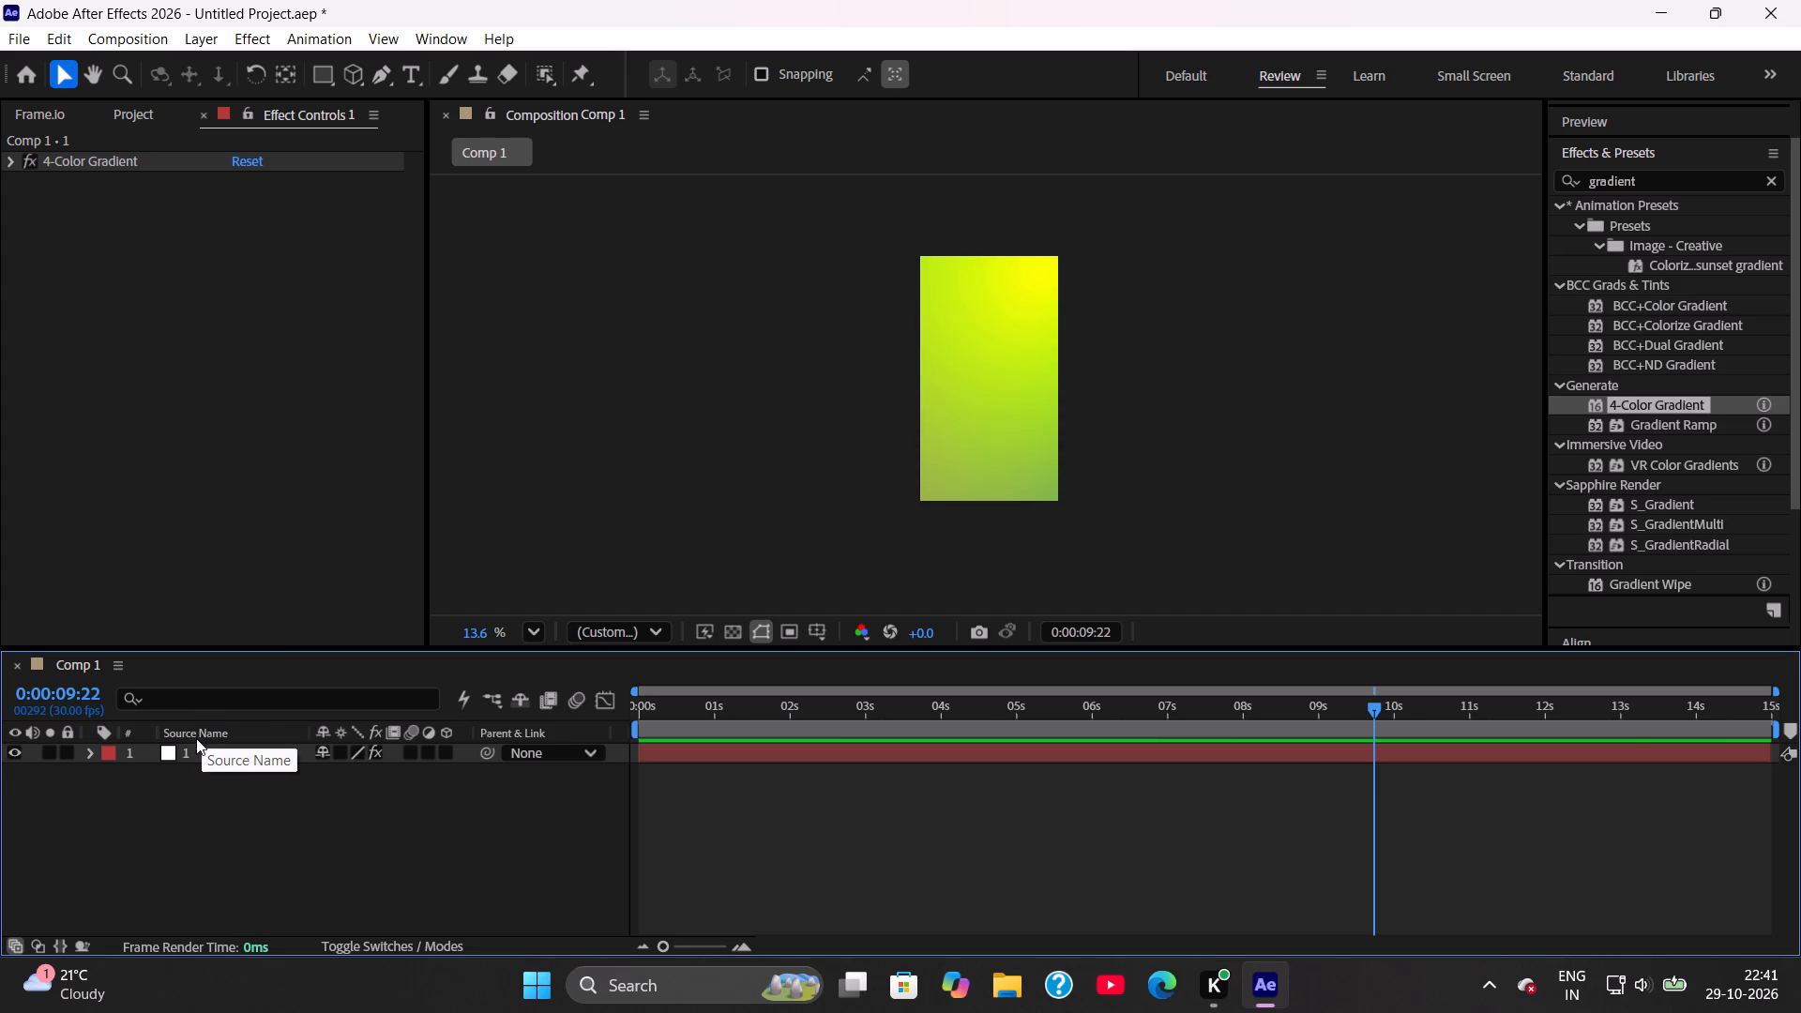
{"action": "left_click", "coordinate": [196, 738]}
{"action": "left_click", "coordinate": [196, 746]}
{"action": "left_click", "coordinate": [175, 755]}
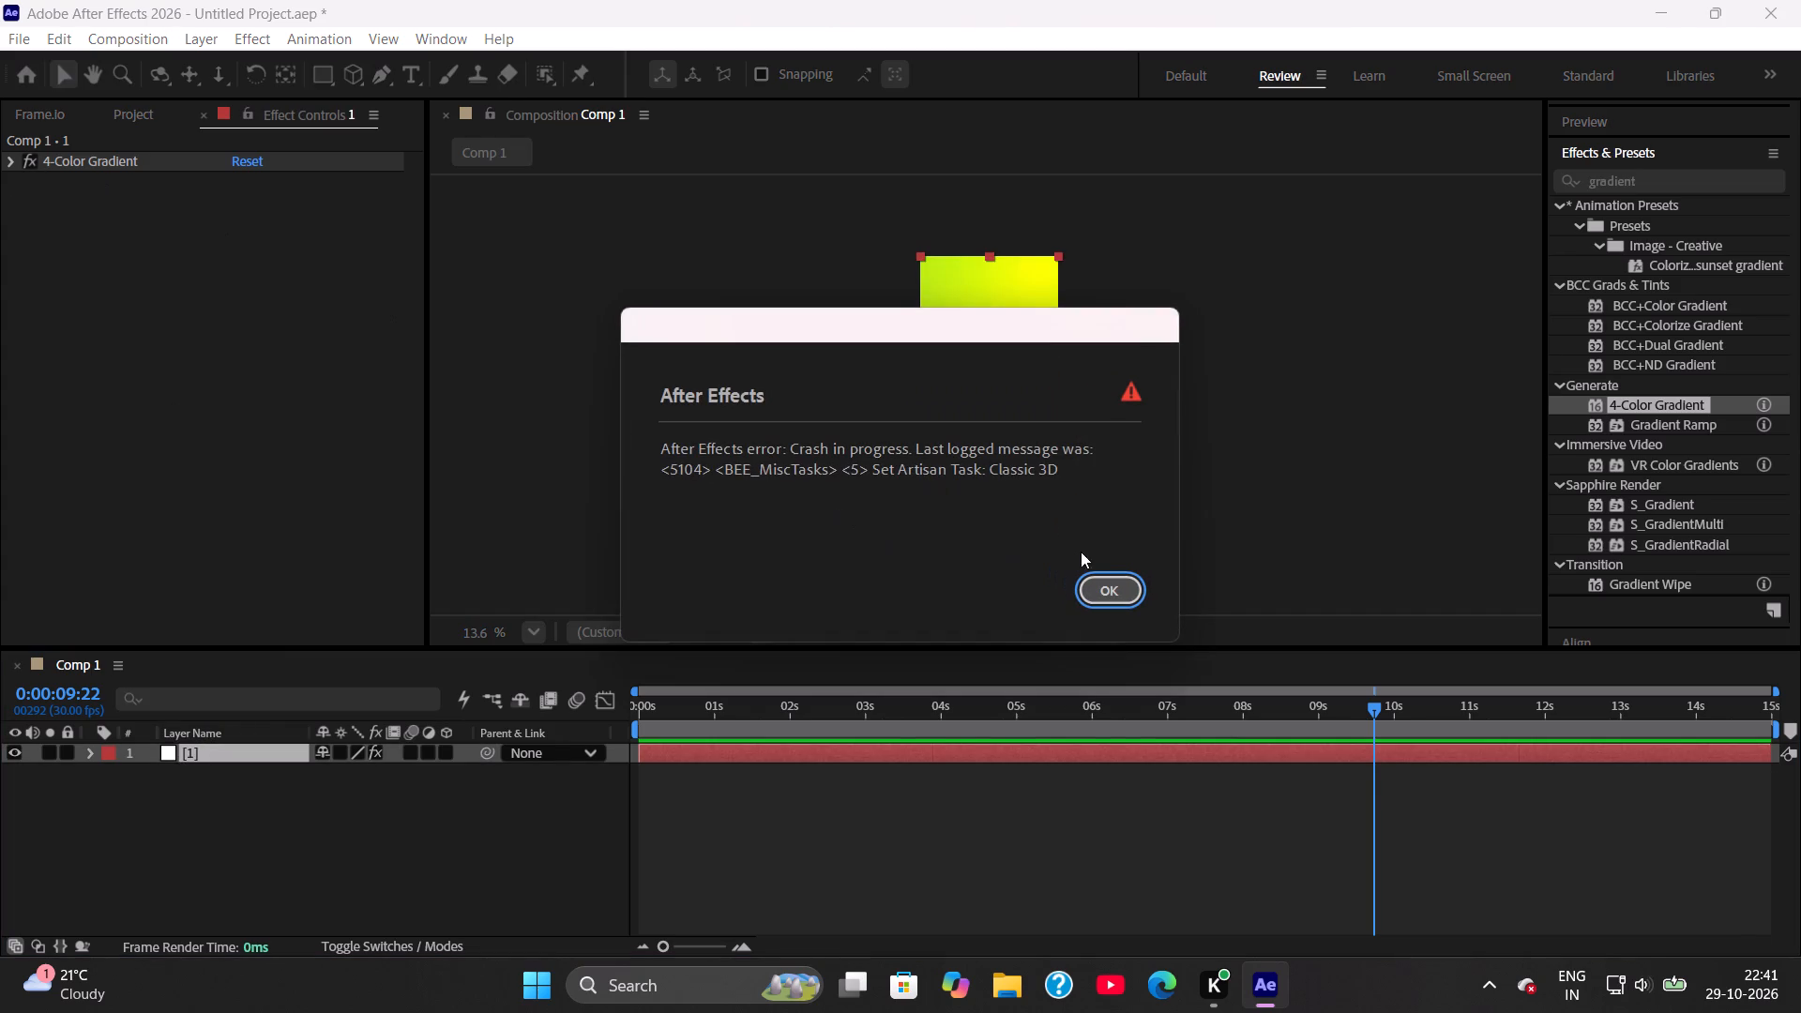
Dismiss the crash messages and quit without saving a copy of the untitled project.
{"action": "left_click", "coordinate": [1104, 592]}
{"action": "left_click", "coordinate": [1104, 592]}
{"action": "left_click", "coordinate": [1104, 612]}
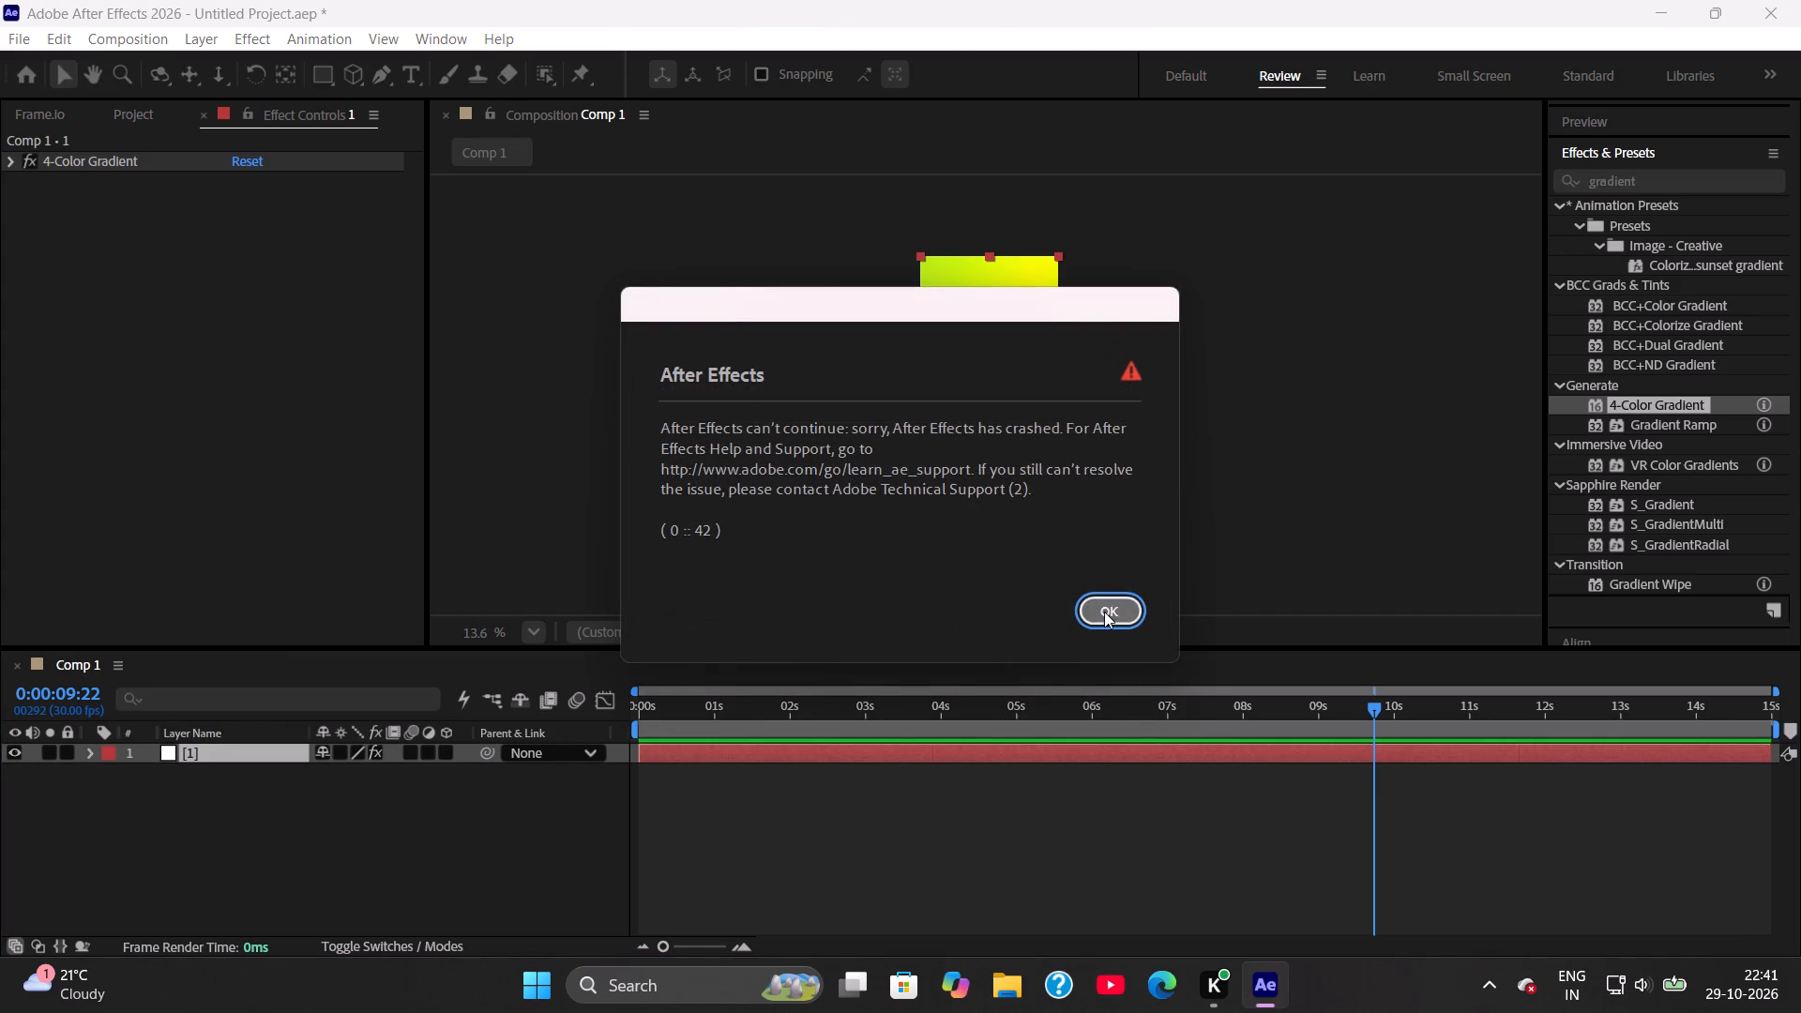
{"action": "left_click", "coordinate": [1115, 556]}
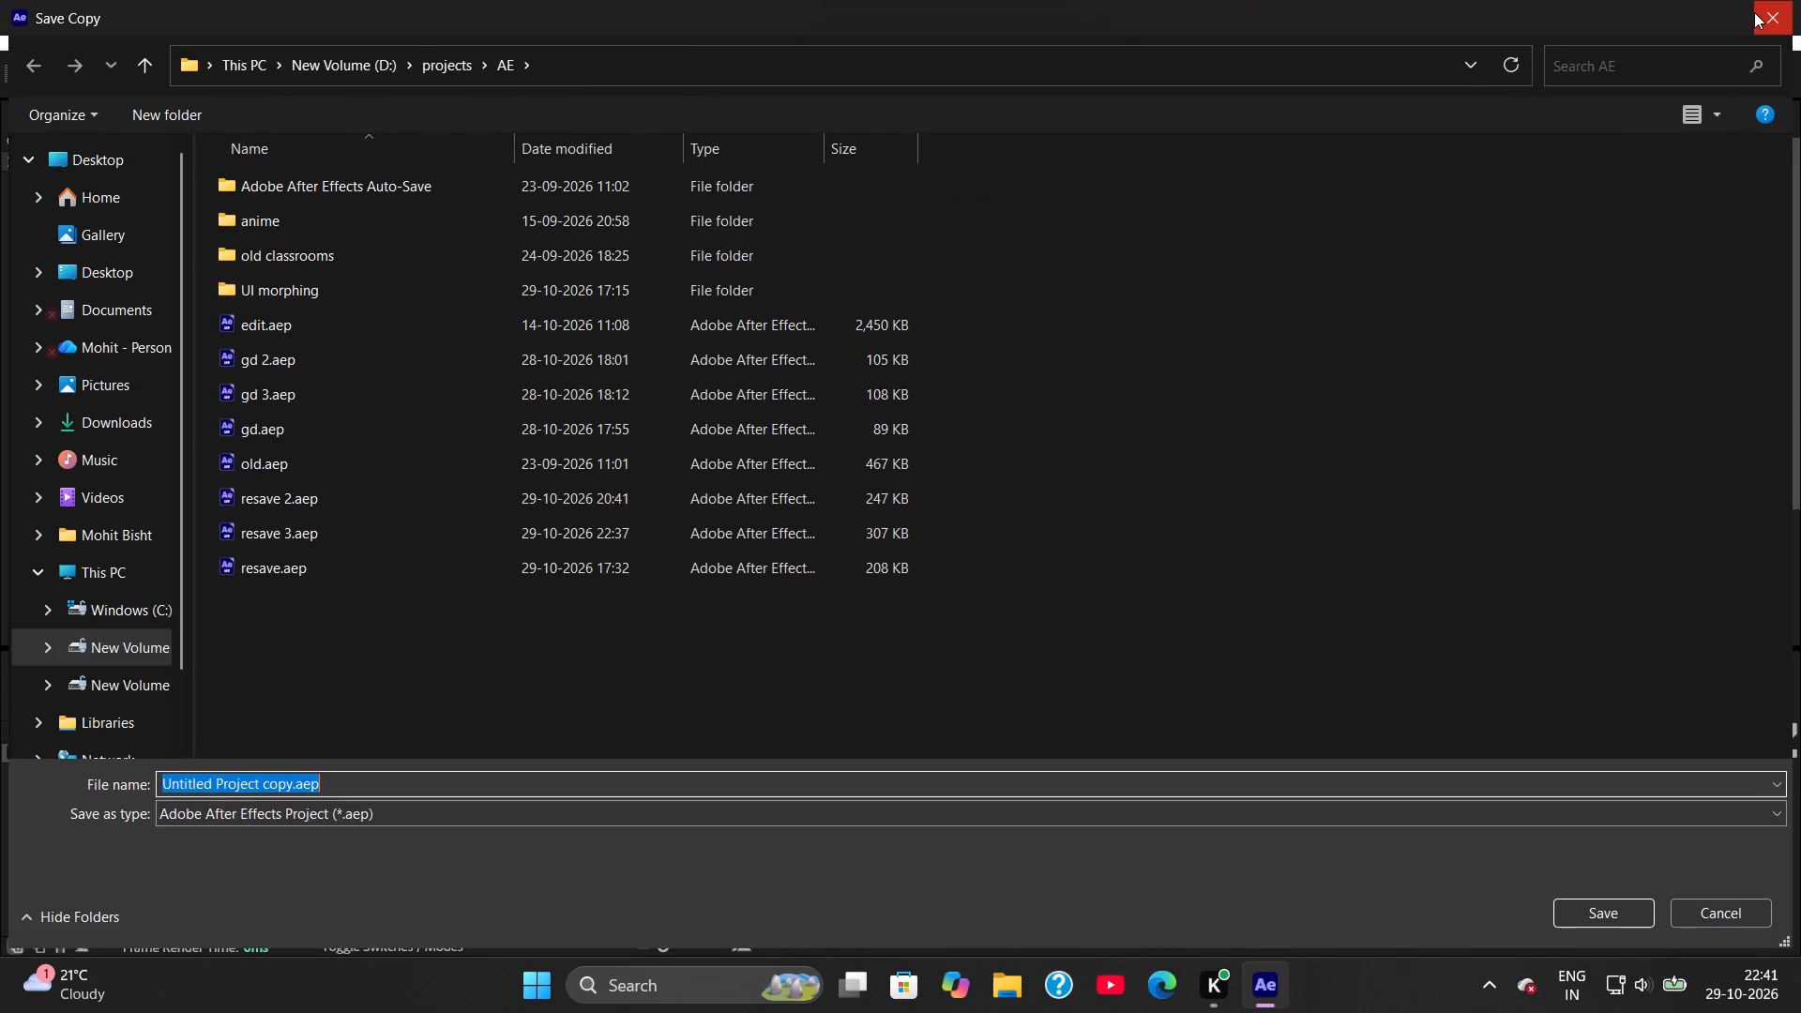
{"action": "left_click", "coordinate": [1754, 12]}
{"action": "double_click", "coordinate": [1800, 0]}
{"action": "left_click", "coordinate": [1104, 563]}
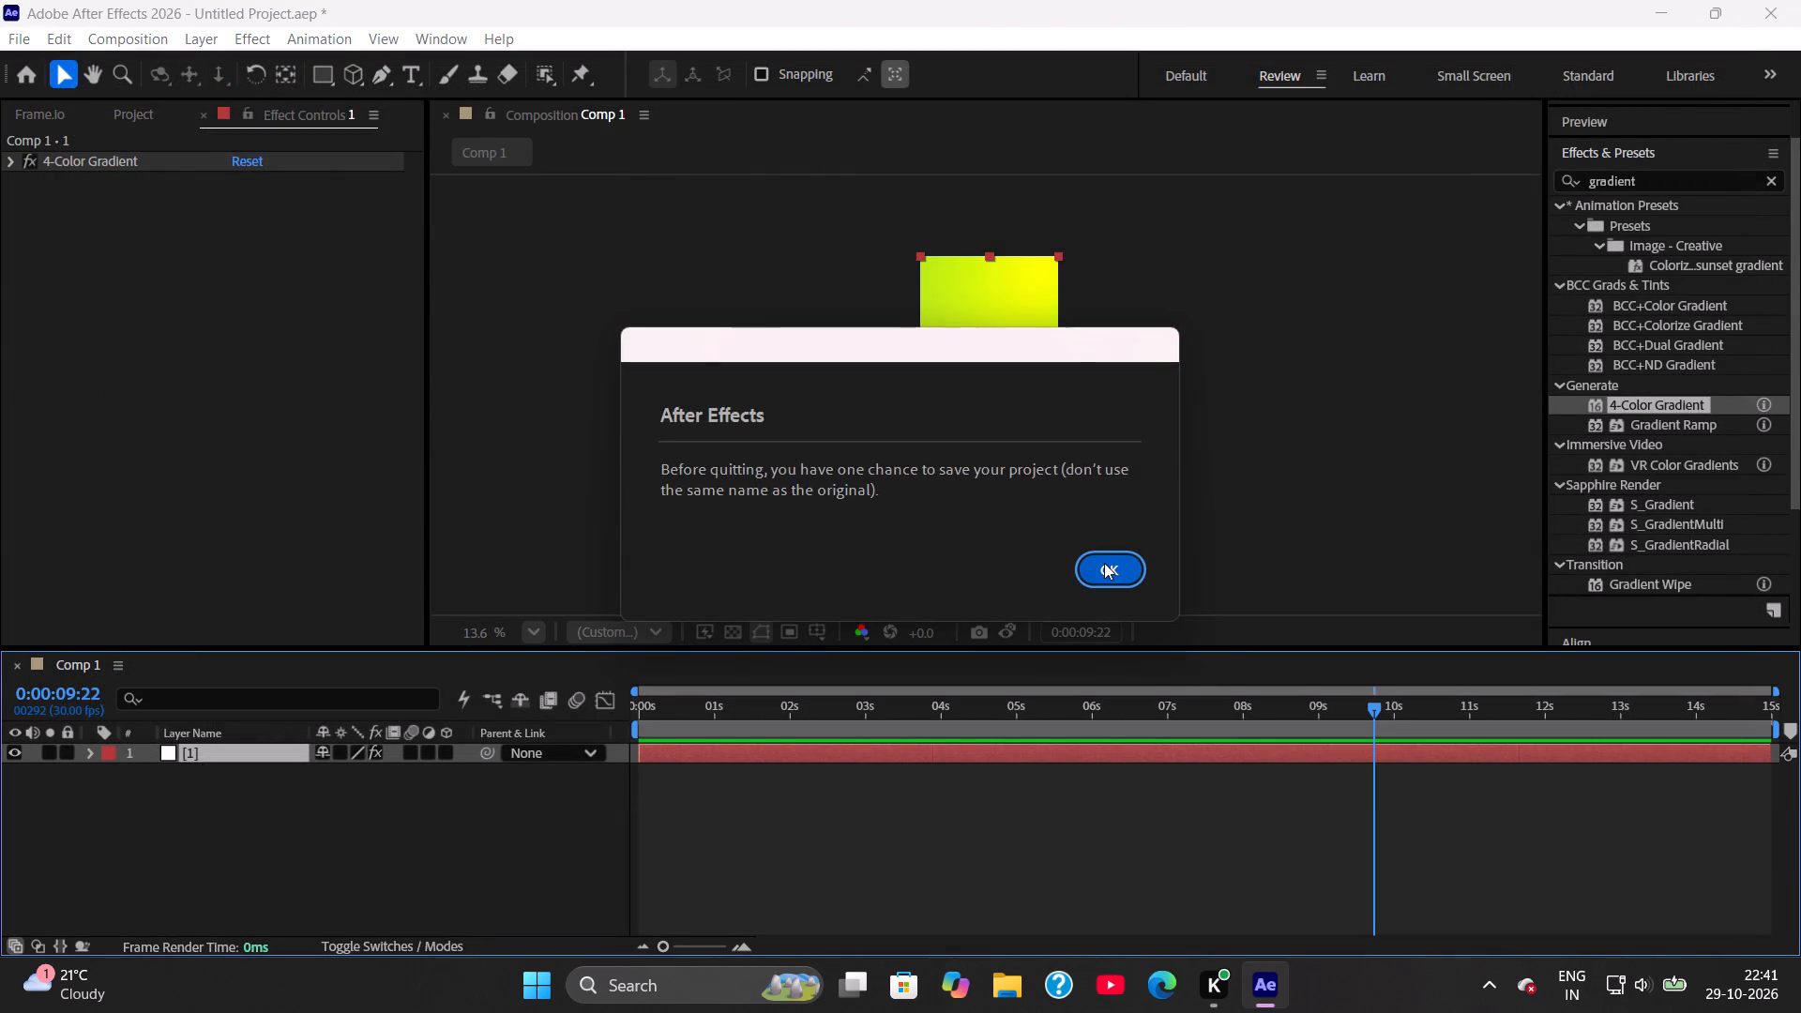
{"action": "double_click", "coordinate": [1778, 1]}
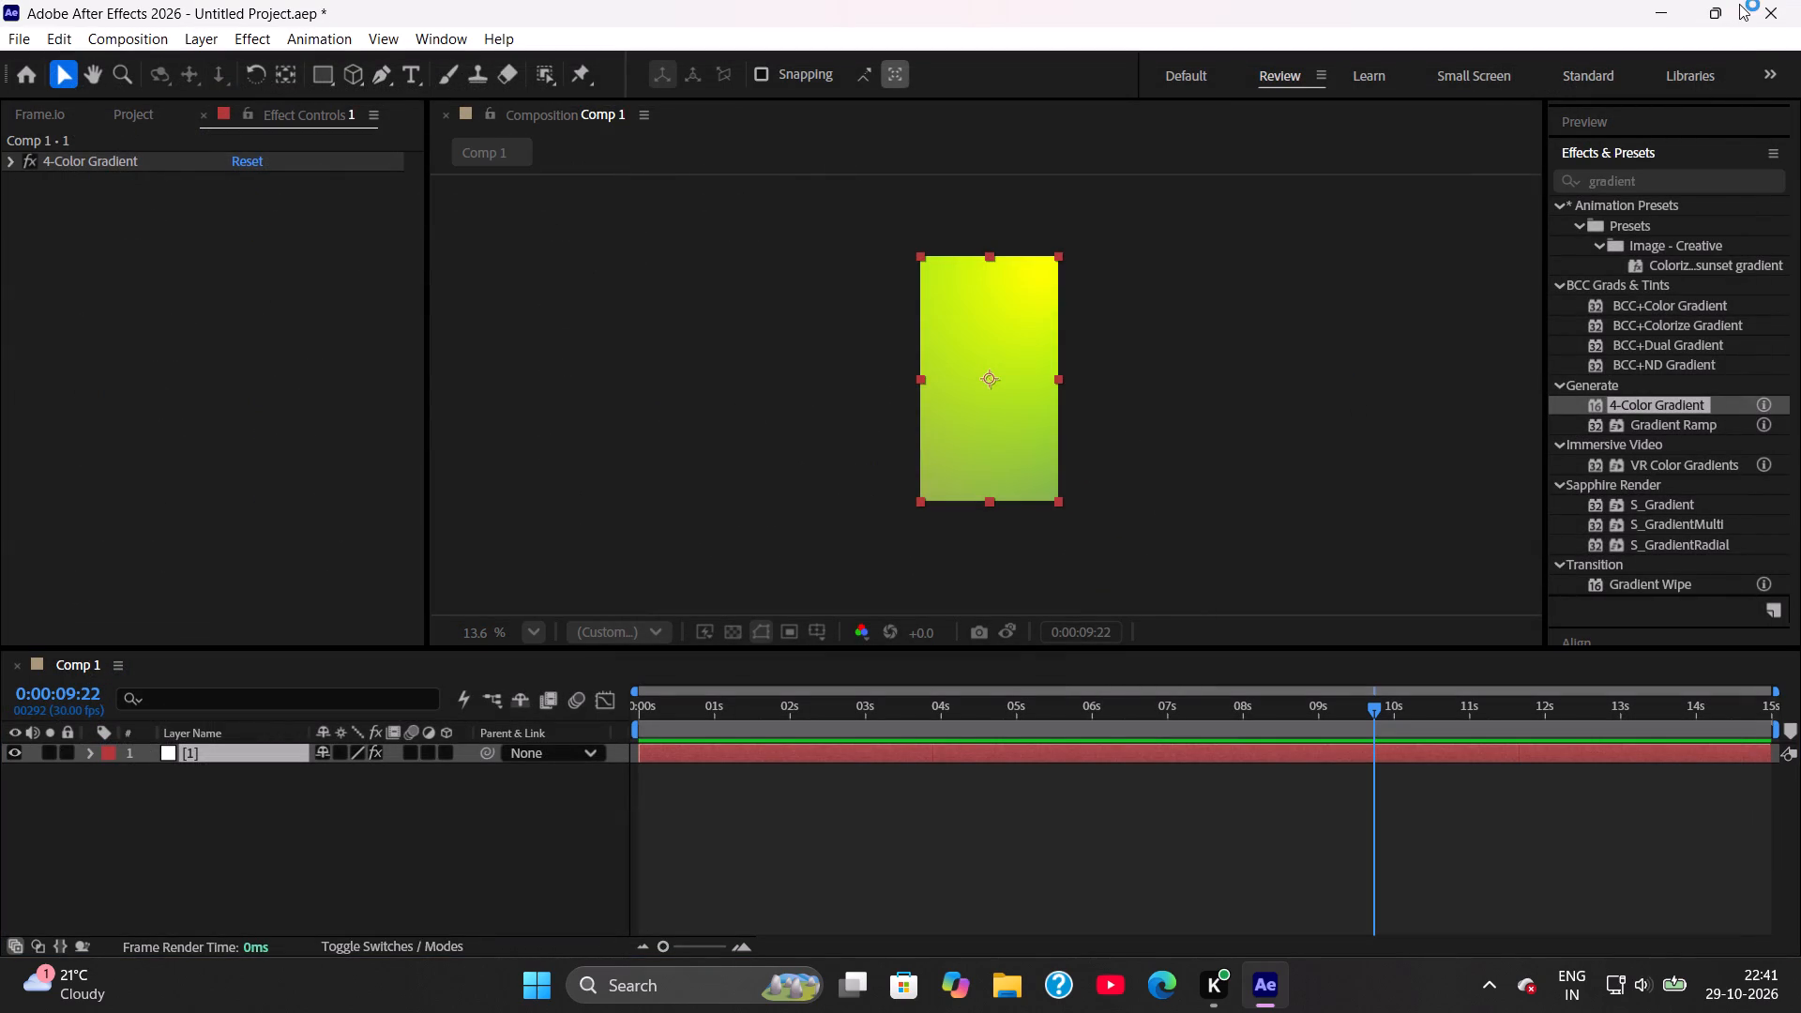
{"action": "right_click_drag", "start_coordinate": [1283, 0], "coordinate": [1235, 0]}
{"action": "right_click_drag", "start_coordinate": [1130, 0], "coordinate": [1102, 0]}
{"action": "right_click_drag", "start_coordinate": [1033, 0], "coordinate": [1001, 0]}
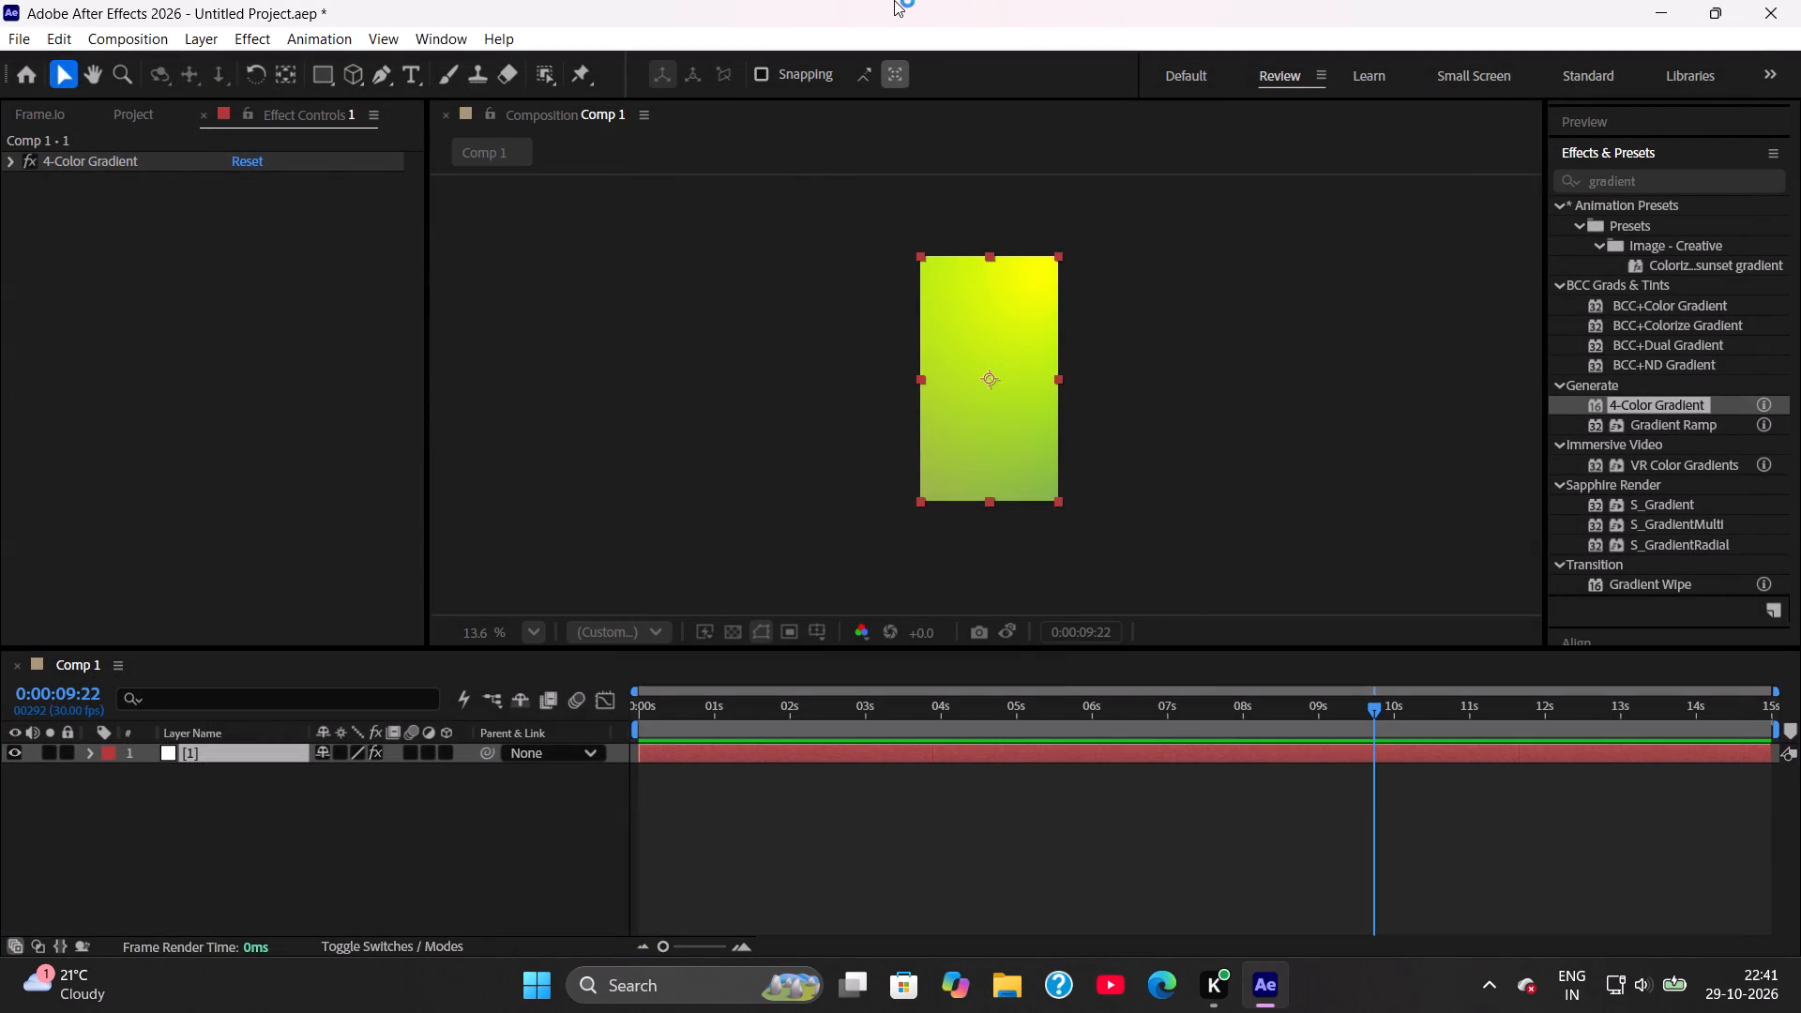